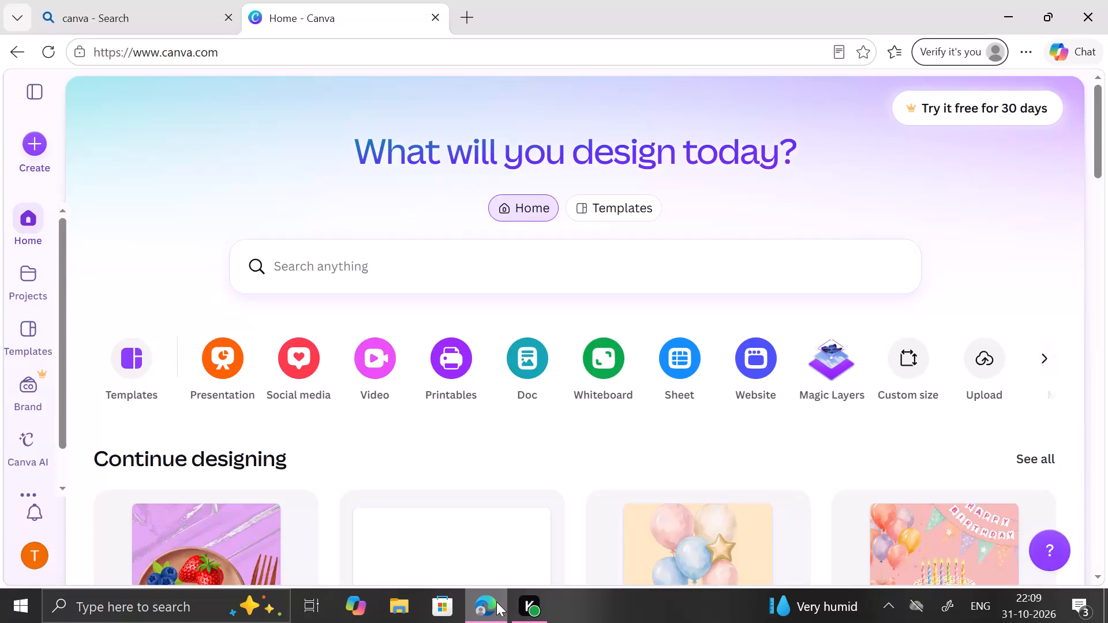
Search for Presentation and create a blank Presentation (16:9) design.
scroll(496, 602, "down", 2)
scroll(406, 485, "down", 2)
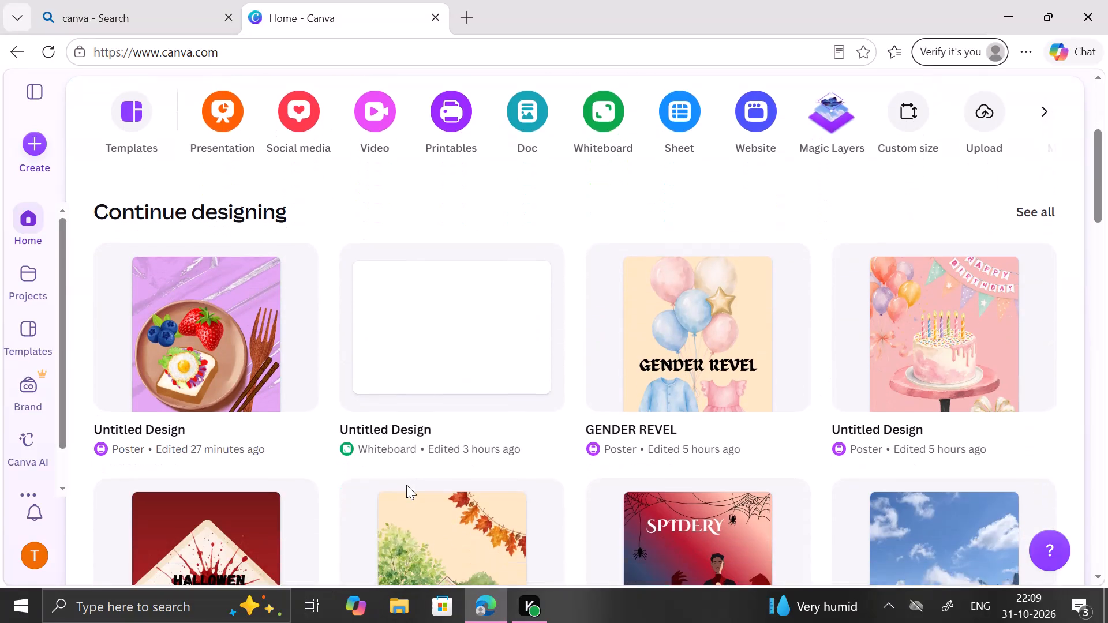
scroll(406, 485, "down", 1)
scroll(406, 485, "up", 1)
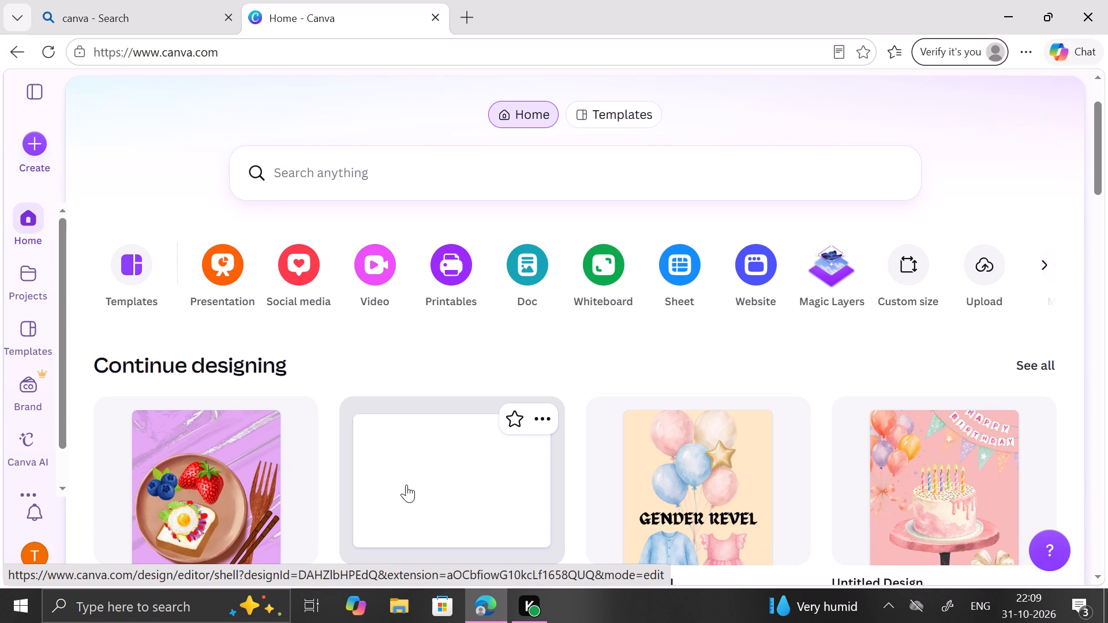
left_click(462, 175)
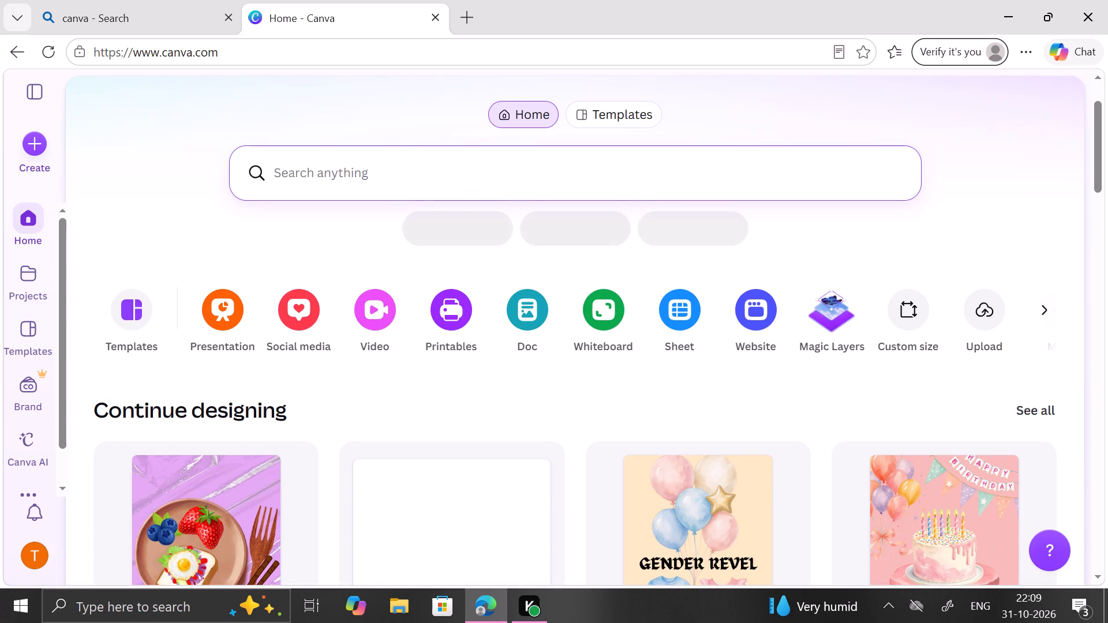
key("p")
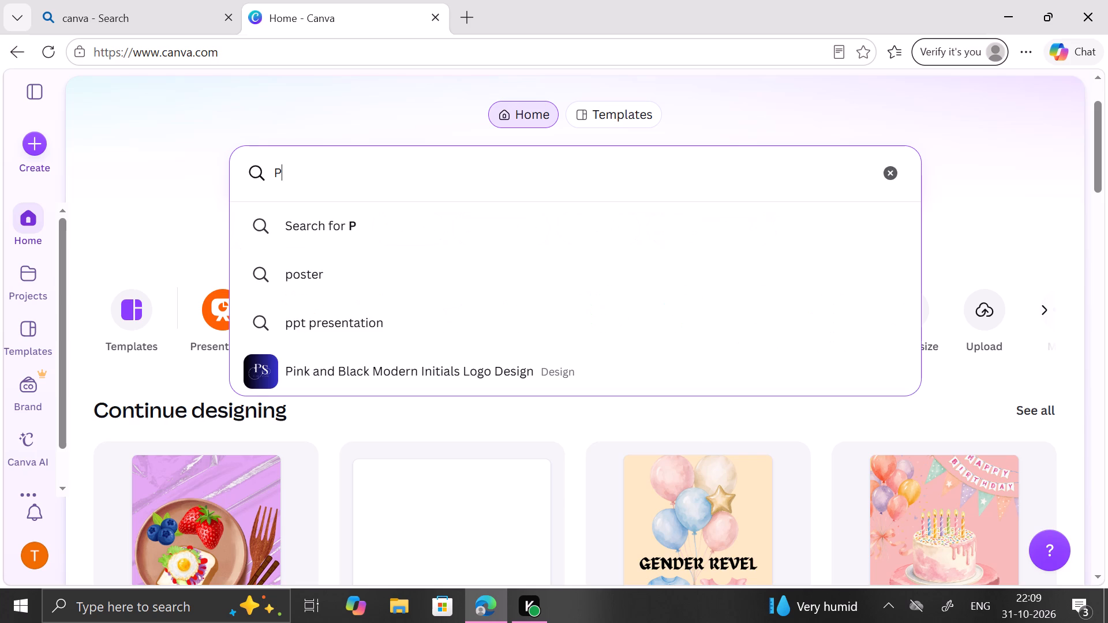
key("r")
type("esr")
key("BackSpace")
key("e")
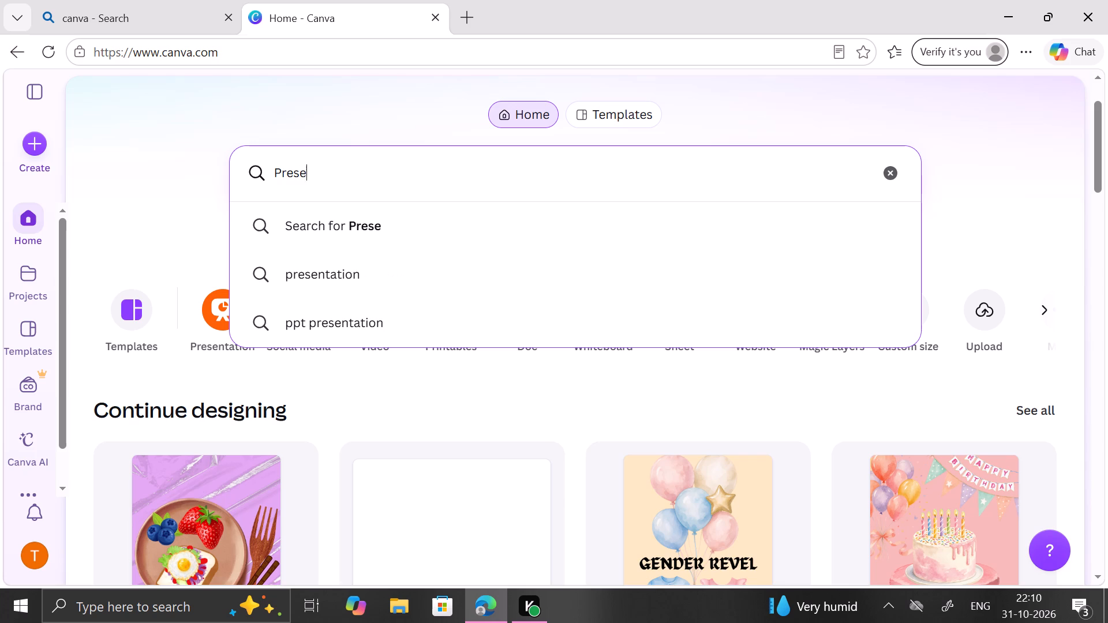
type("ntar")
key("BackSpace")
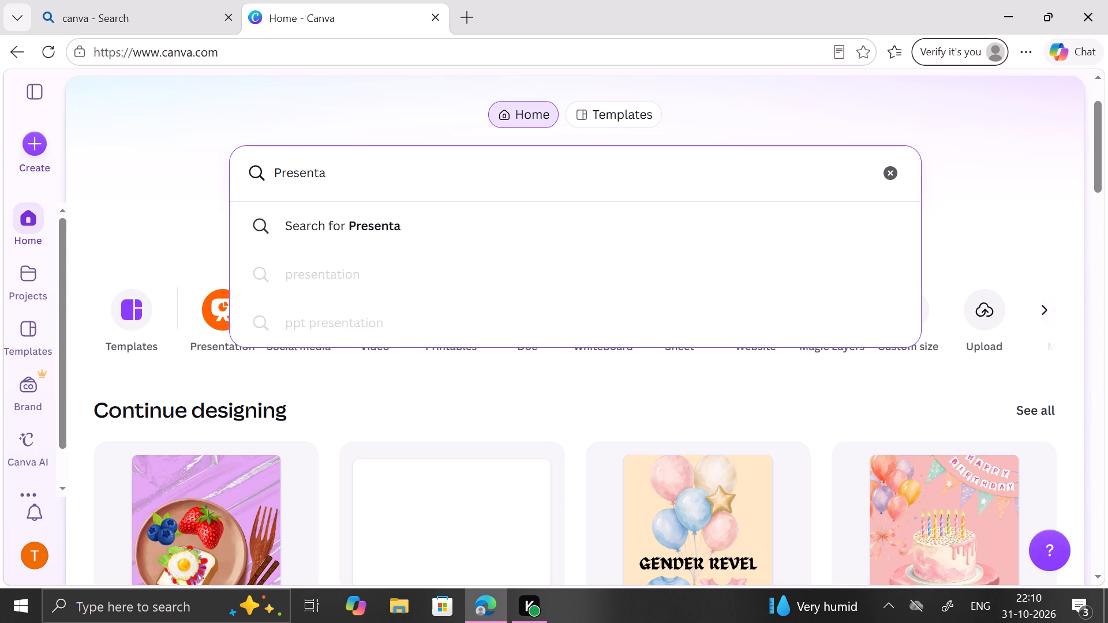
key("t")
type("ion")
key("space")
key("Return")
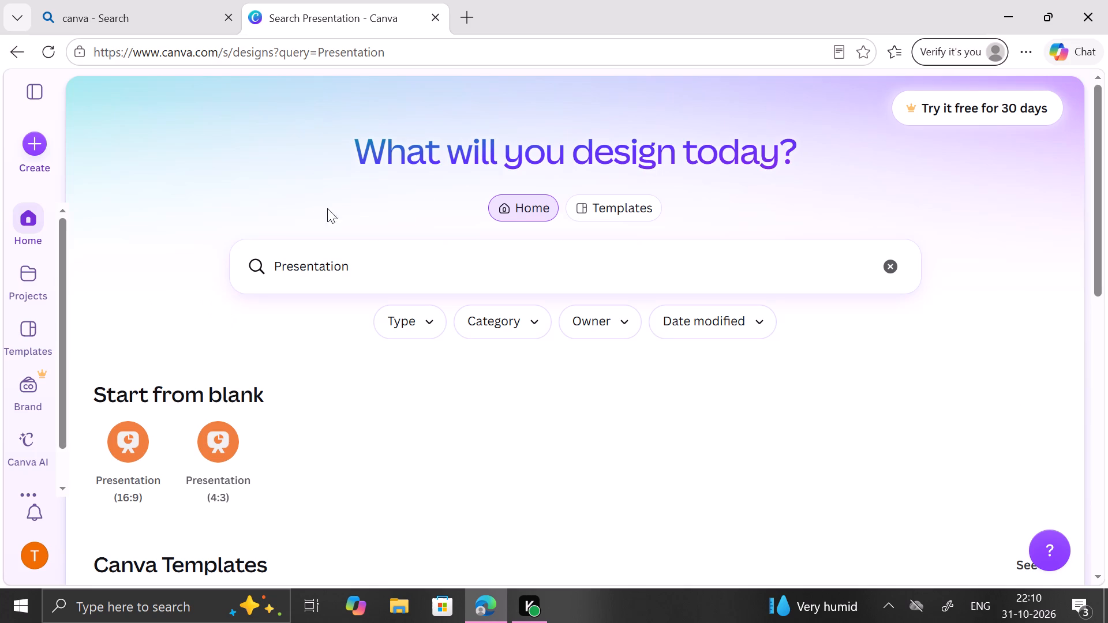
left_click(159, 448)
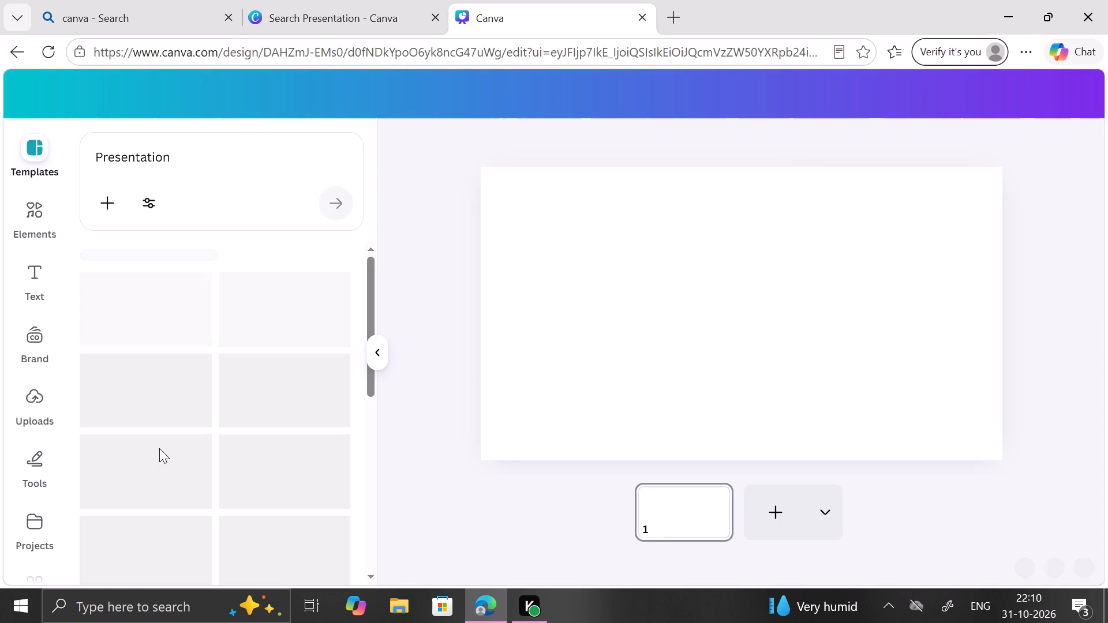
Search the elements library for avengers and limit the results to graphics.
left_click(33, 219)
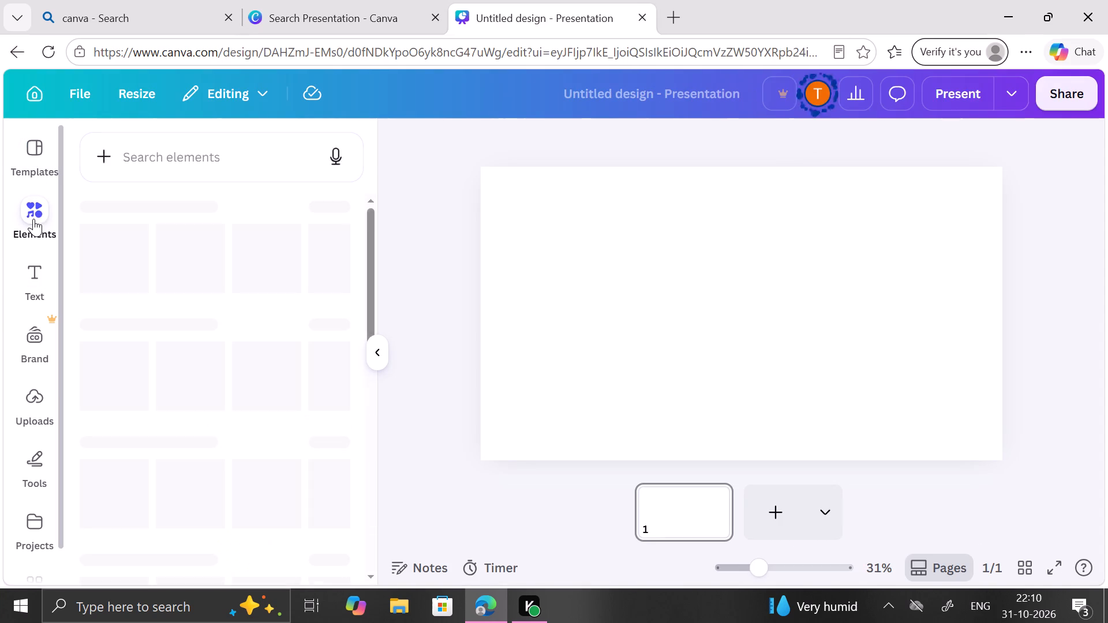
left_click(166, 157)
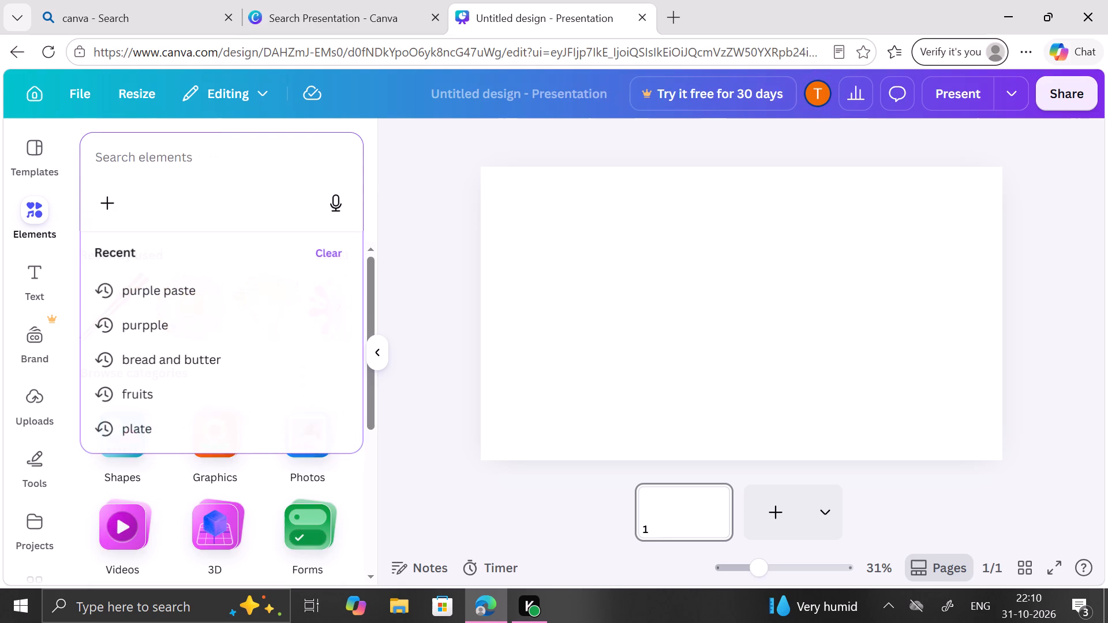
type("aven")
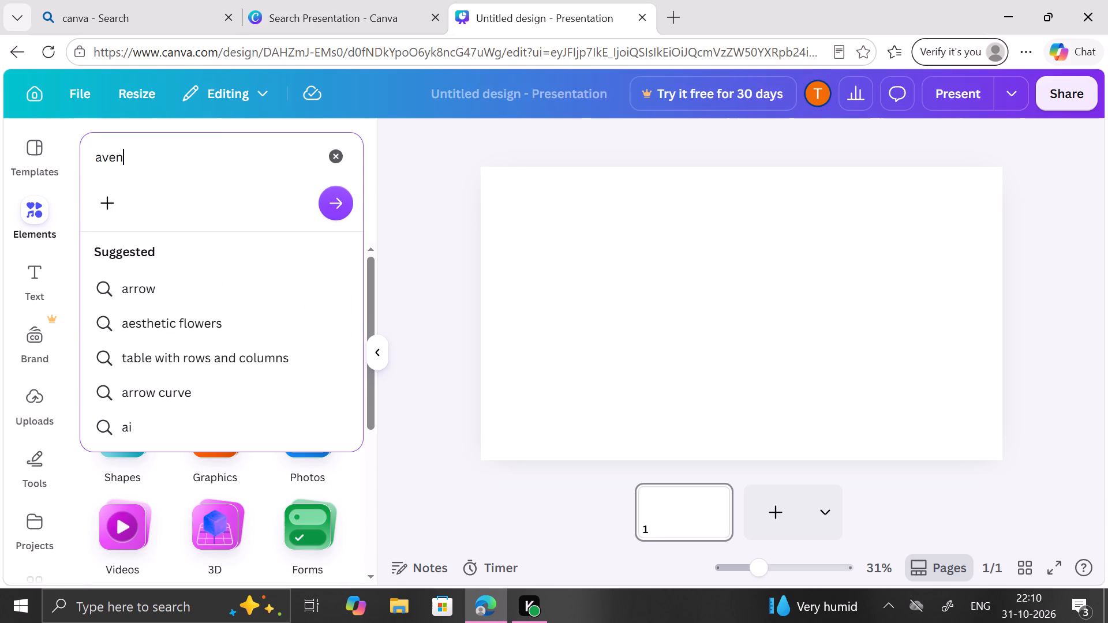
type("ger")
key("s")
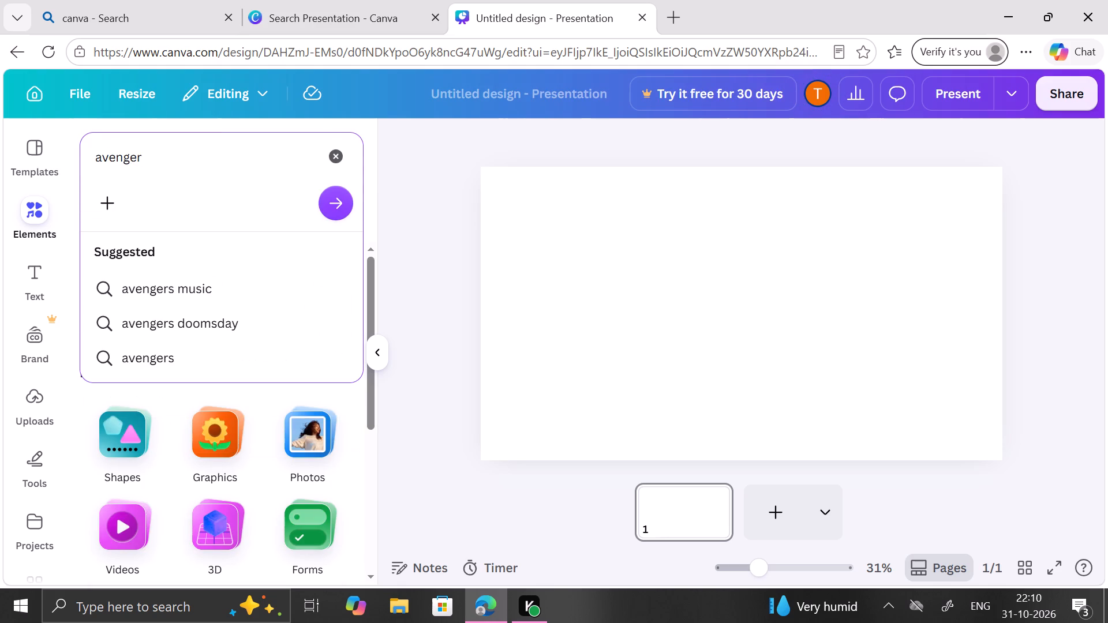
key("Return")
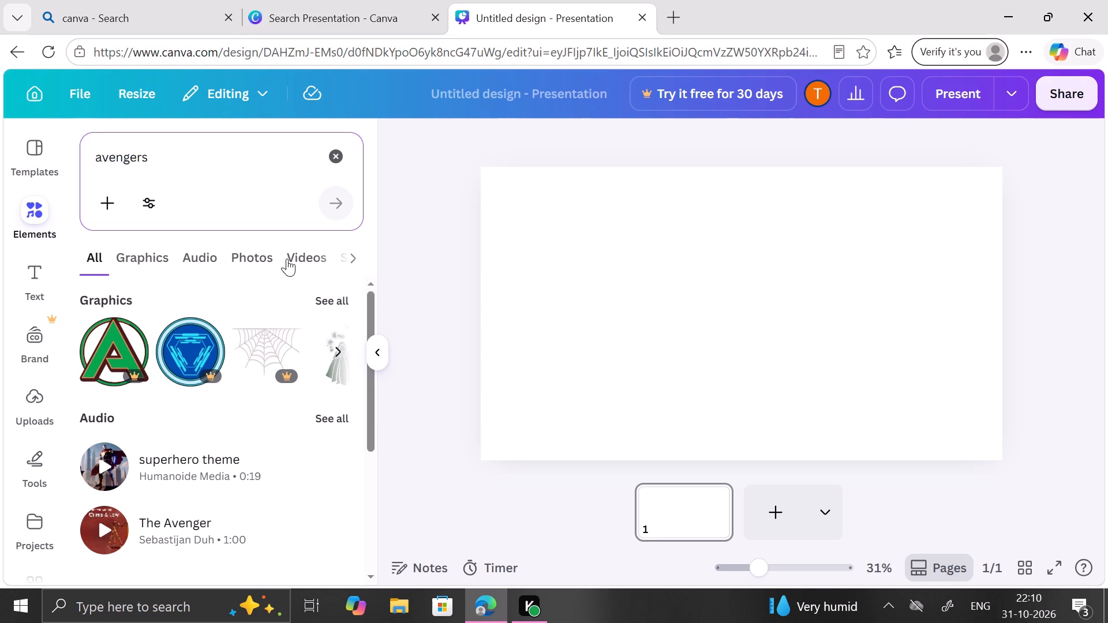
left_click(144, 260)
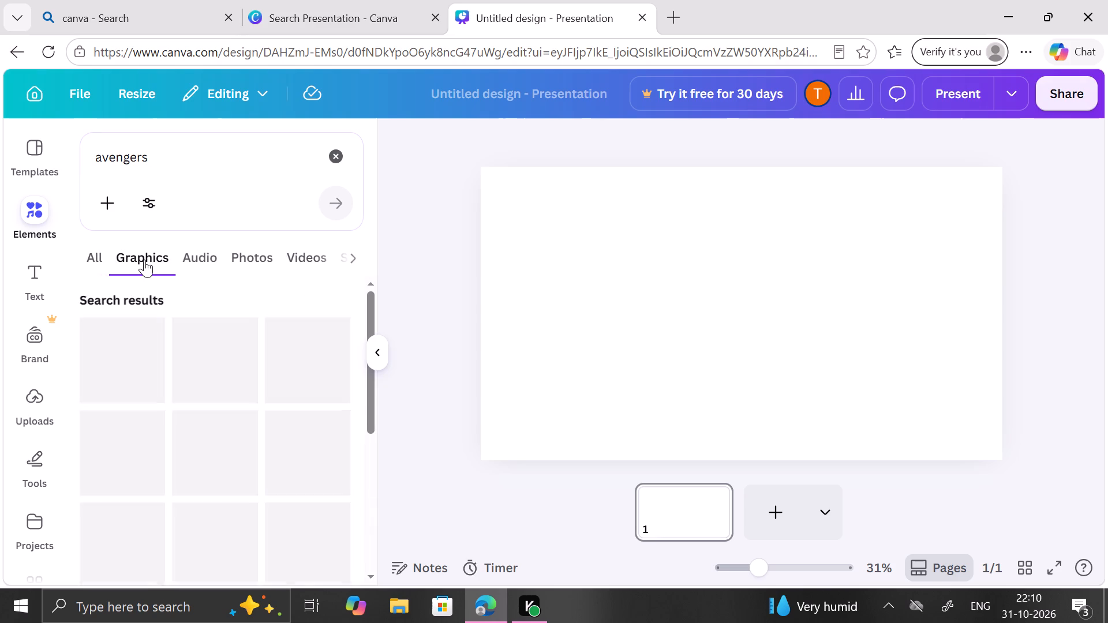
Look through the avengers graphics for an element that suits the presentation.
scroll(144, 260, "down", 4)
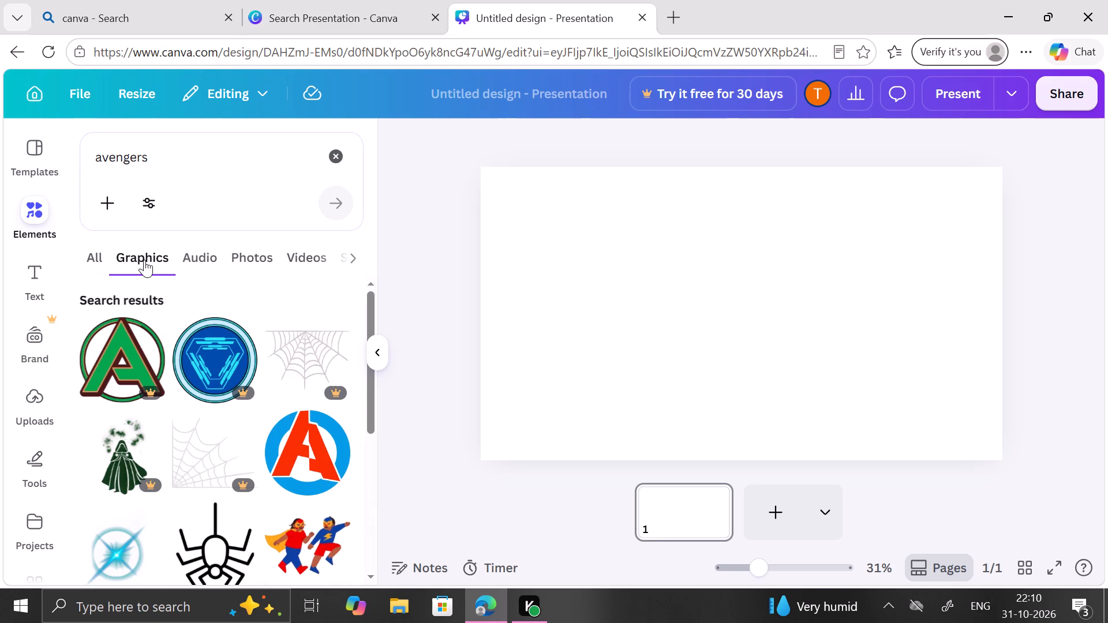
scroll(151, 362, "down", 6)
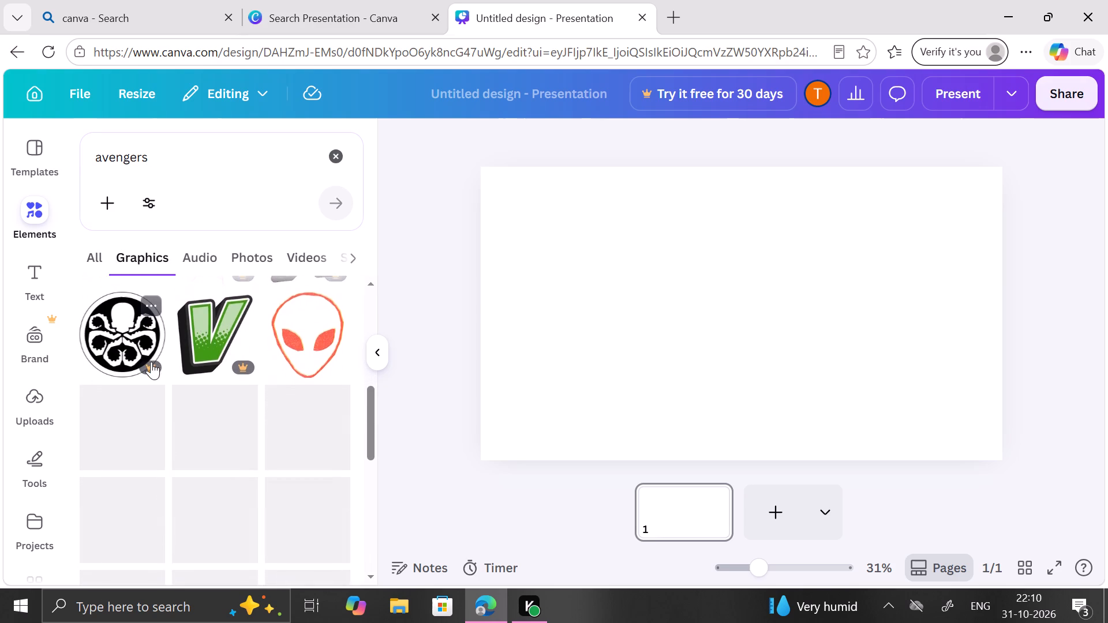
scroll(151, 362, "down", 1)
scroll(69, 563, "up", 4)
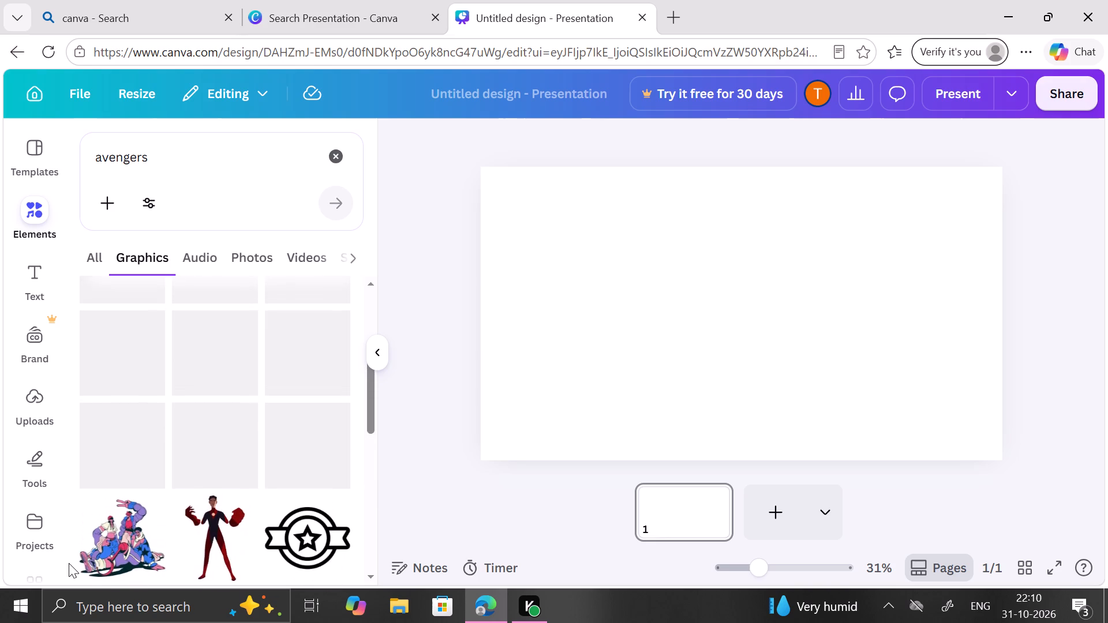
scroll(69, 563, "down", 2)
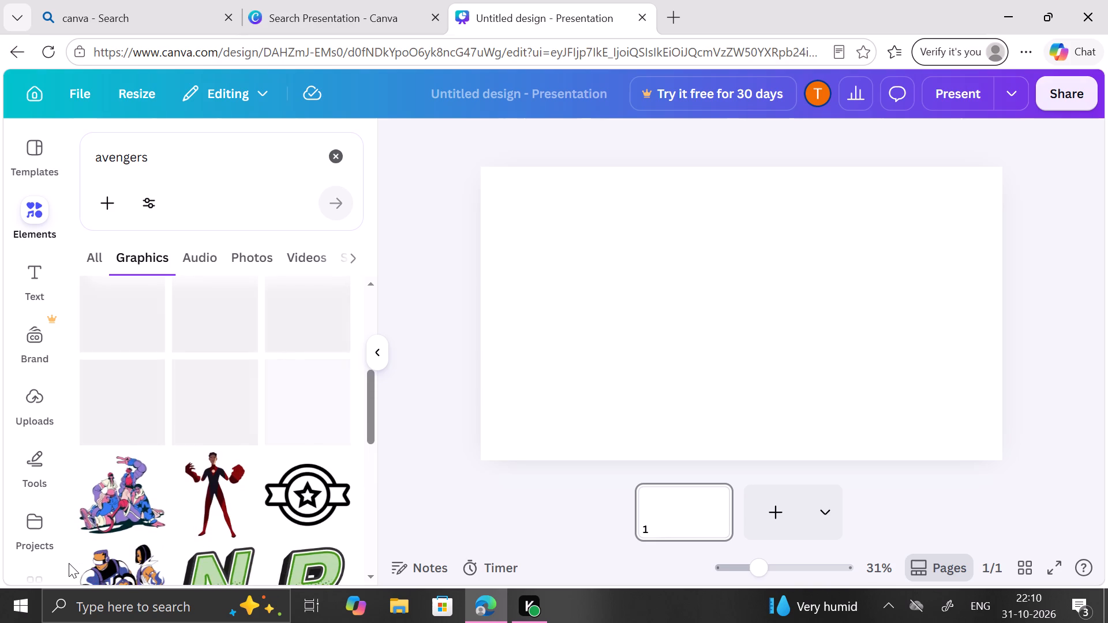
scroll(69, 563, "down", 2)
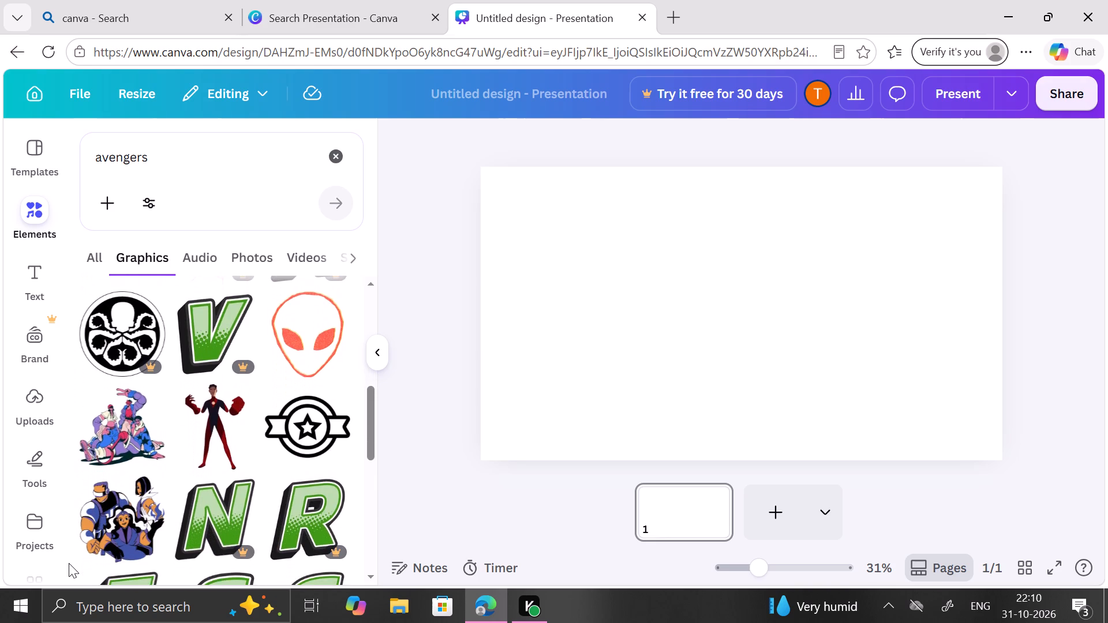
scroll(69, 563, "down", 1)
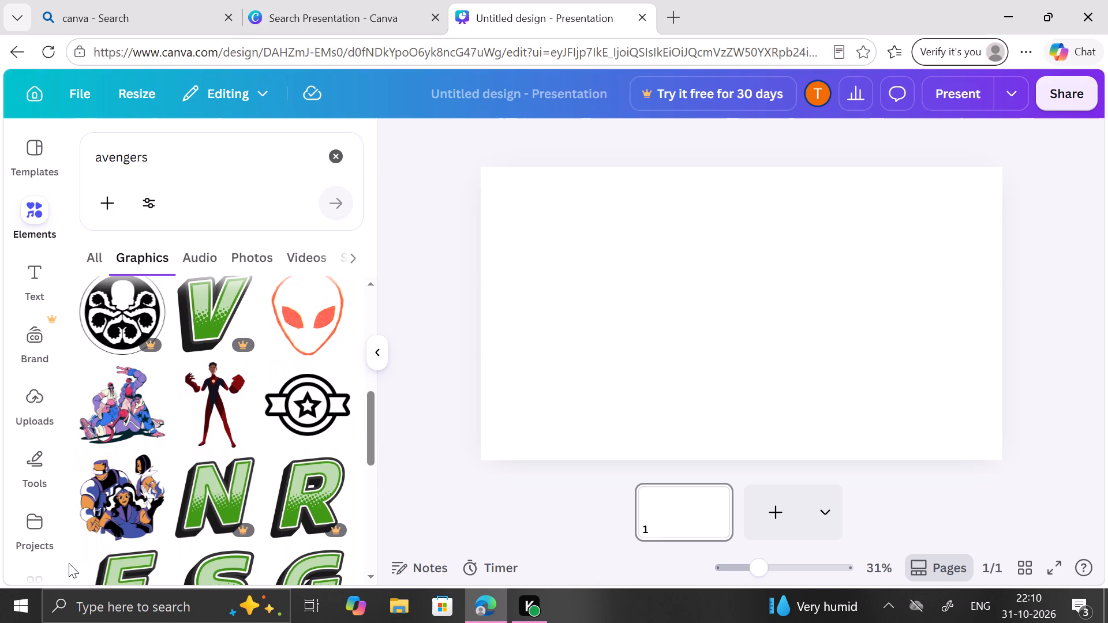
scroll(69, 563, "down", 2)
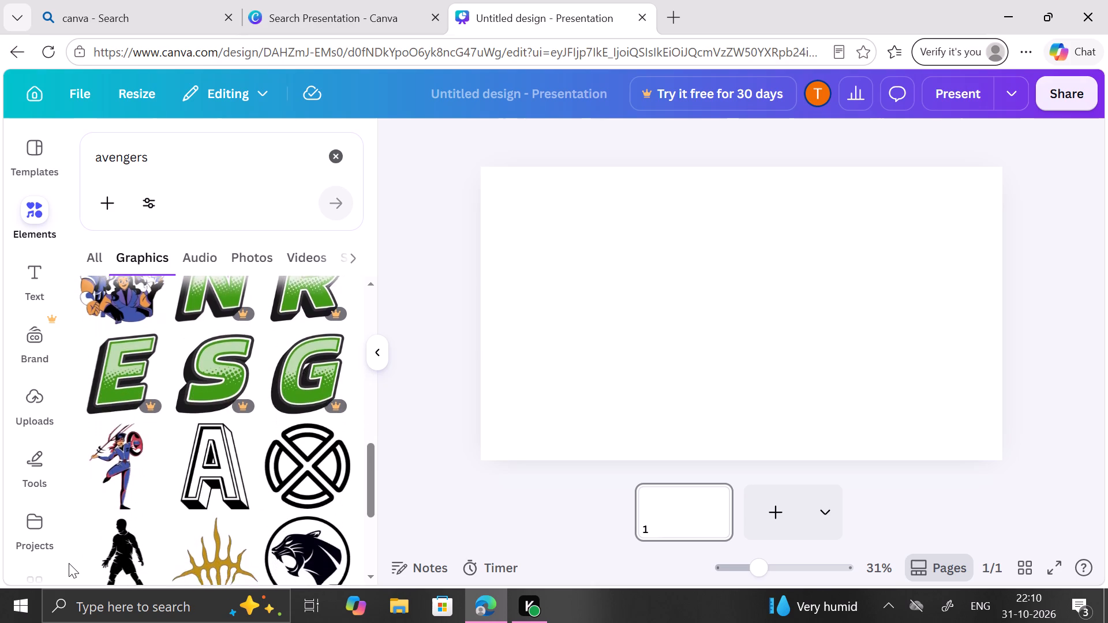
scroll(69, 563, "down", 3)
scroll(69, 563, "up", 7)
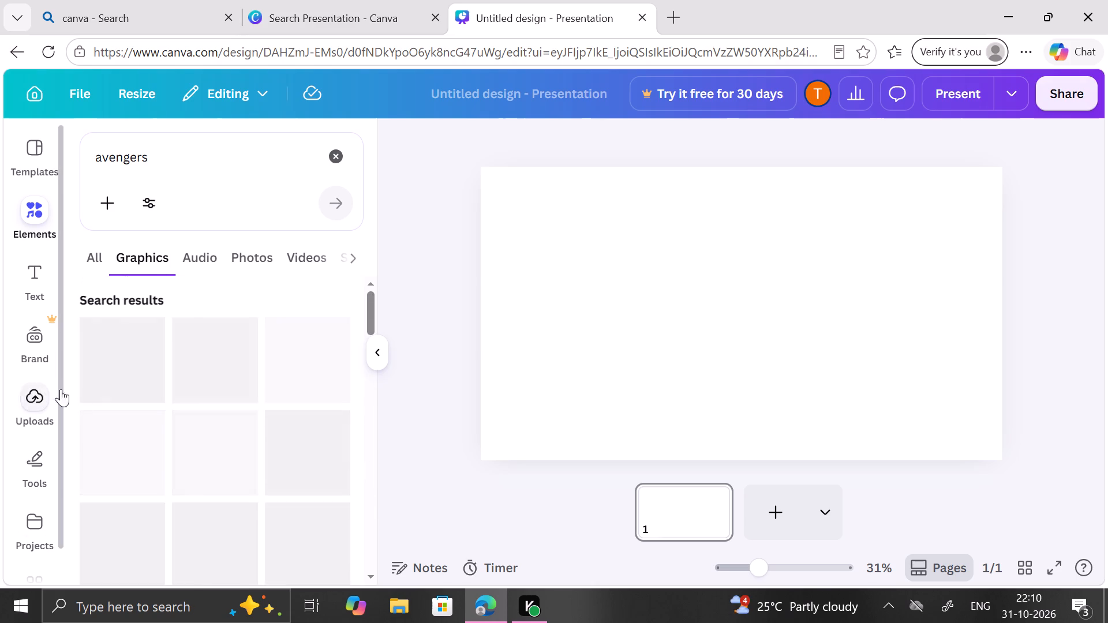
Search the elements library for iron man and look through all its graphics.
left_click(345, 152)
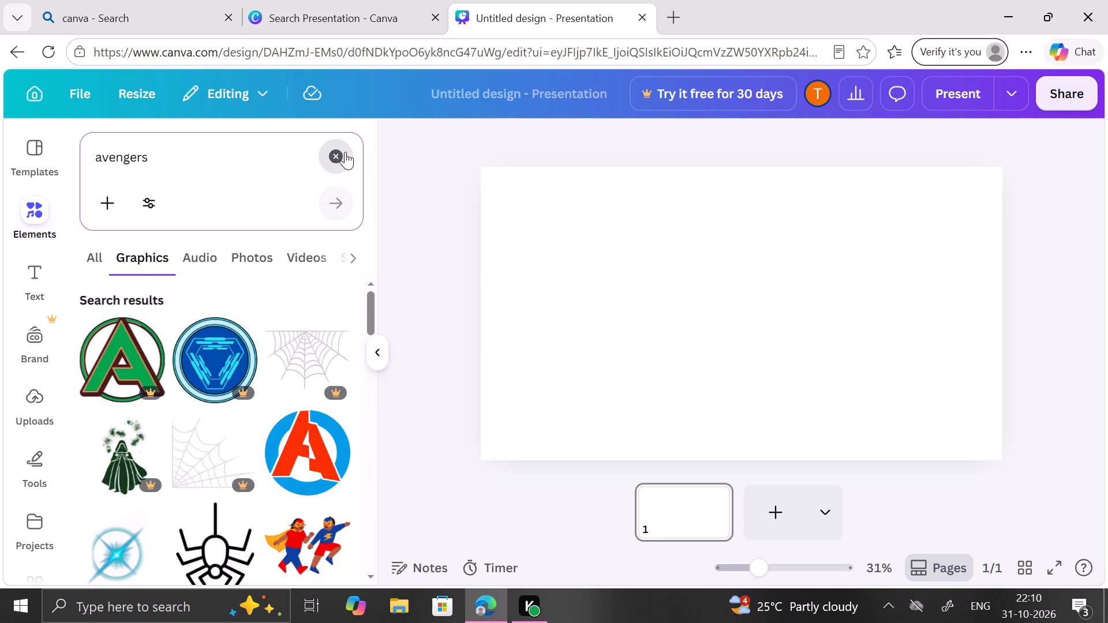
type("iron man")
key("space")
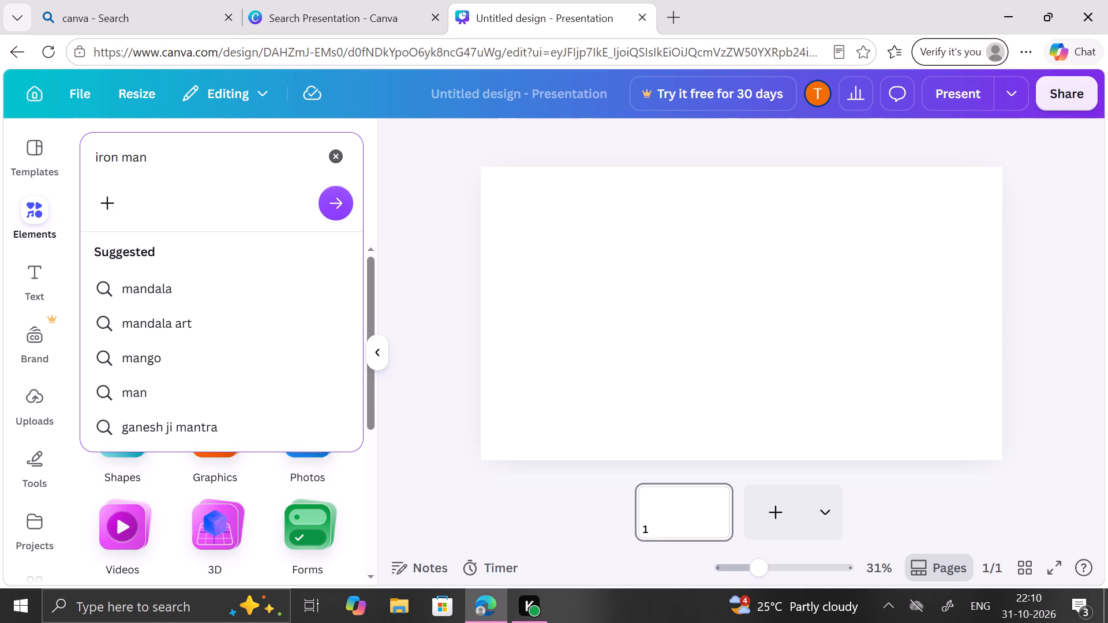
key("Return")
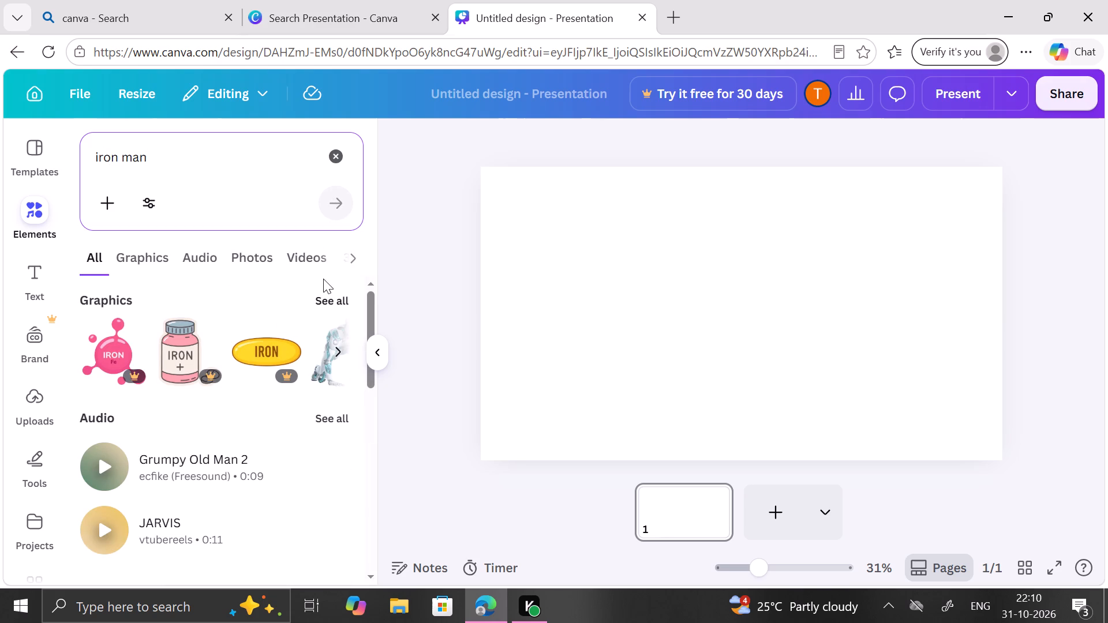
left_click(330, 295)
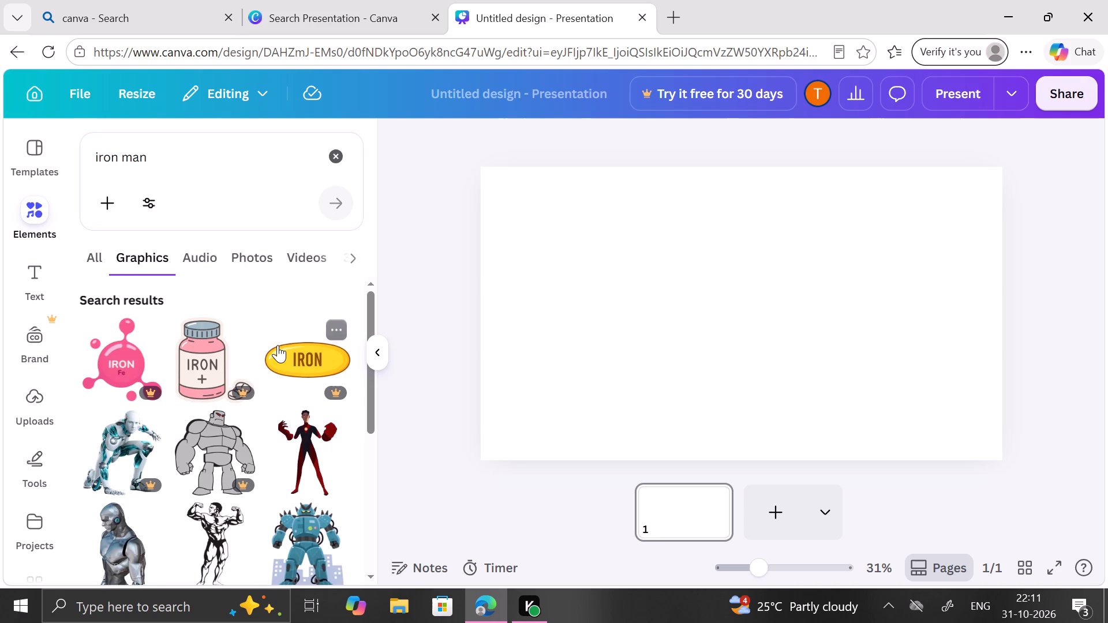
scroll(278, 345, "down", 1)
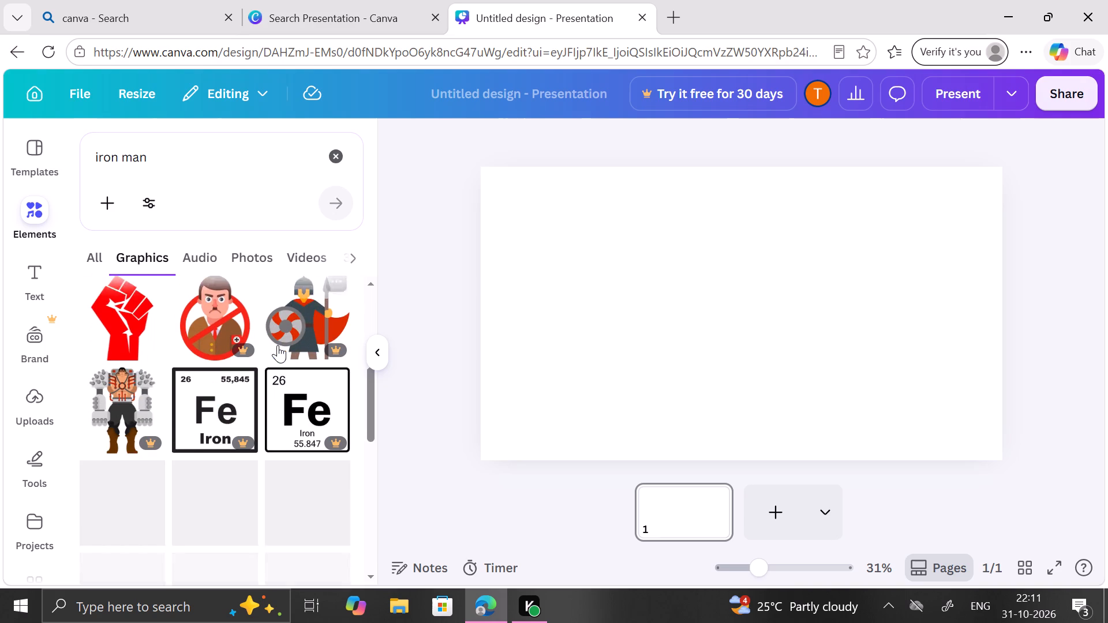
scroll(278, 345, "down", 2)
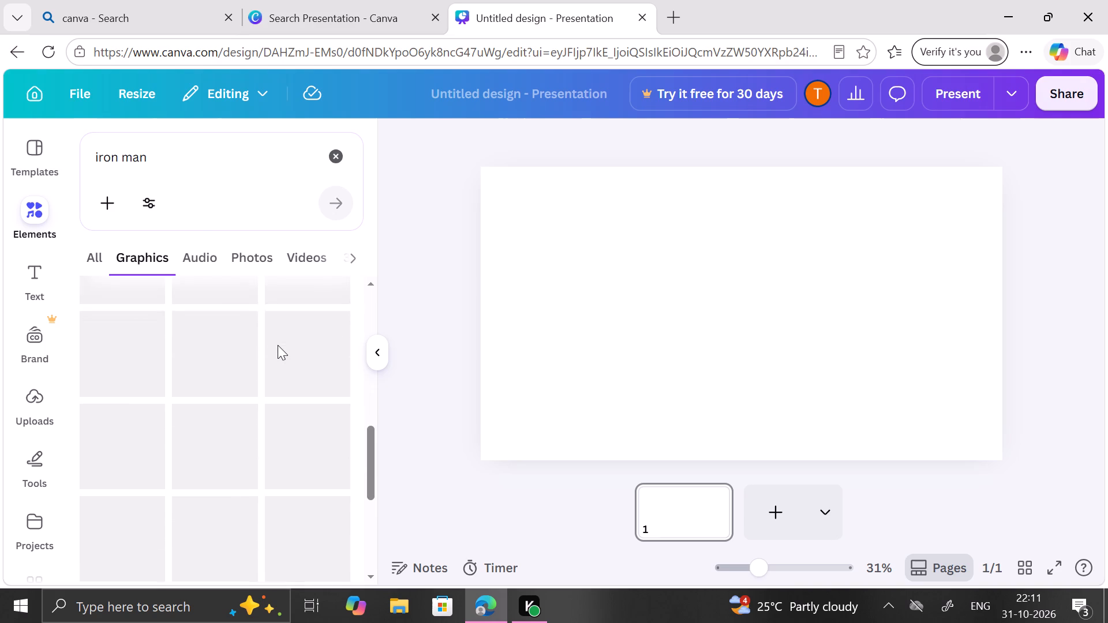
scroll(278, 345, "down", 1)
Search the elements library for avengers again and limit the results to graphics.
left_click(335, 156)
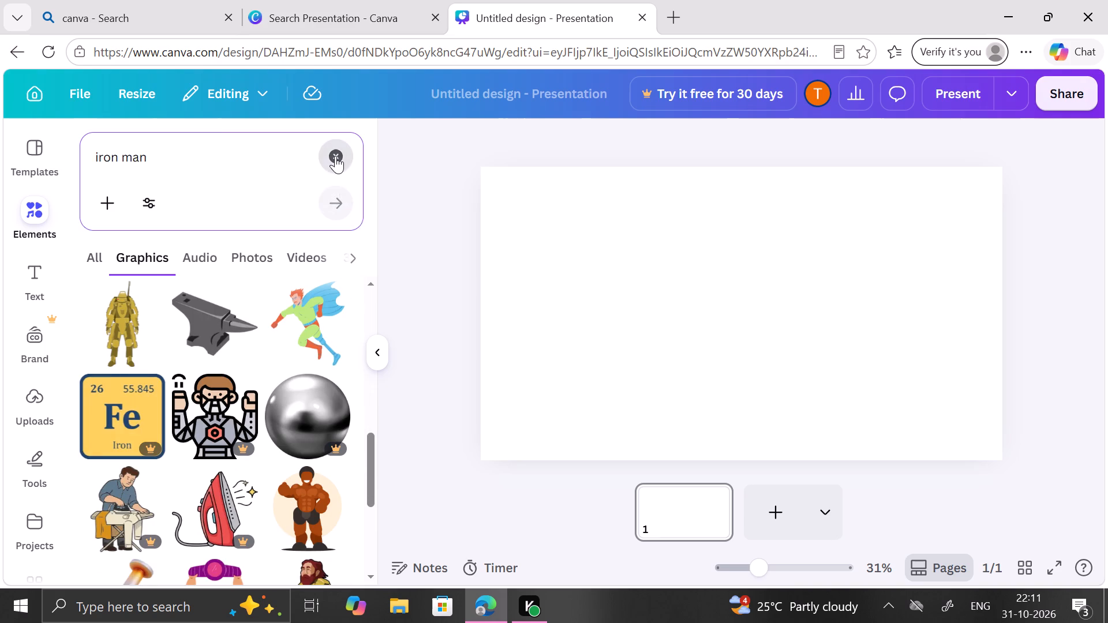
left_click(208, 326)
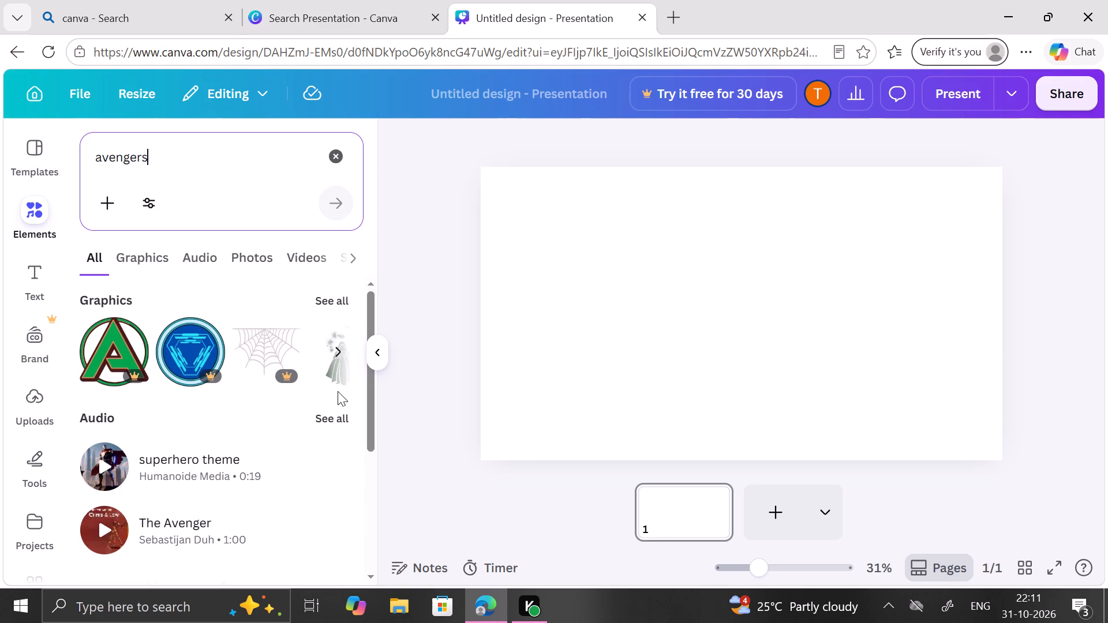
left_click(331, 299)
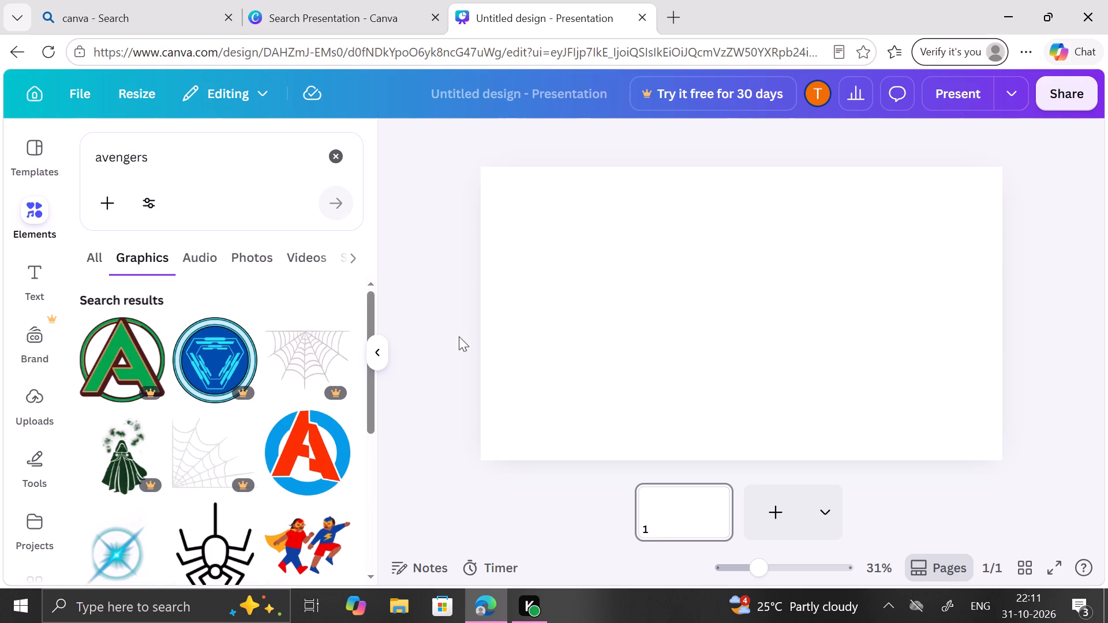
Add the free red letter A in a blue circle from the avengers graphics to the slide.
scroll(284, 442, "down", 2)
scroll(284, 442, "up", 1)
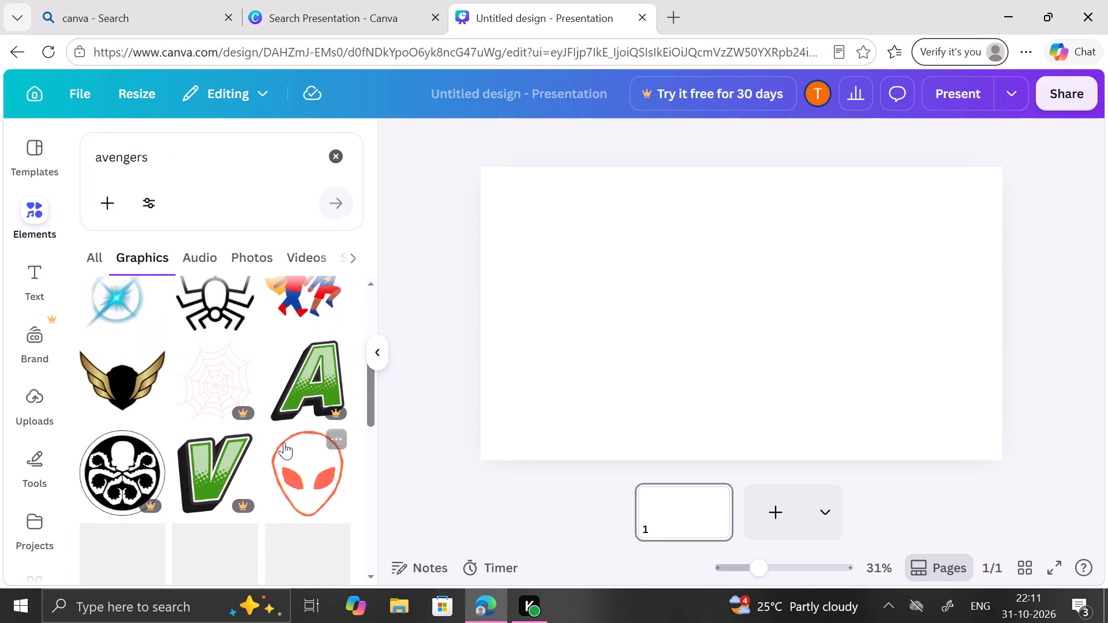
scroll(284, 442, "up", 1)
scroll(284, 442, "down", 1)
scroll(284, 442, "up", 1)
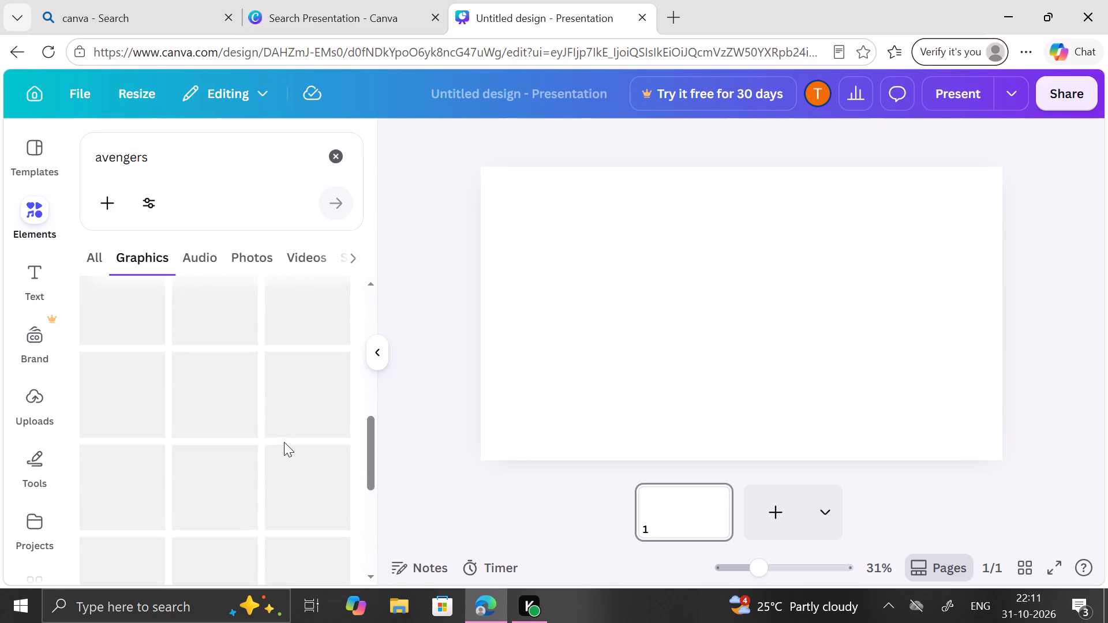
scroll(284, 442, "up", 4)
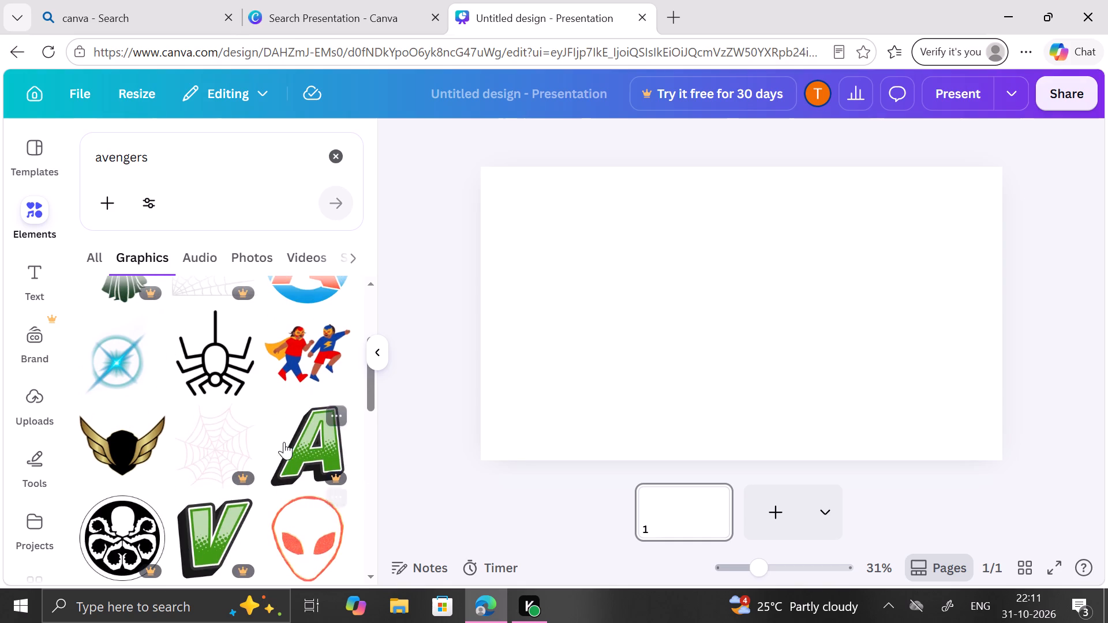
scroll(284, 442, "up", 3)
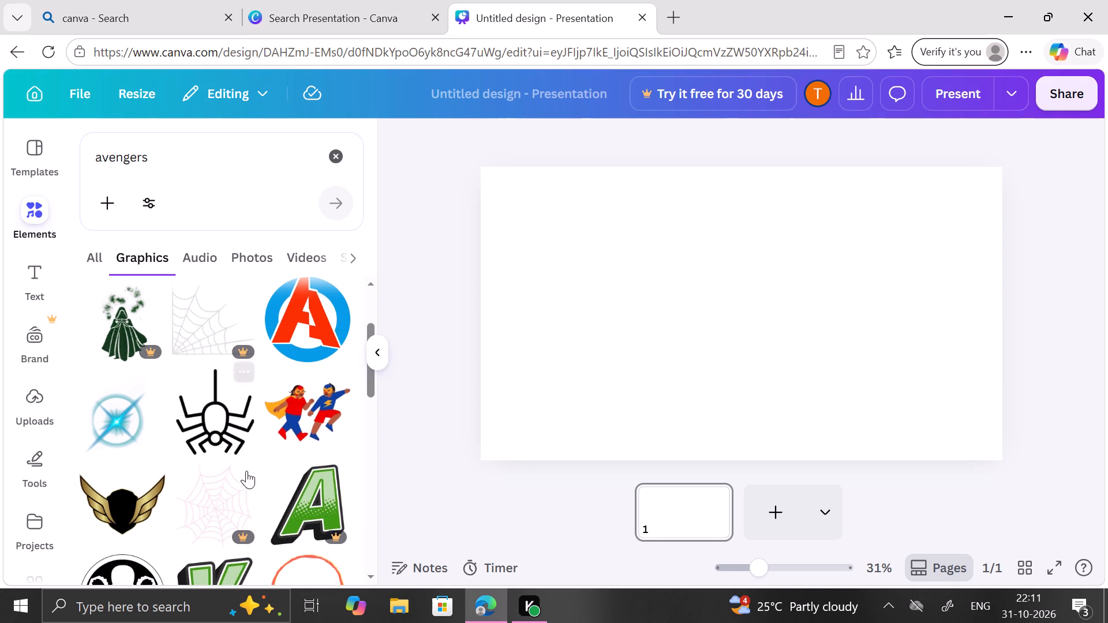
left_click(313, 305)
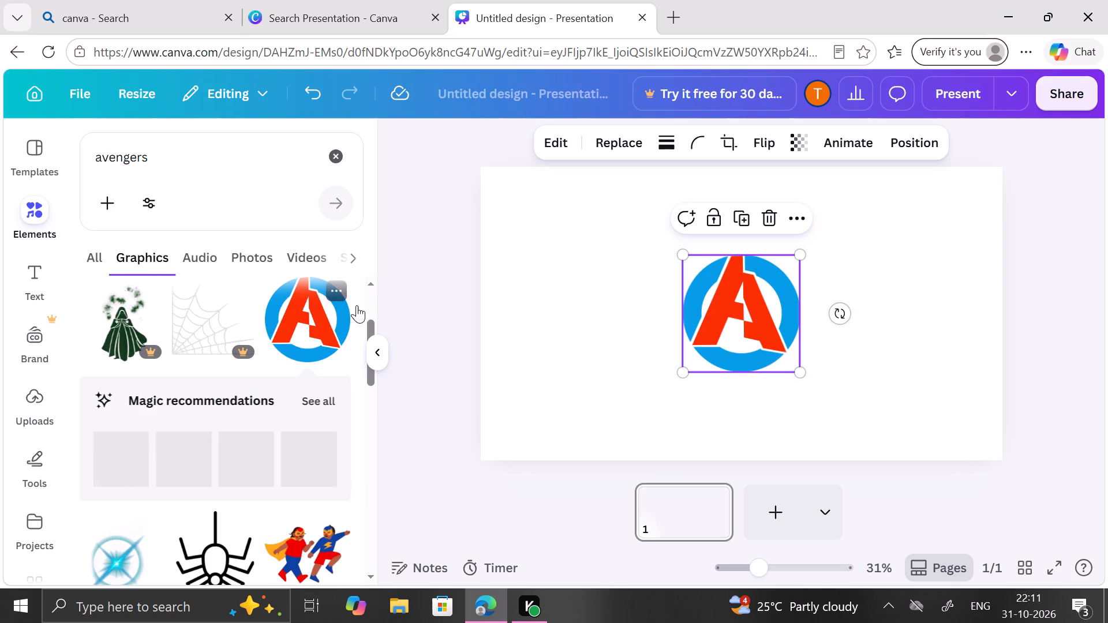
Try several default gradients on the slide background and settle on the 90° linear gradient #cdffd8, #94b9ff.
left_click(658, 323)
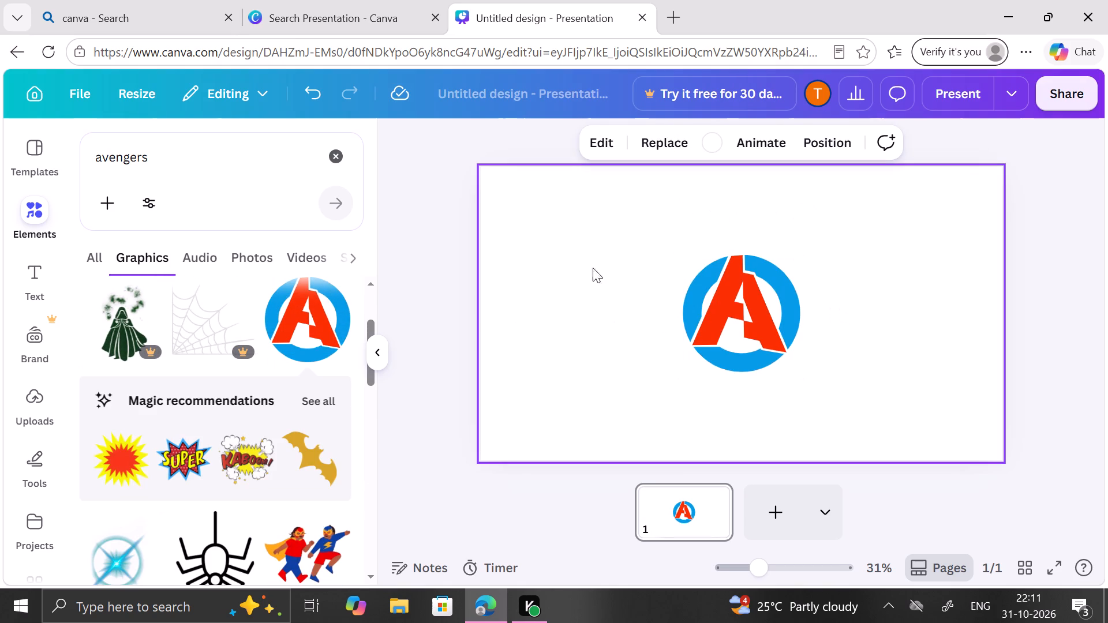
left_click(712, 145)
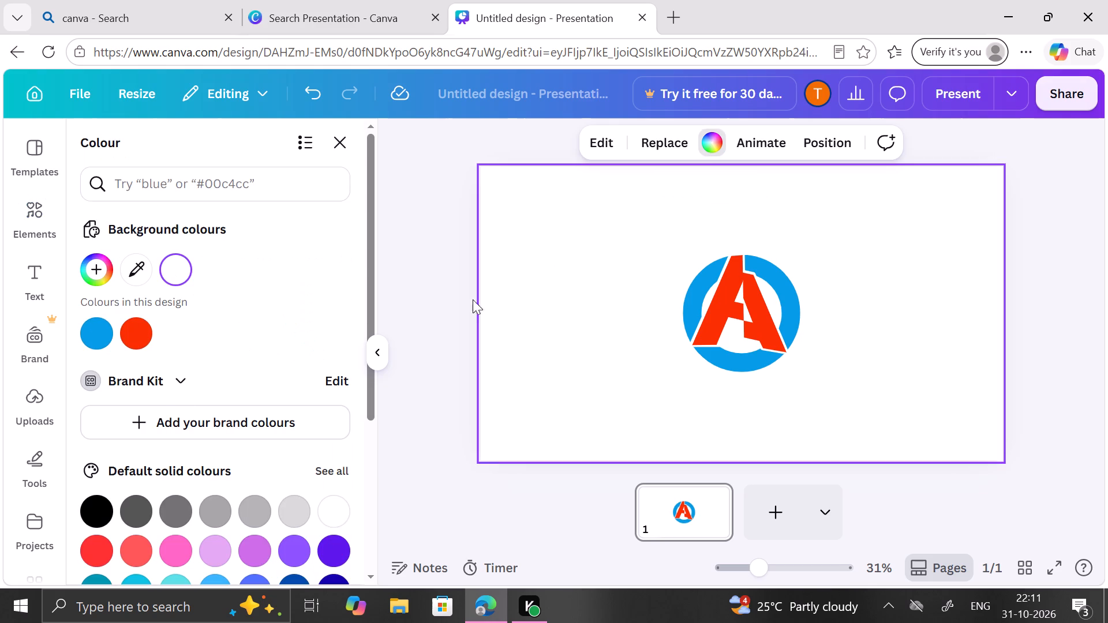
scroll(178, 434, "down", 1)
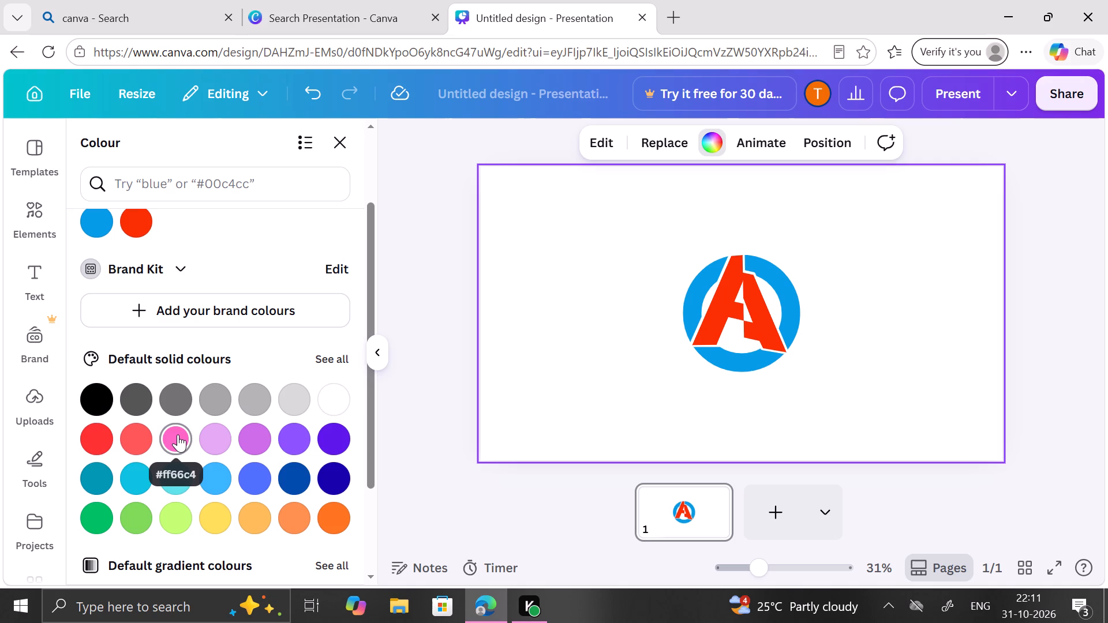
scroll(178, 434, "down", 6)
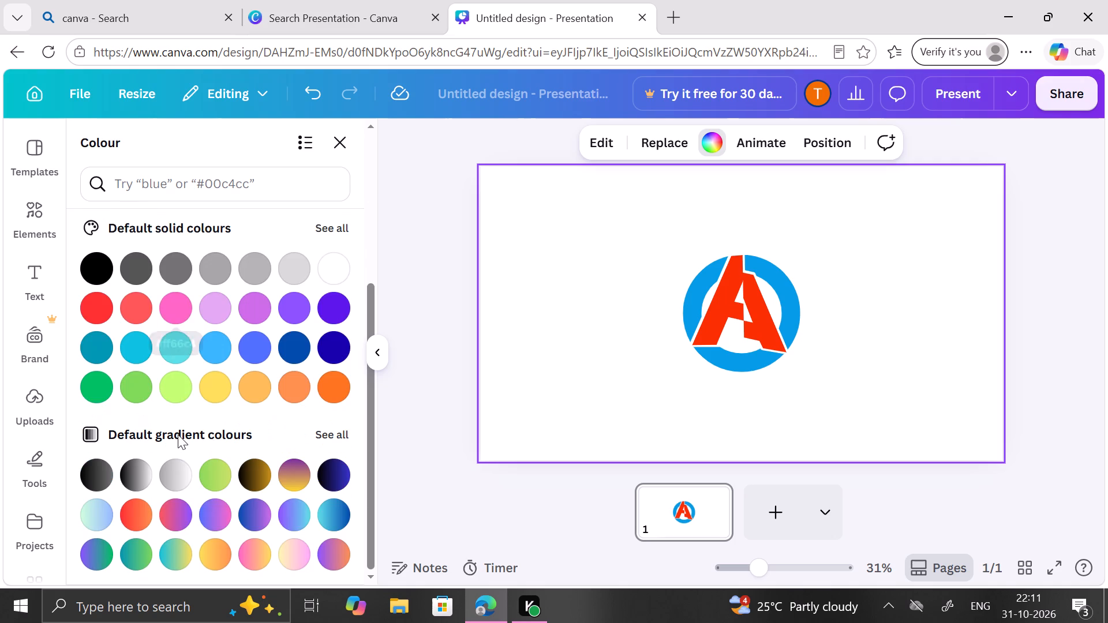
left_click(338, 428)
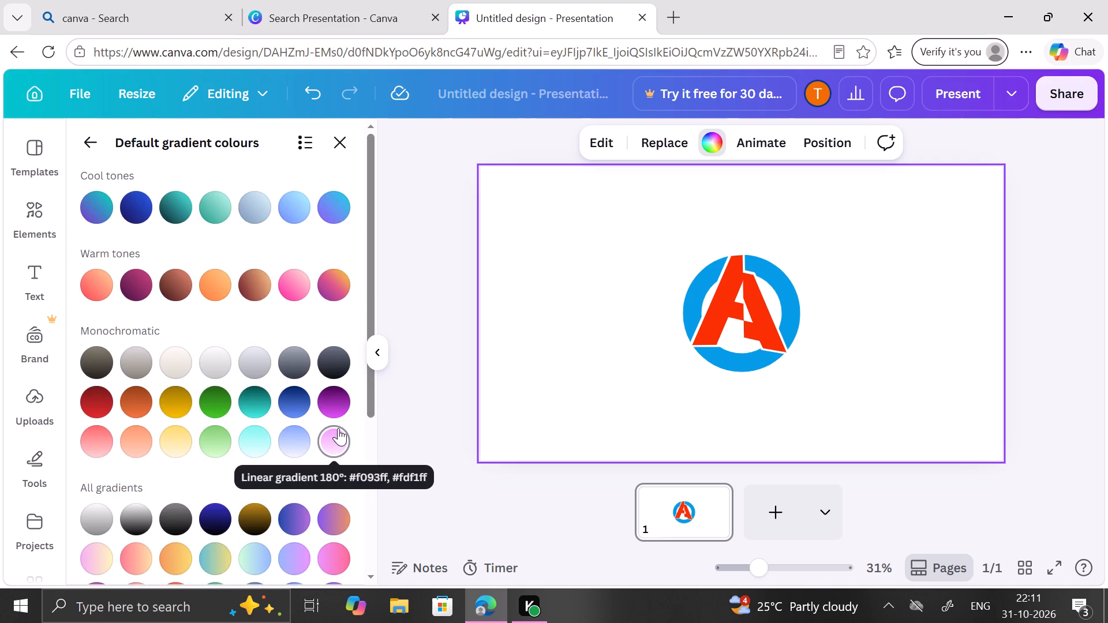
scroll(338, 428, "down", 4)
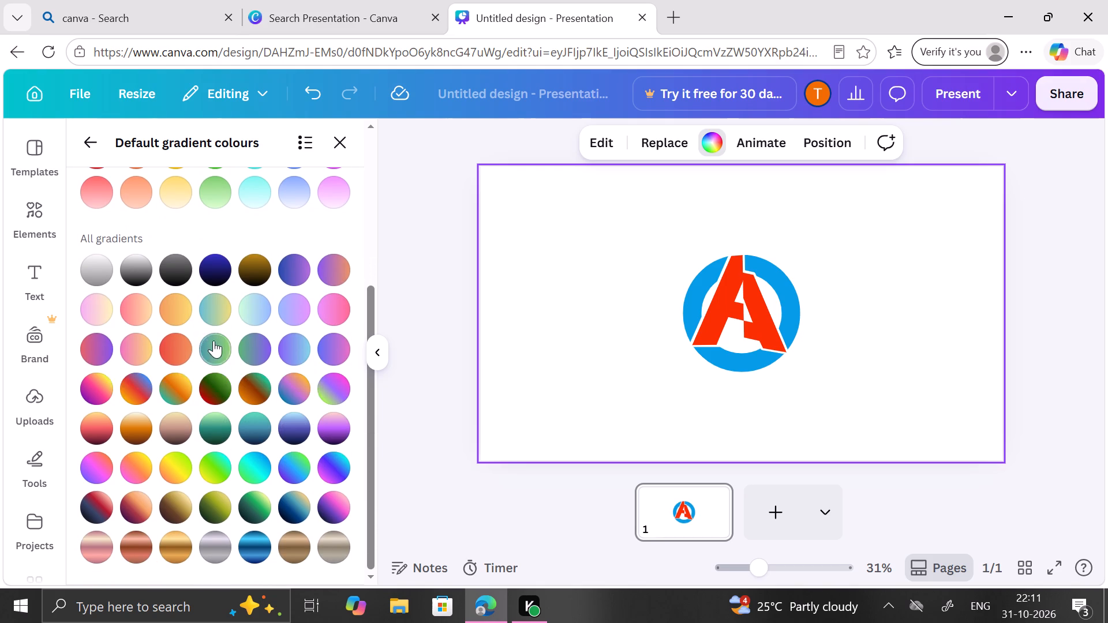
left_click(181, 345)
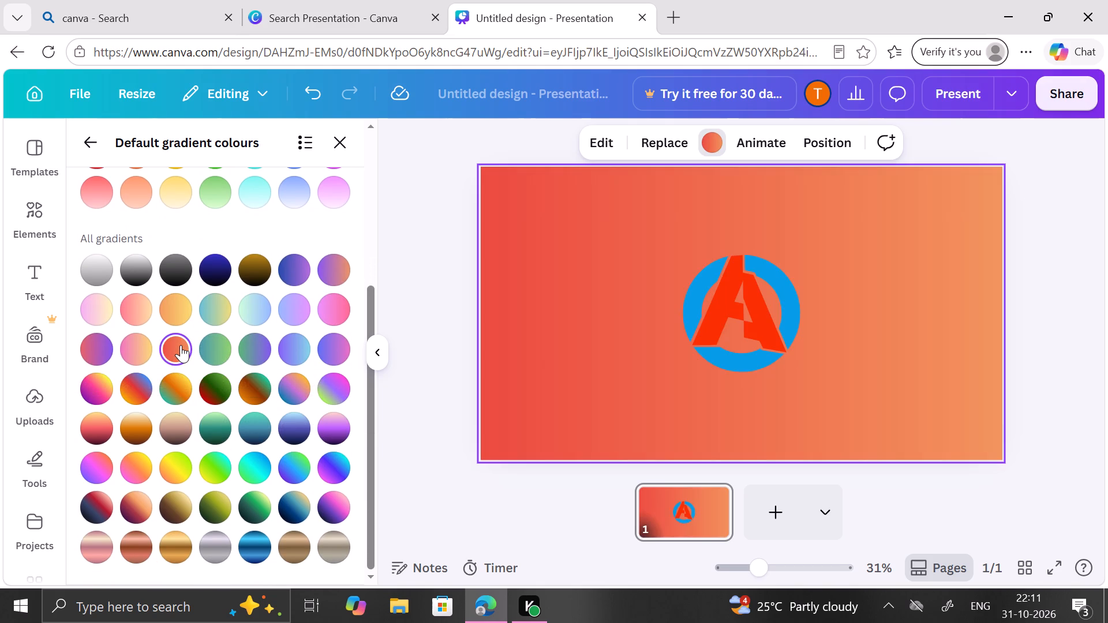
left_click(266, 314)
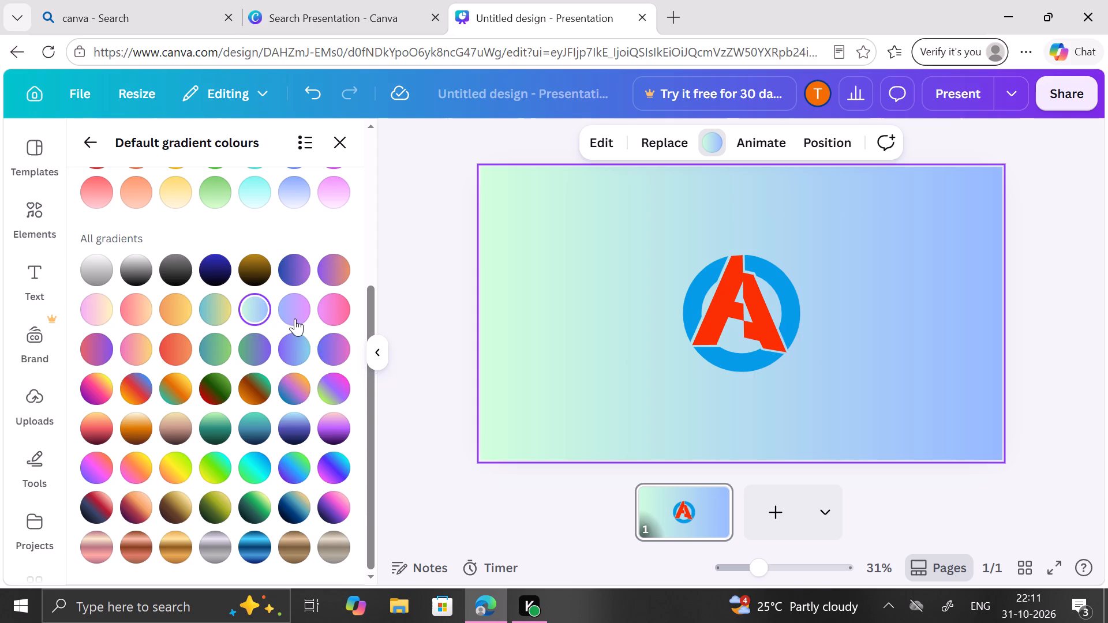
left_click(295, 318)
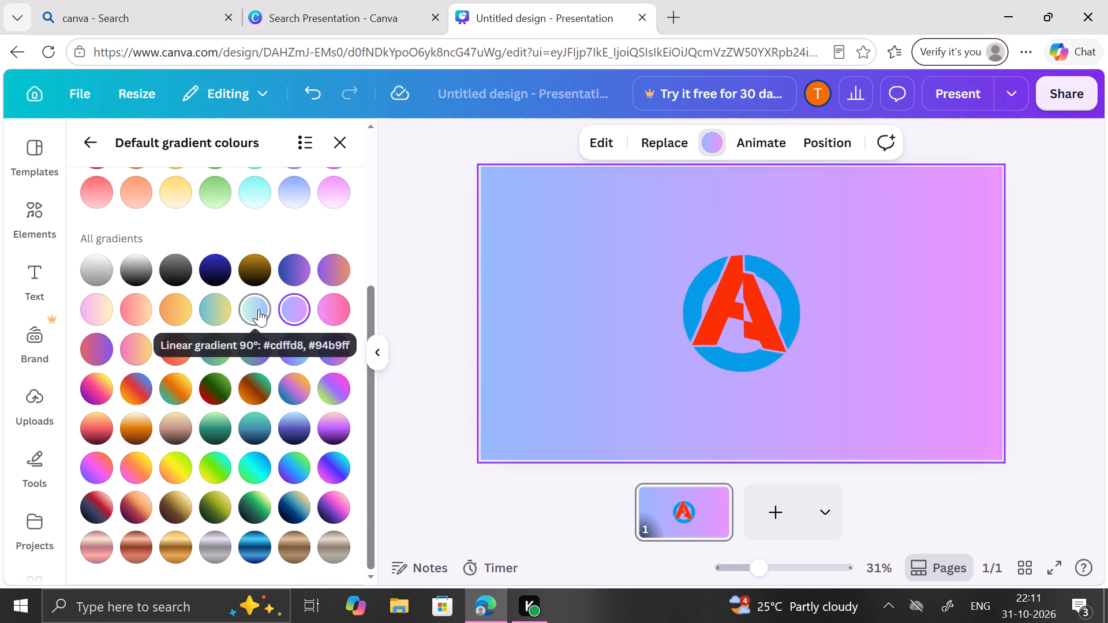
left_click(259, 309)
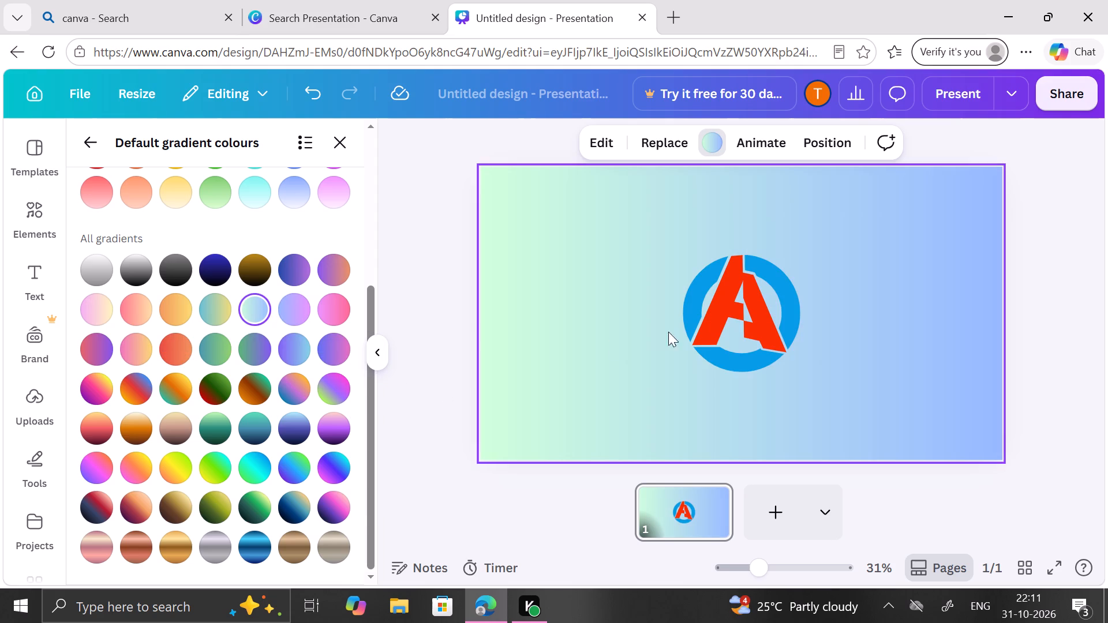
Enlarge the A logo and centre it horizontally, slightly above the middle of the slide.
left_click_drag(742, 316, 731, 268)
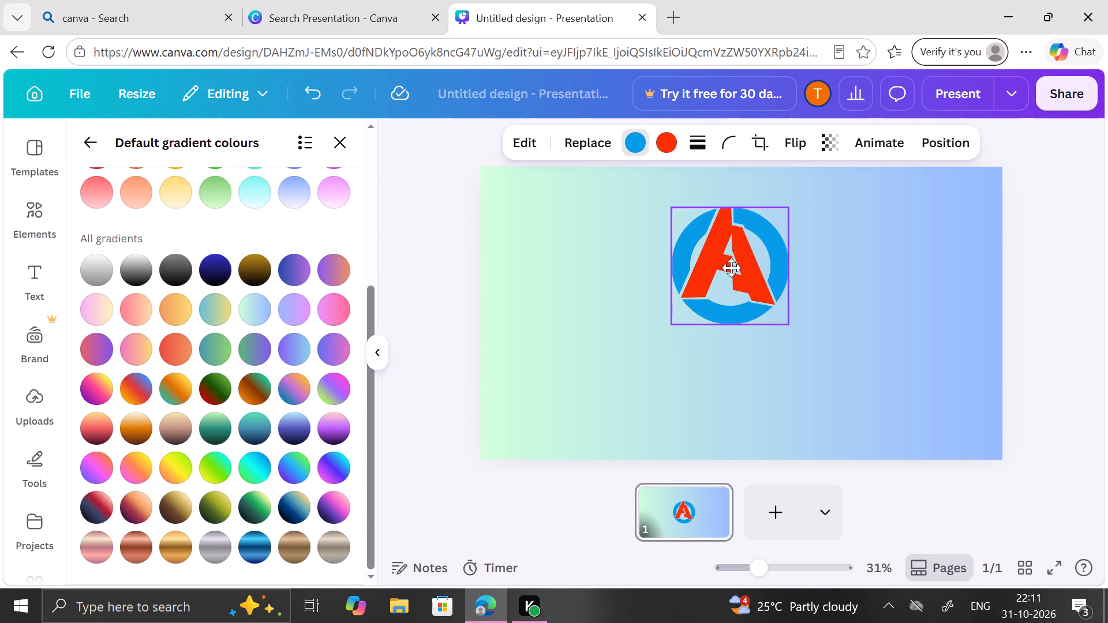
left_click_drag(731, 268, 733, 268)
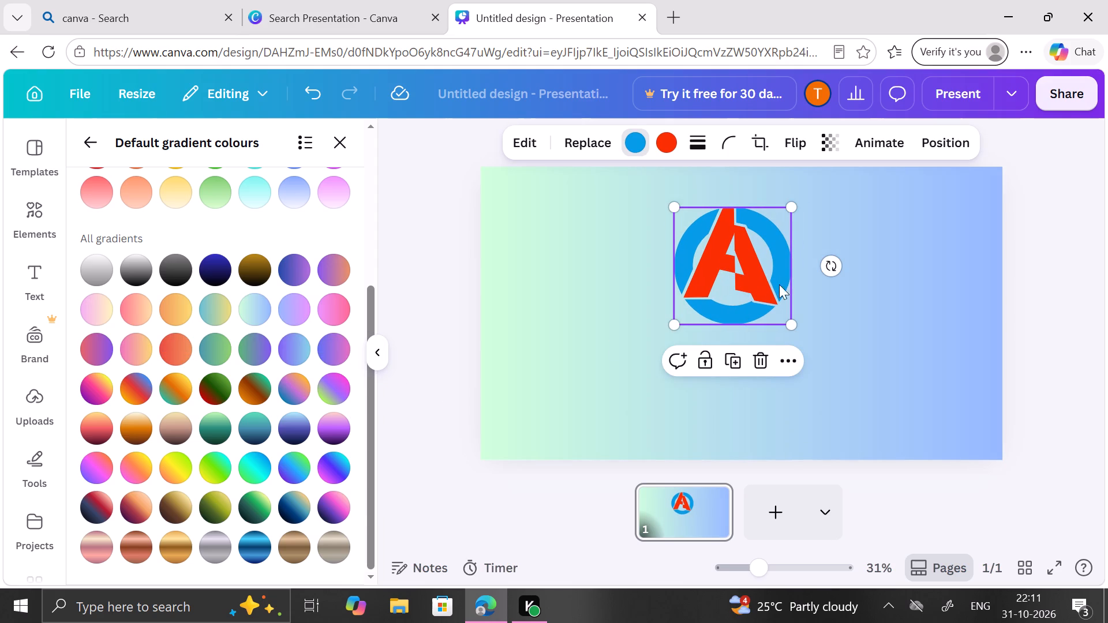
left_click_drag(789, 320, 797, 325)
left_click_drag(797, 325, 834, 353)
left_click_drag(796, 319, 791, 320)
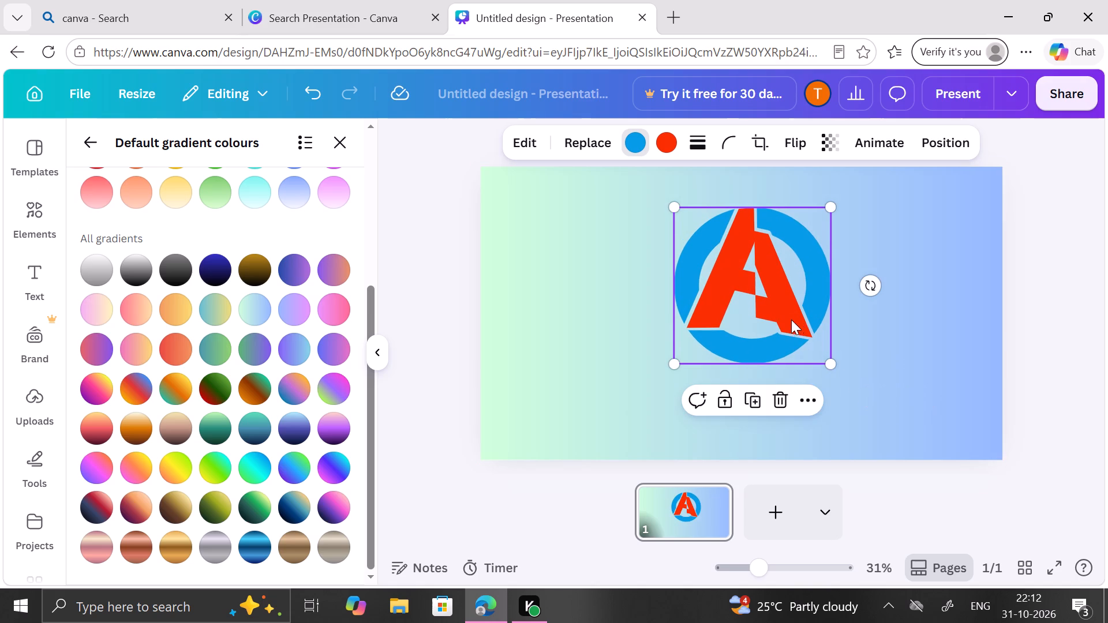
left_click_drag(791, 320, 779, 321)
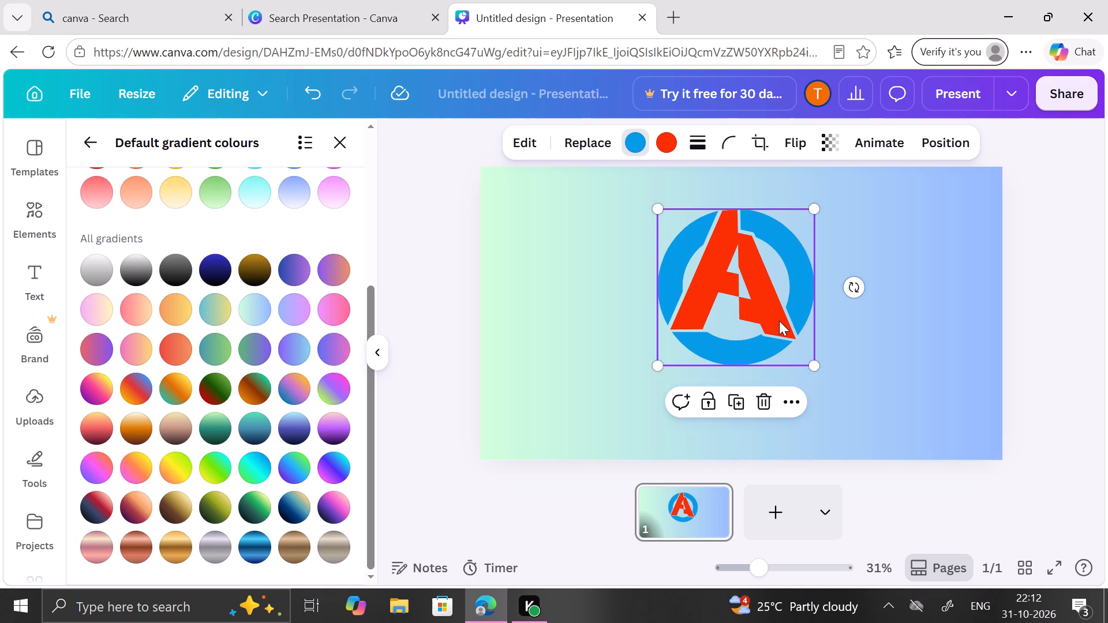
left_click(779, 321)
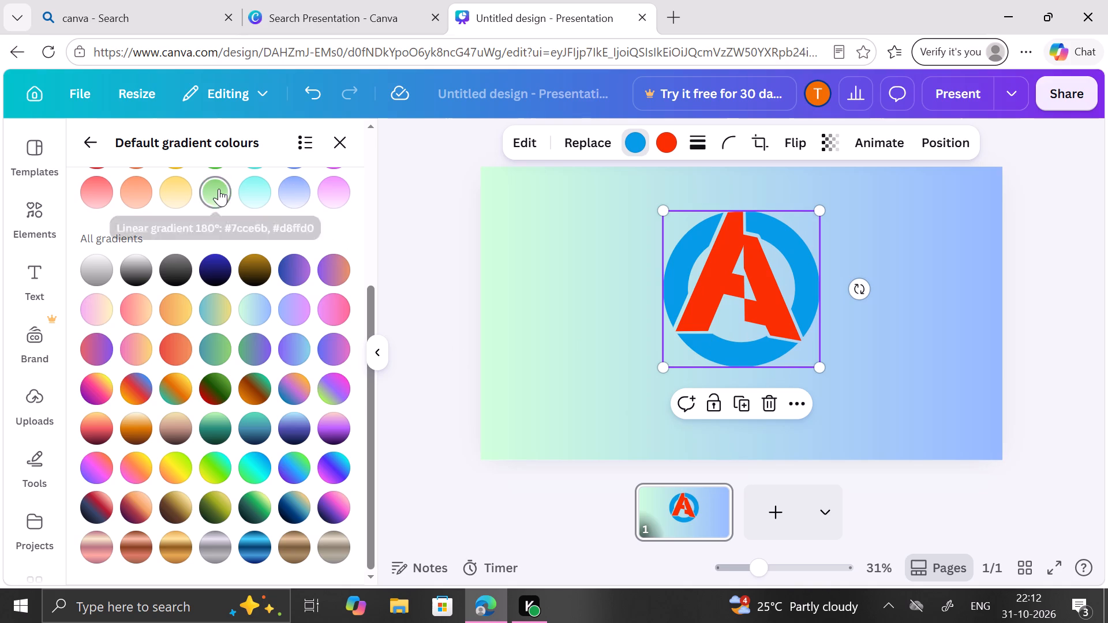
Add a heading below the A logo with the text avengers.
left_click(33, 269)
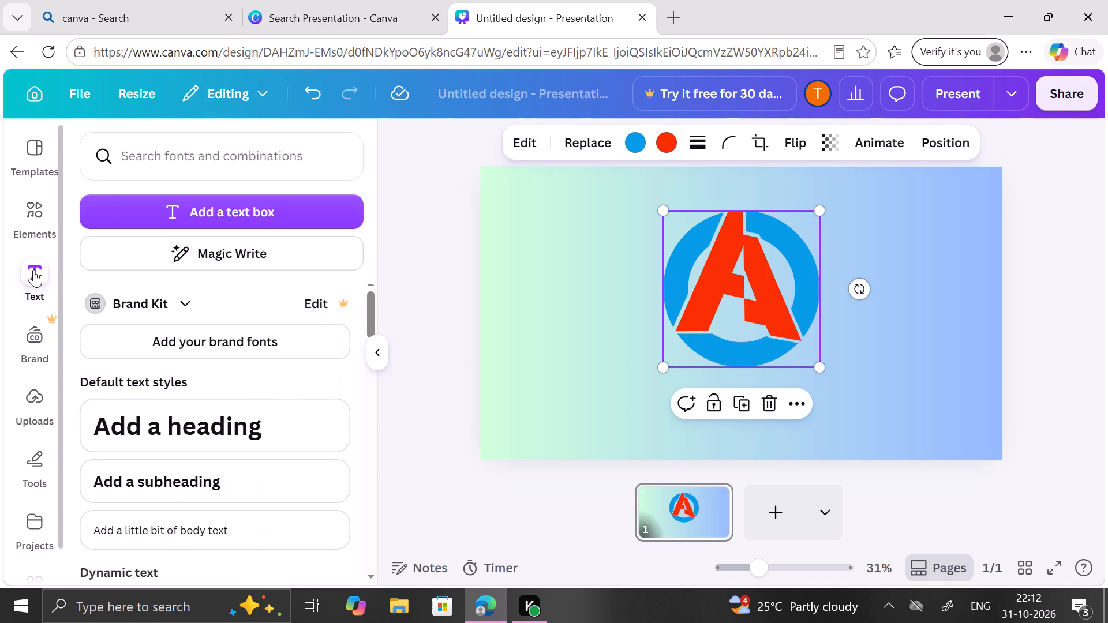
left_click(132, 172)
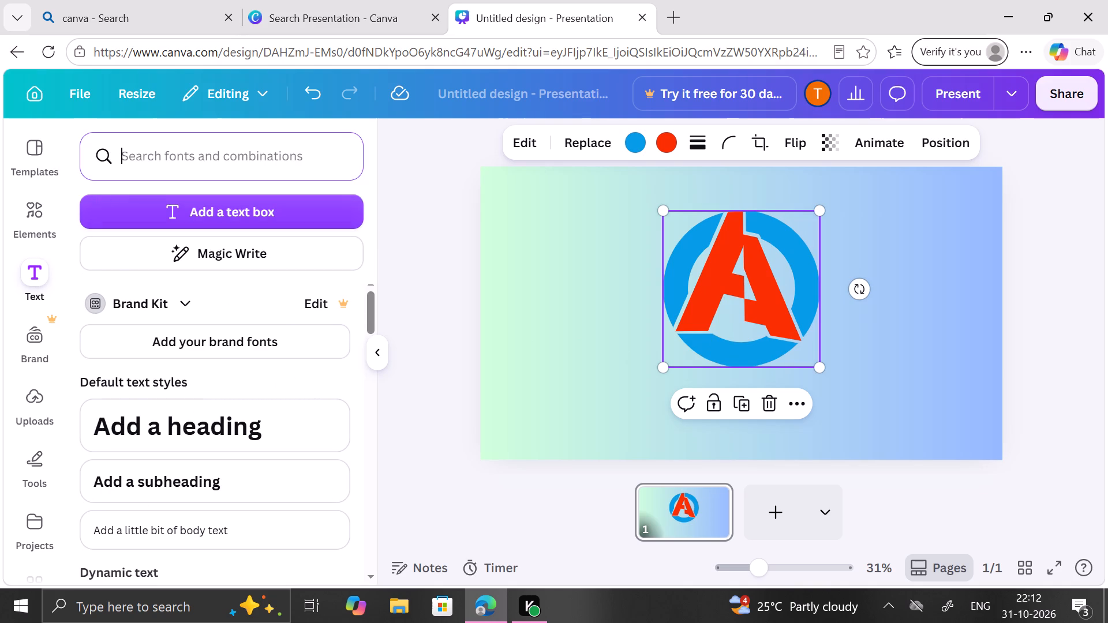
left_click(166, 429)
key("BackSpace")
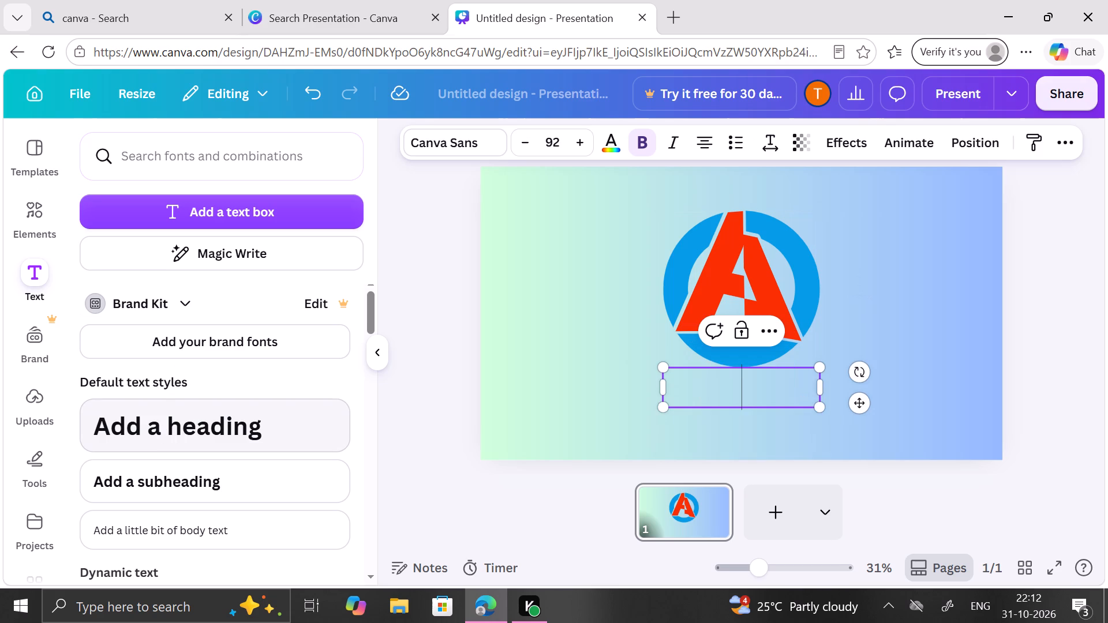
key("a")
type("vengers")
key("space")
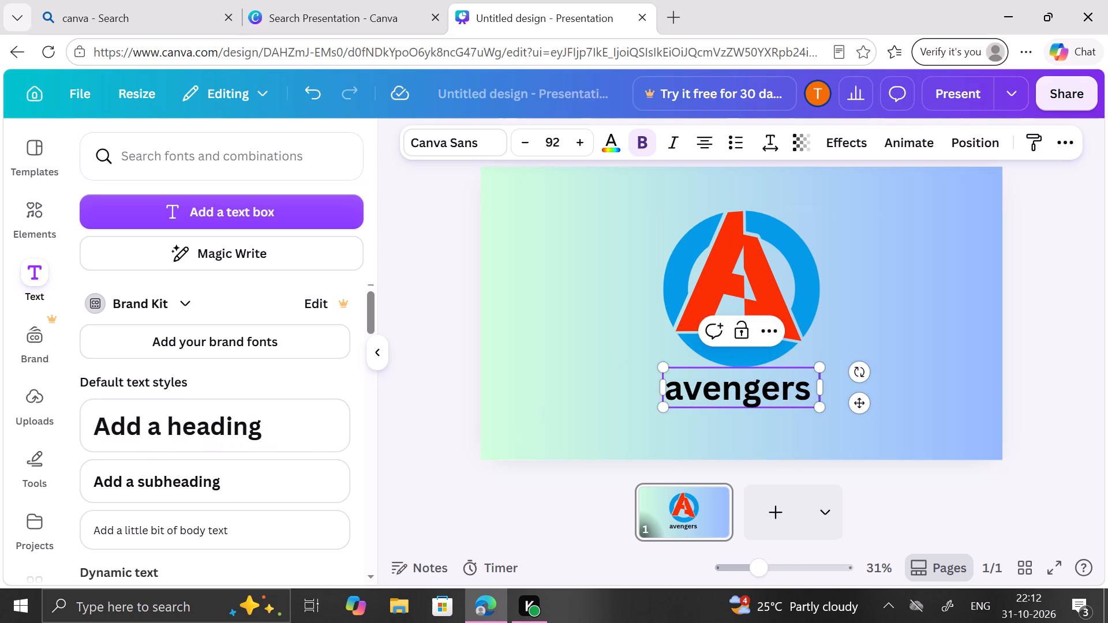
Try the Celandine and Times New Roman MT fonts on the avengers heading and settle on Gagalin.
left_click_drag(664, 386, 822, 389)
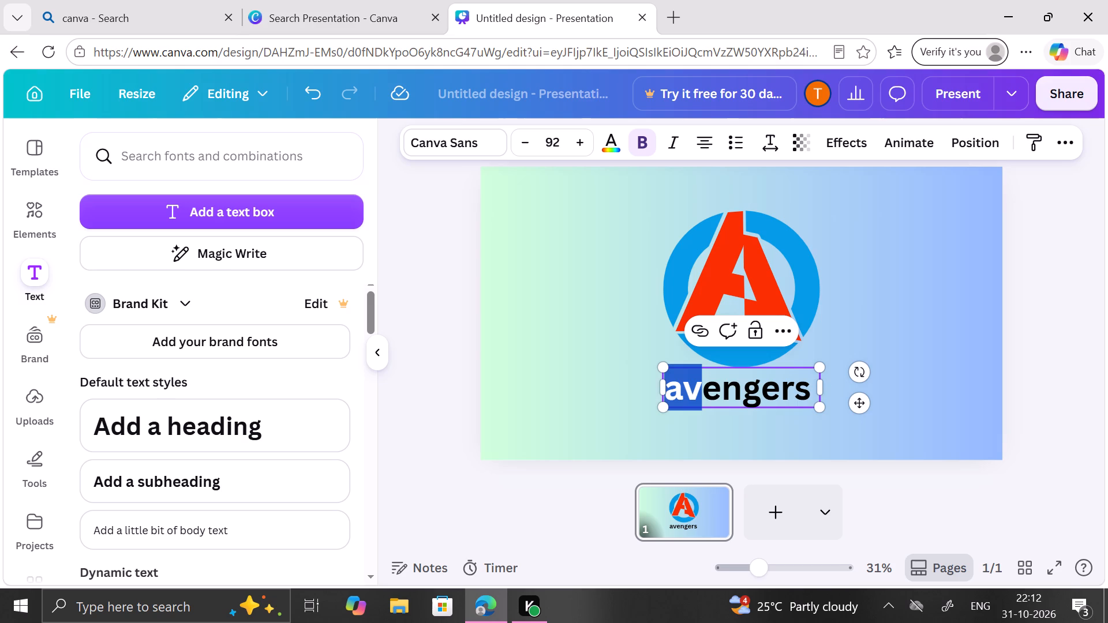
left_click(604, 402)
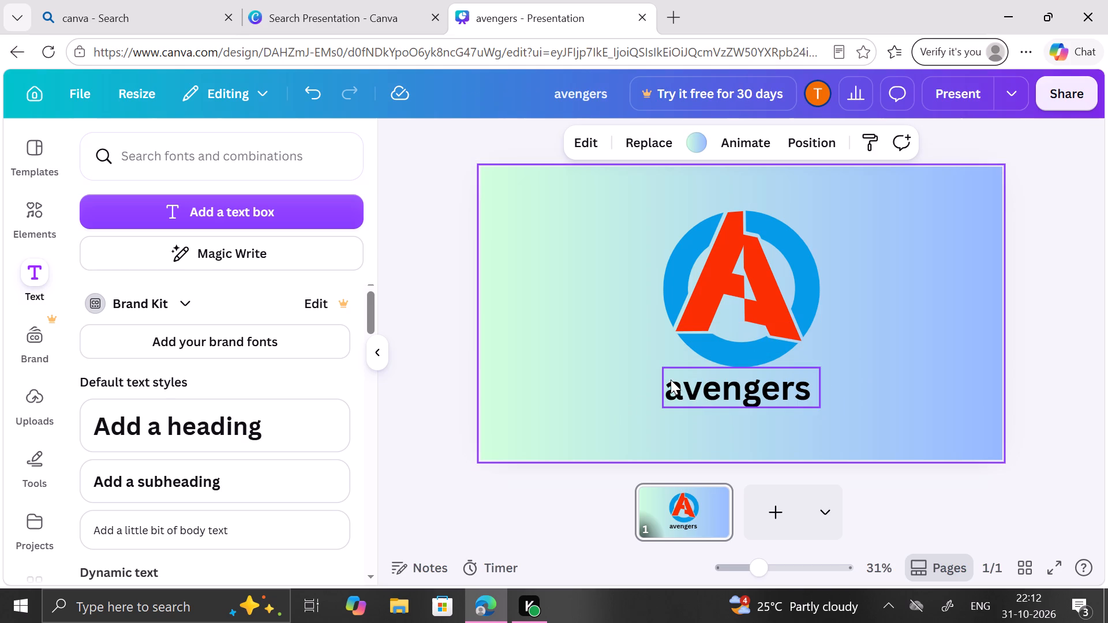
double_click(674, 380)
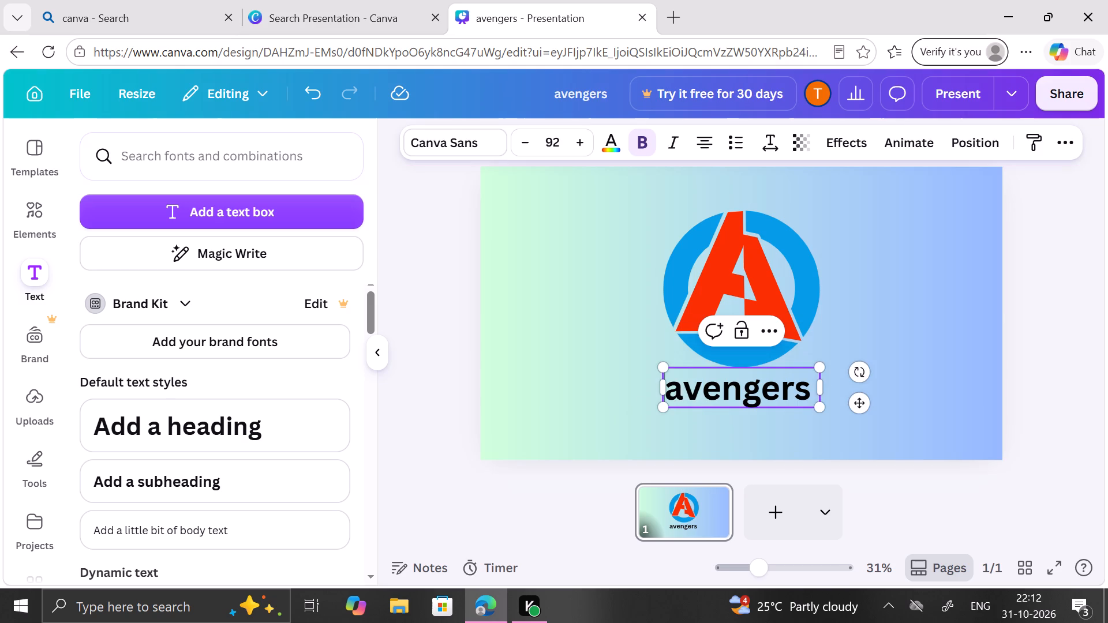
left_click_drag(674, 380, 684, 382)
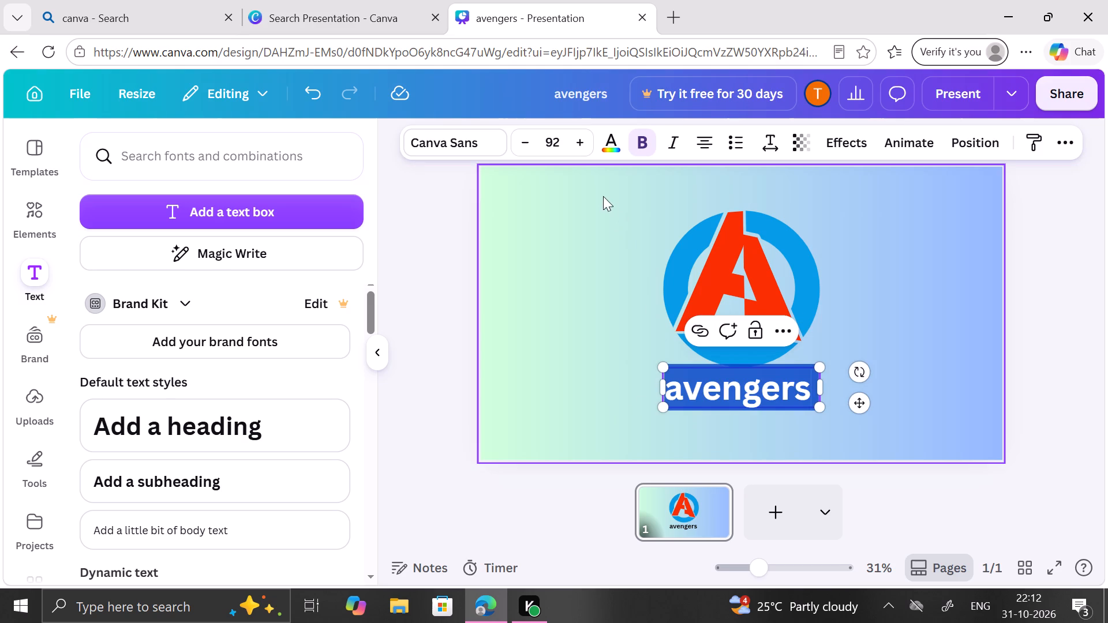
left_click(610, 137)
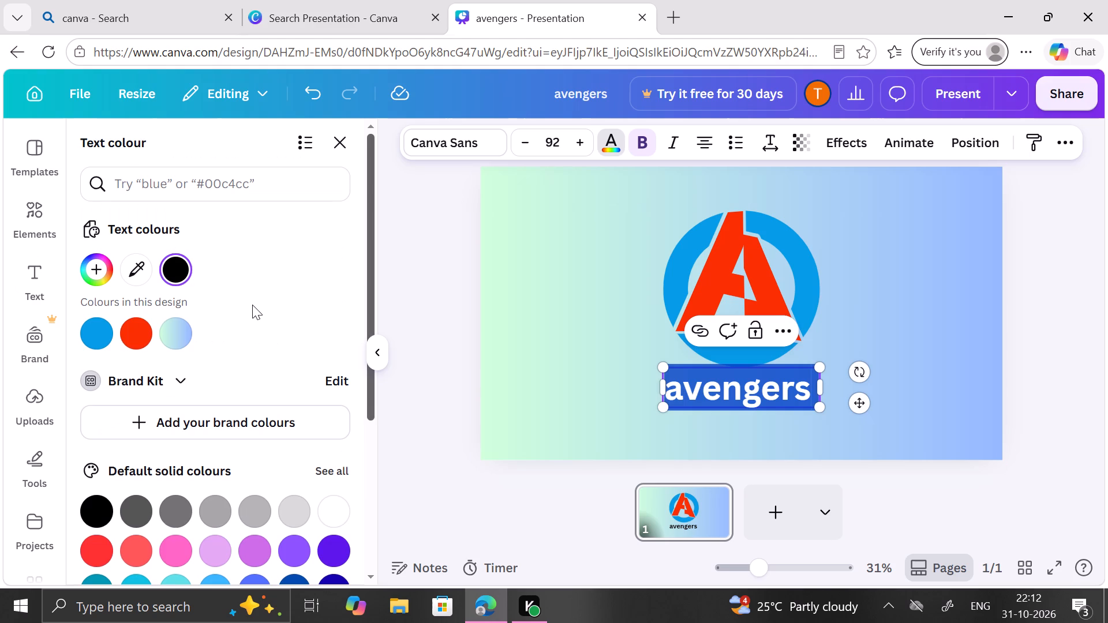
scroll(252, 305, "down", 3)
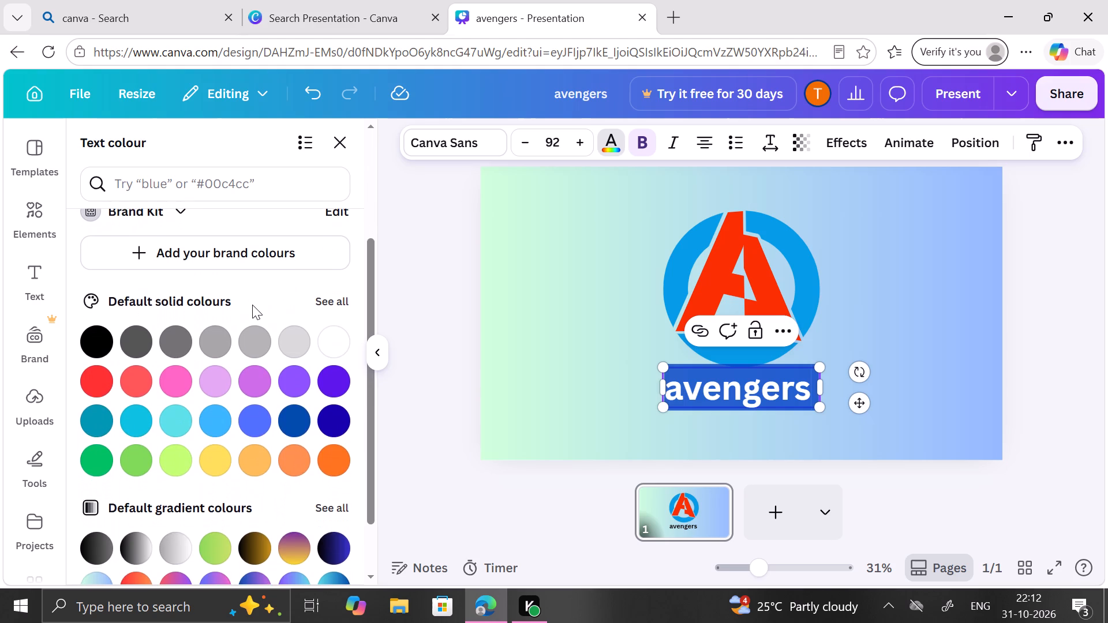
left_click(445, 134)
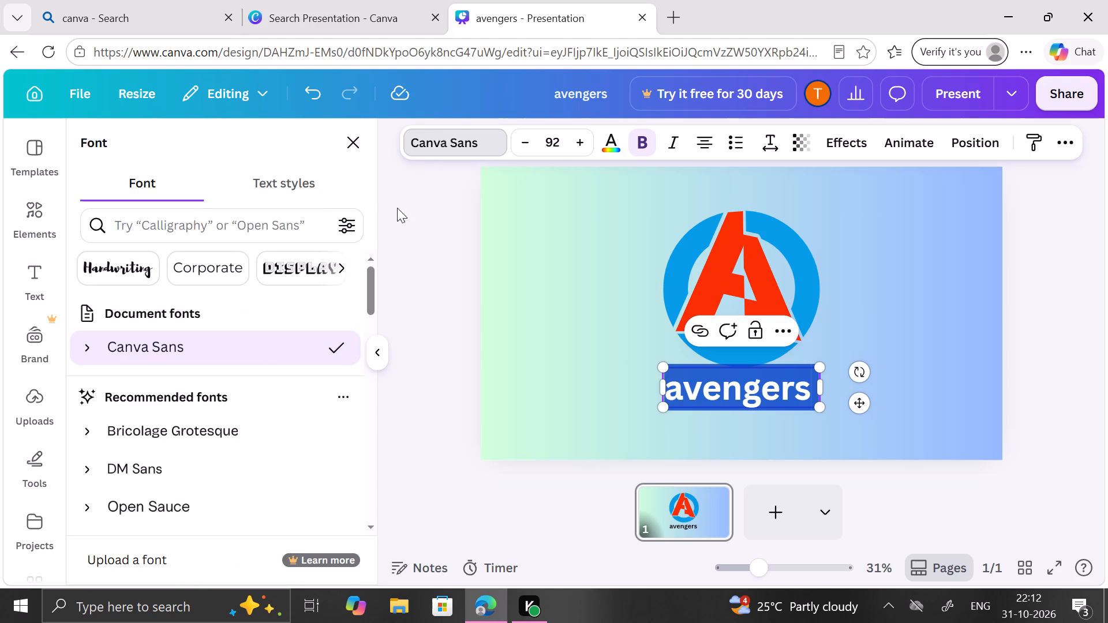
scroll(284, 422, "down", 3)
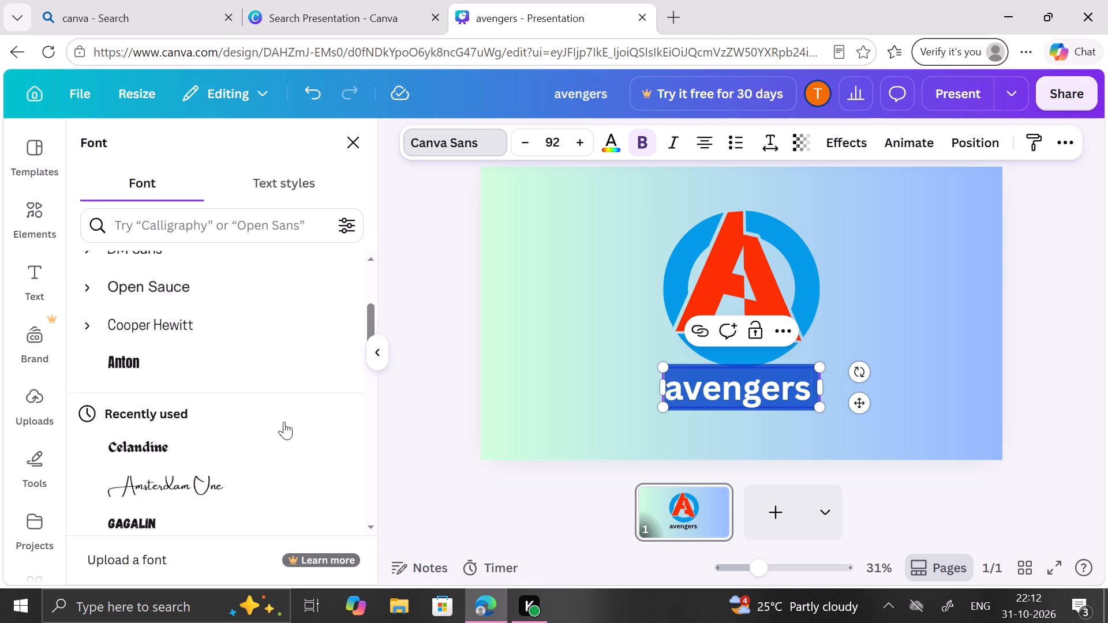
scroll(284, 422, "down", 2)
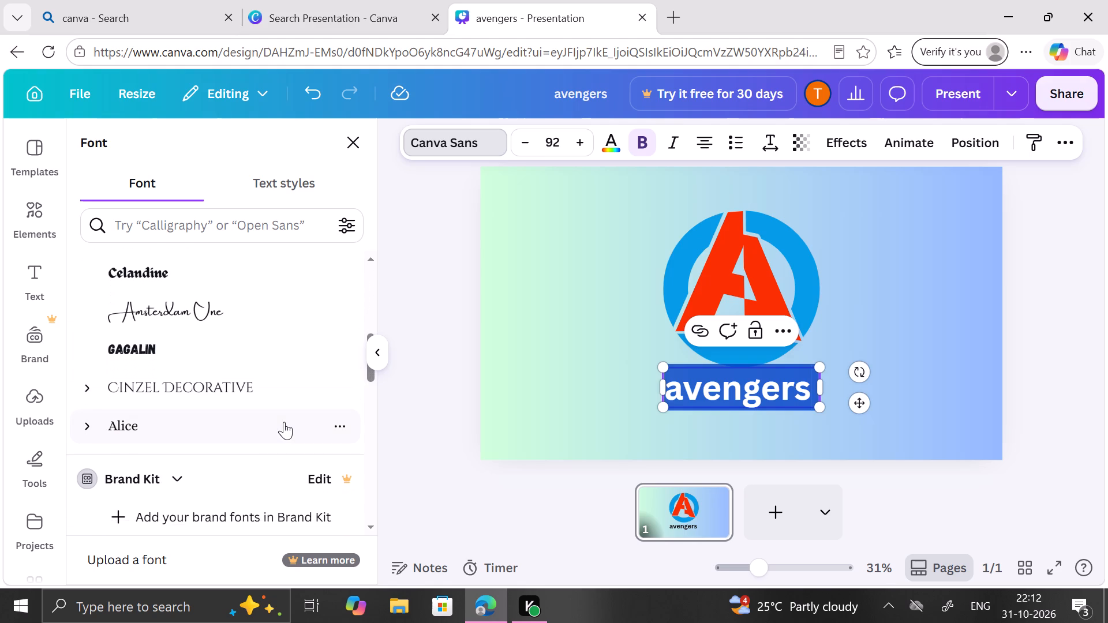
left_click(237, 271)
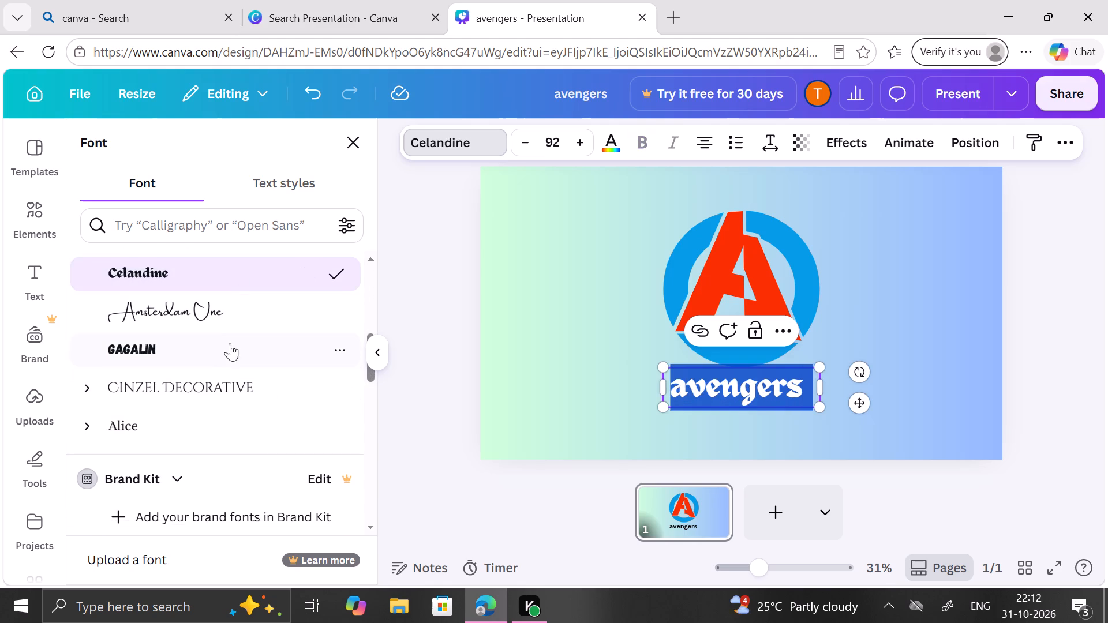
scroll(230, 366, "down", 4)
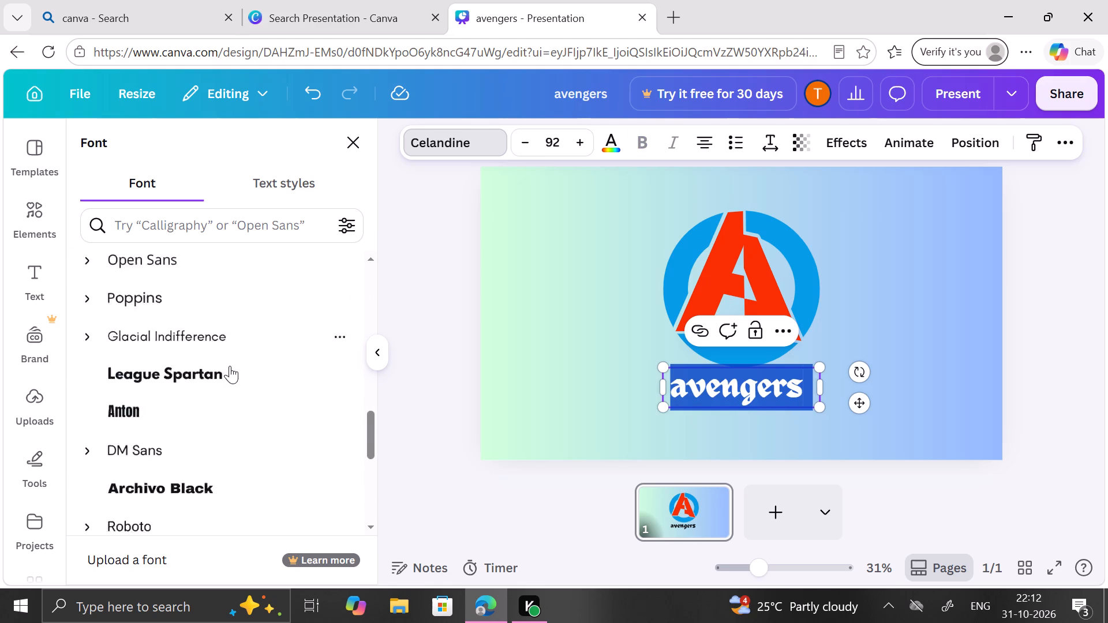
scroll(230, 366, "down", 2)
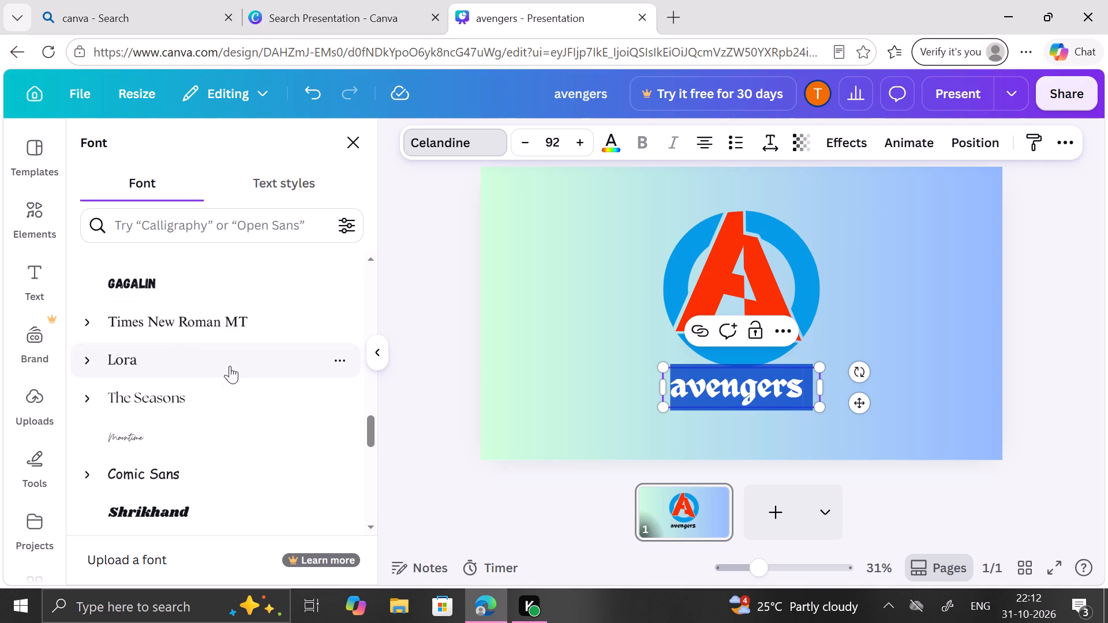
left_click(215, 287)
scroll(215, 287, "down", 1)
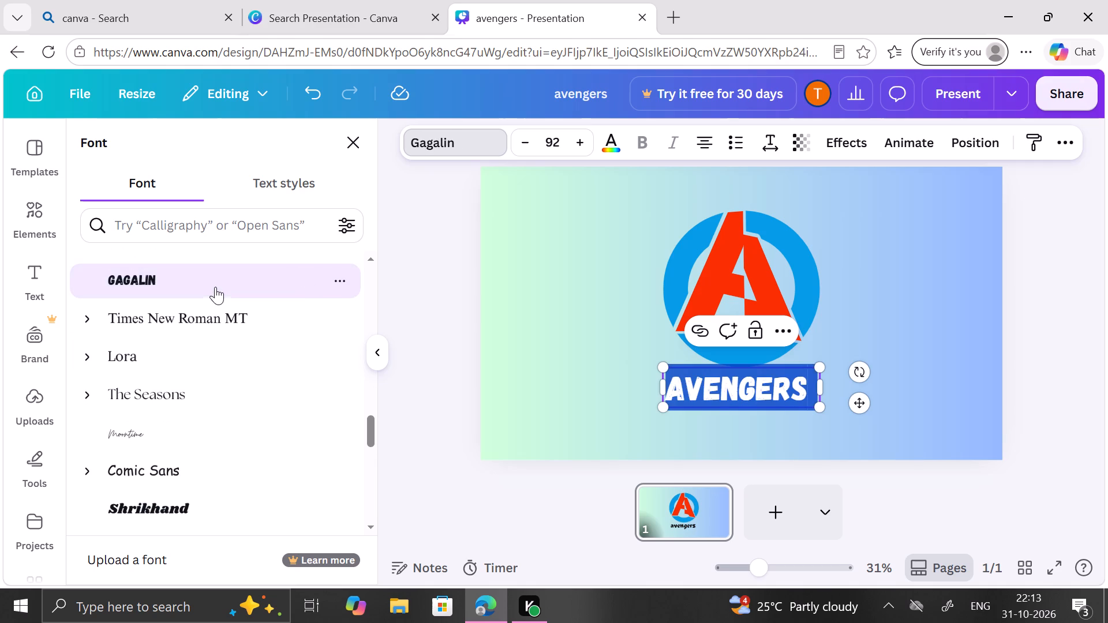
scroll(215, 287, "down", 1)
left_click(207, 305)
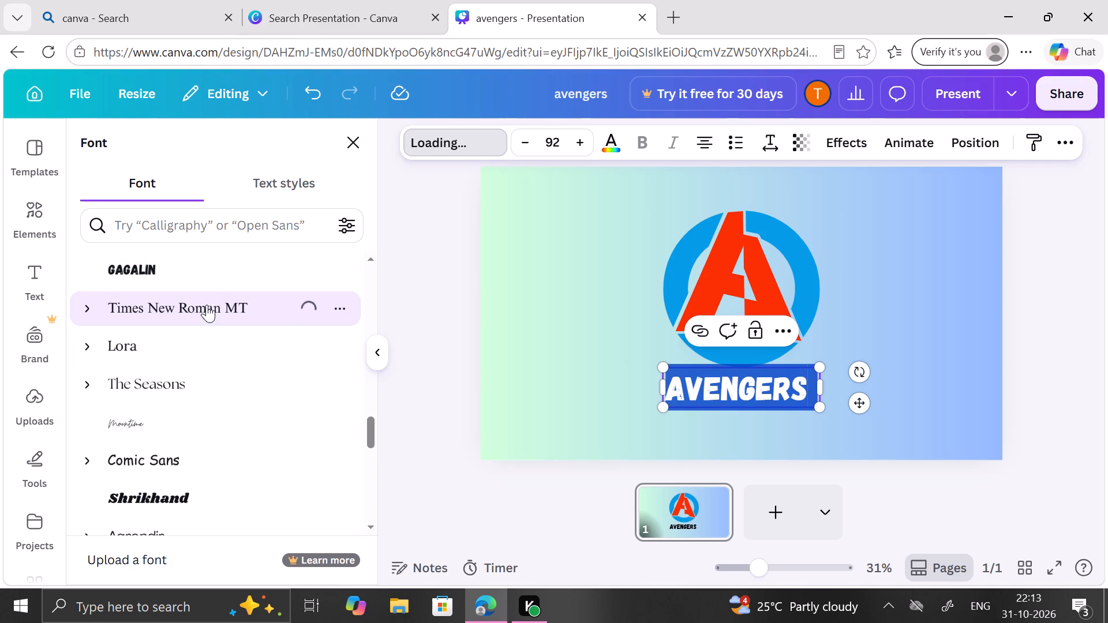
left_click(214, 261)
Browse the avengers graphics for another element that suits the slide.
left_click(53, 203)
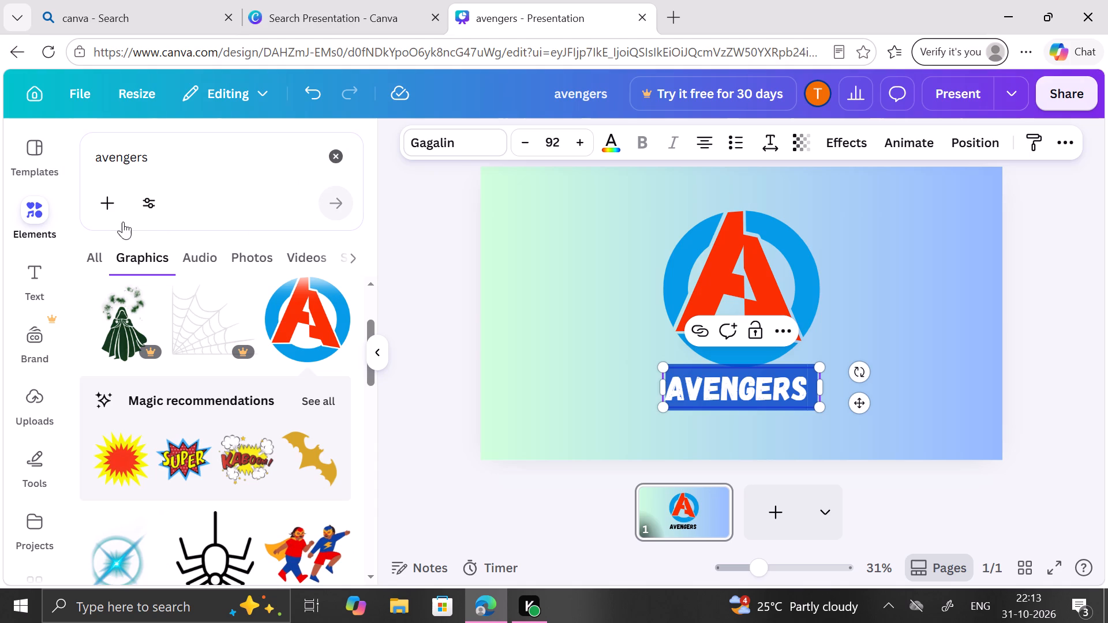
scroll(210, 332, "down", 2)
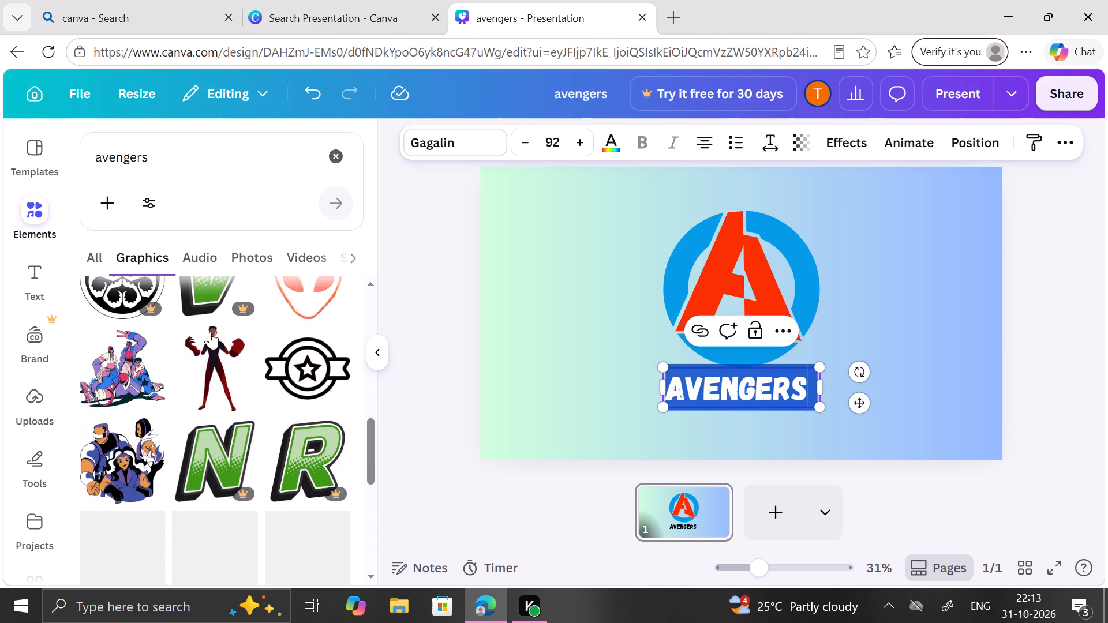
scroll(210, 332, "down", 2)
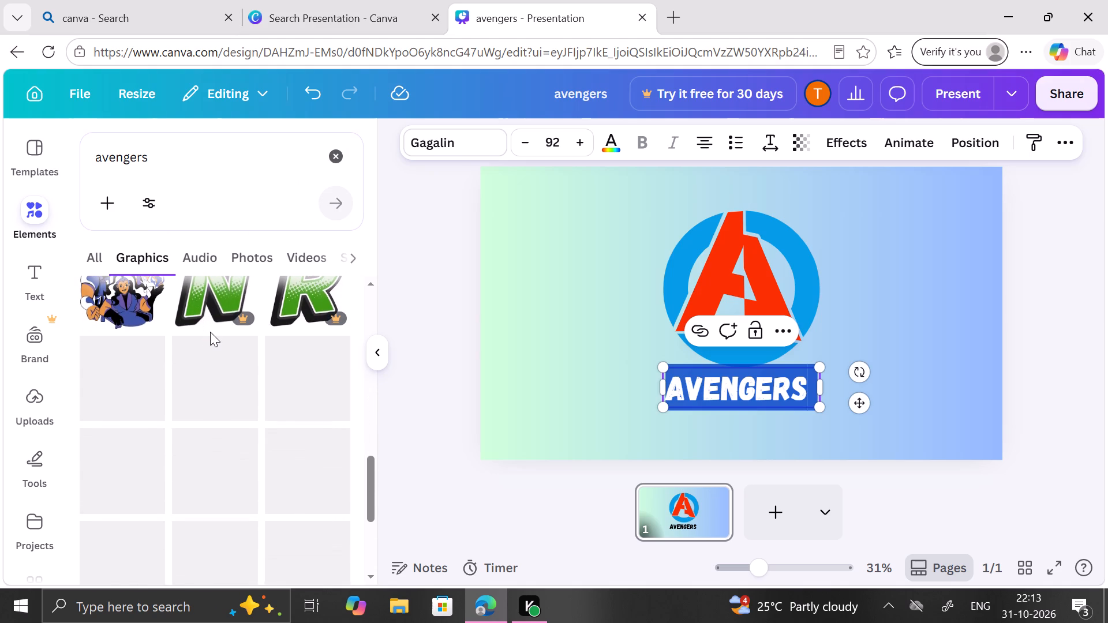
scroll(210, 332, "down", 2)
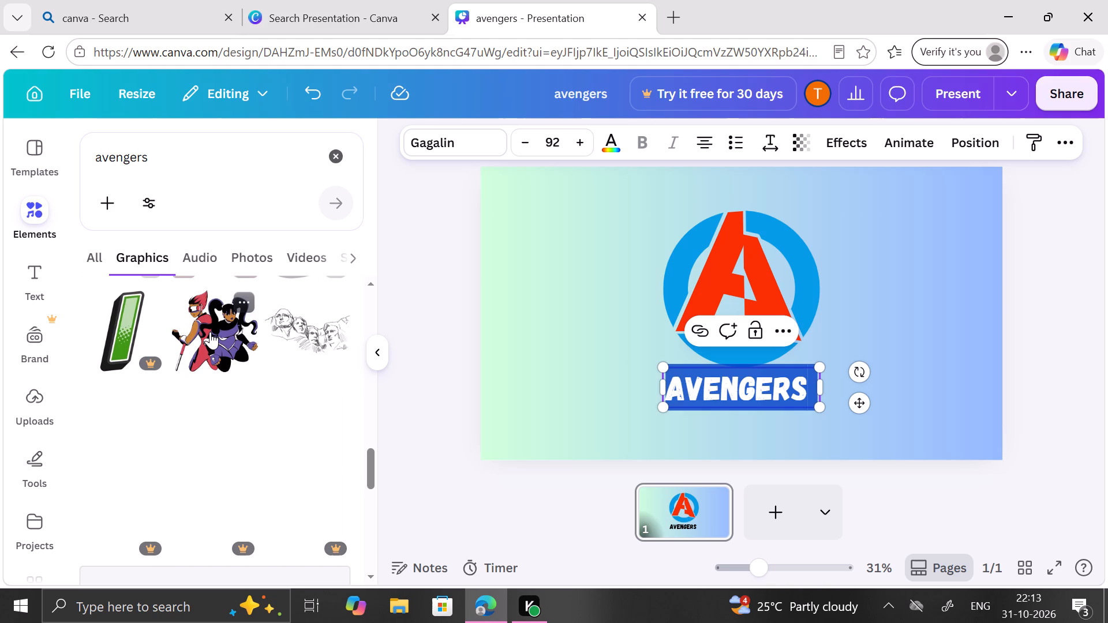
scroll(210, 332, "down", 3)
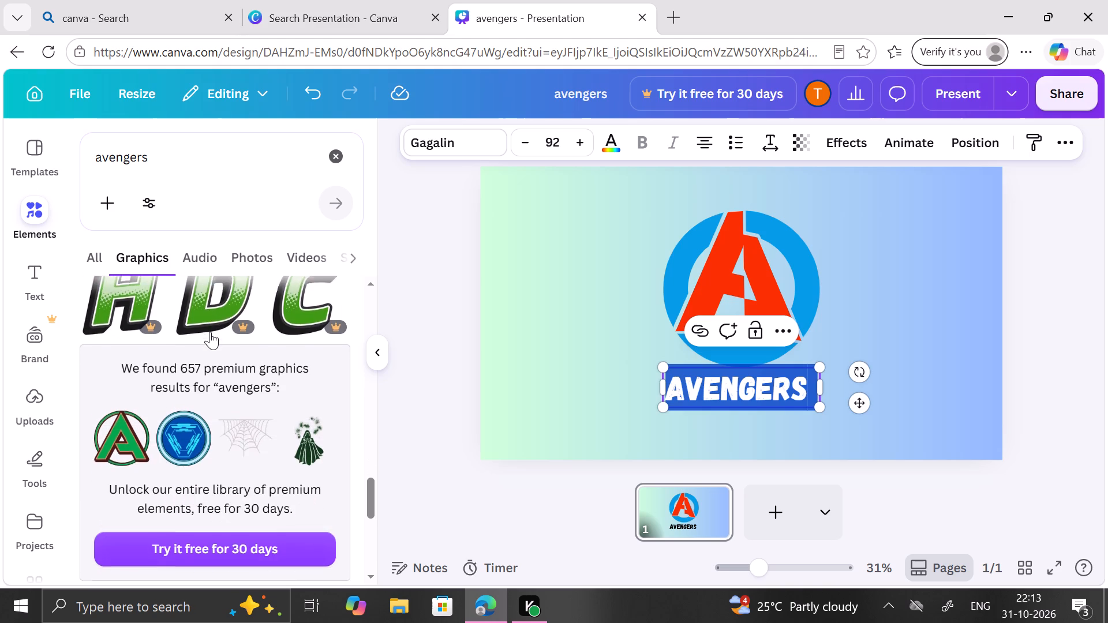
scroll(210, 332, "down", 3)
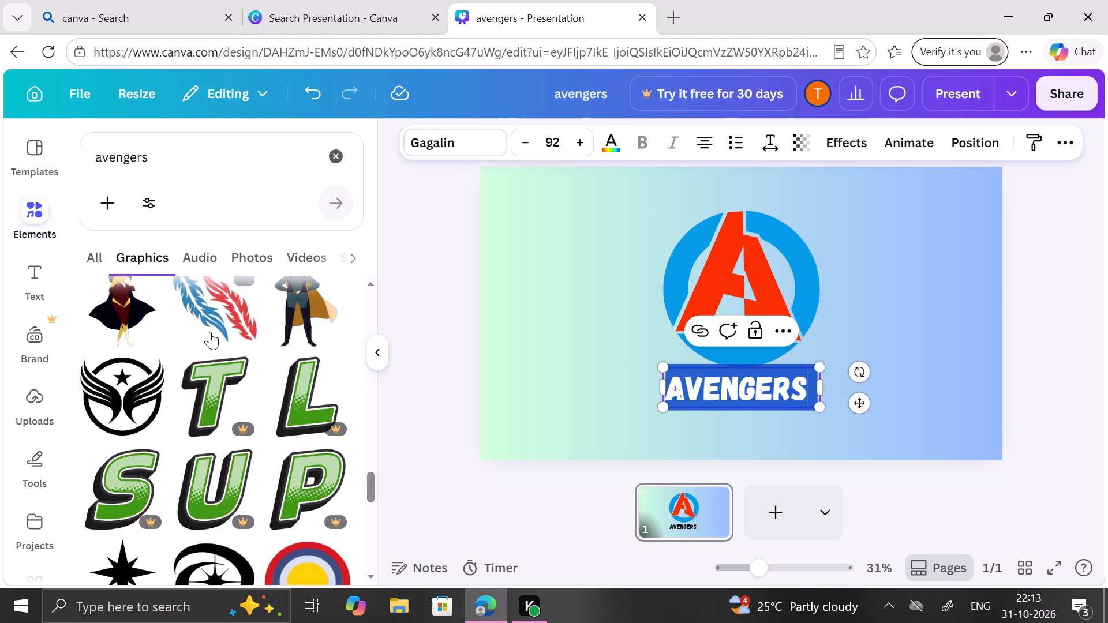
scroll(210, 332, "down", 3)
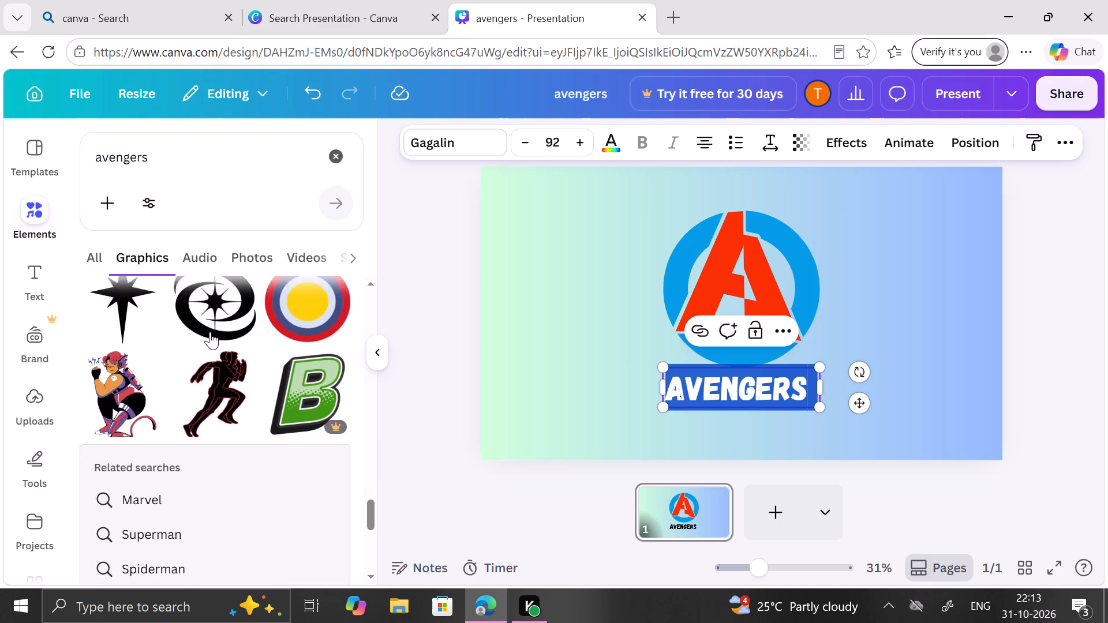
scroll(210, 332, "down", 1)
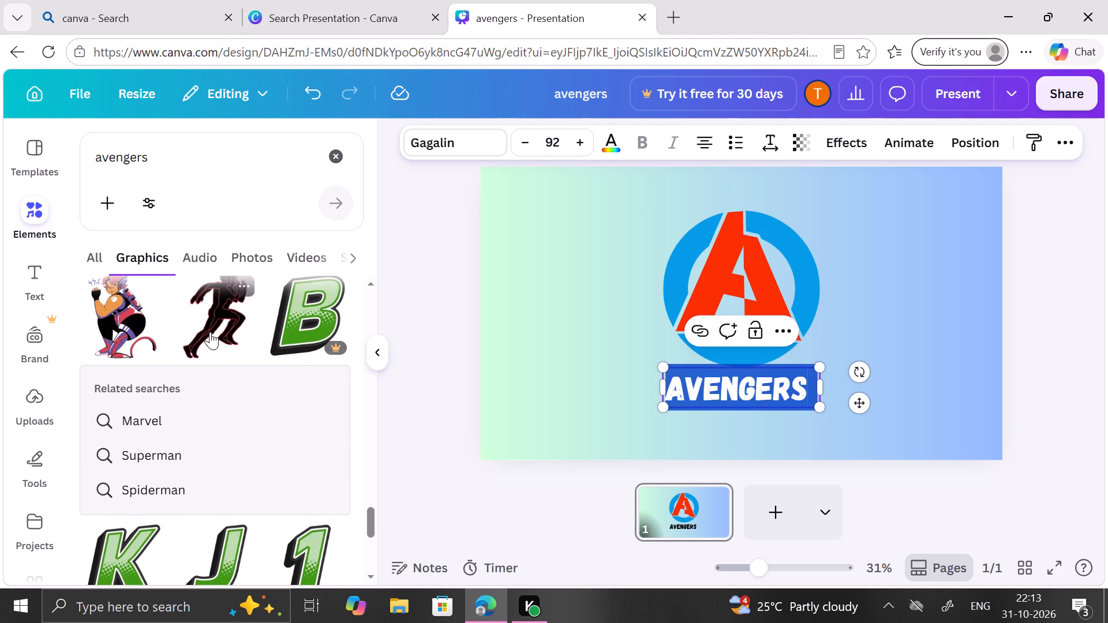
Switch to the related Marvel search and look through its graphics for a suitable element.
left_click(145, 418)
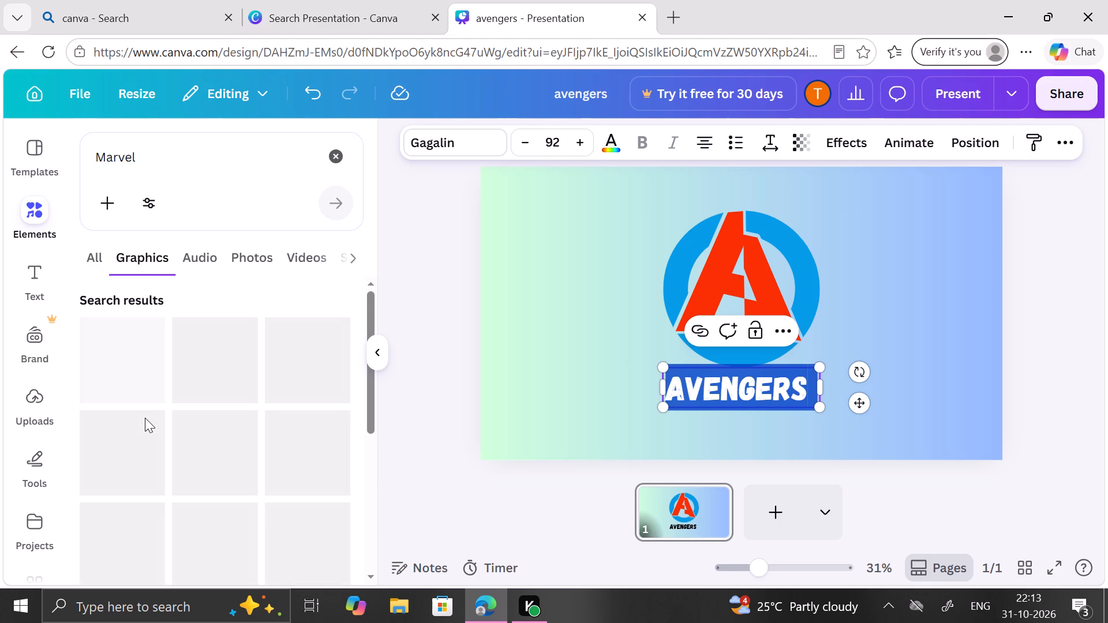
scroll(267, 423, "down", 1)
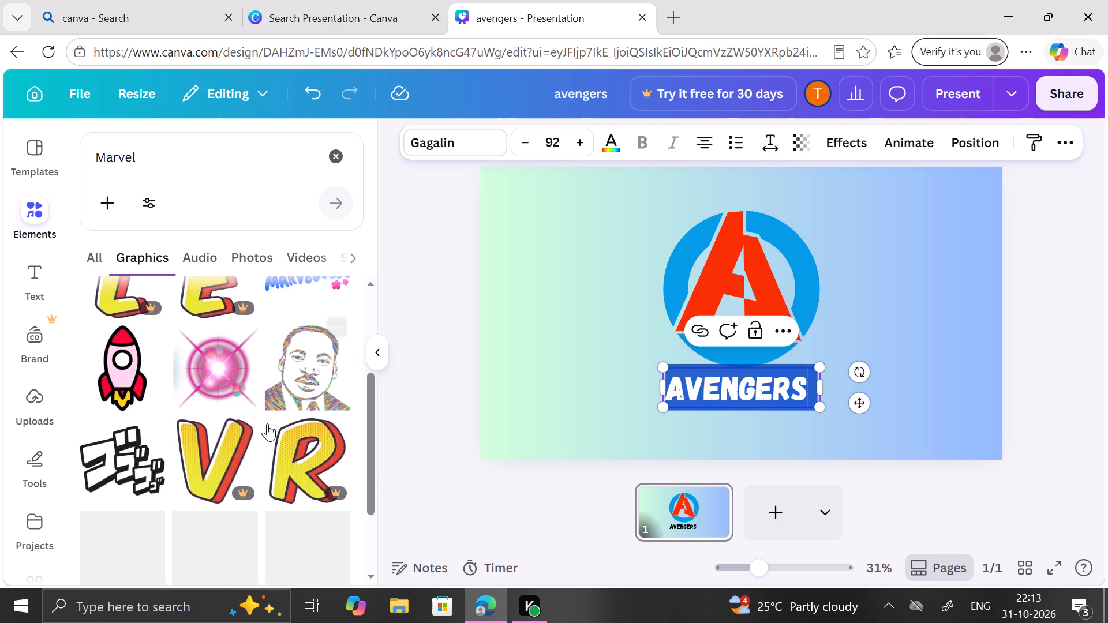
scroll(267, 423, "down", 2)
scroll(267, 423, "up", 2)
scroll(267, 423, "down", 3)
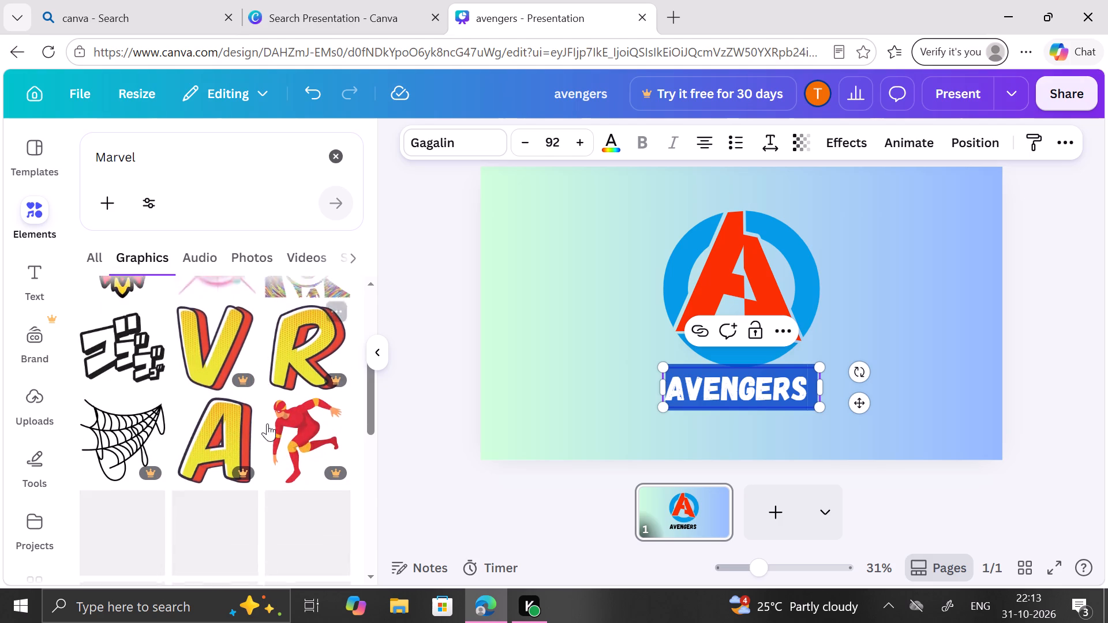
scroll(267, 423, "down", 3)
scroll(267, 423, "up", 3)
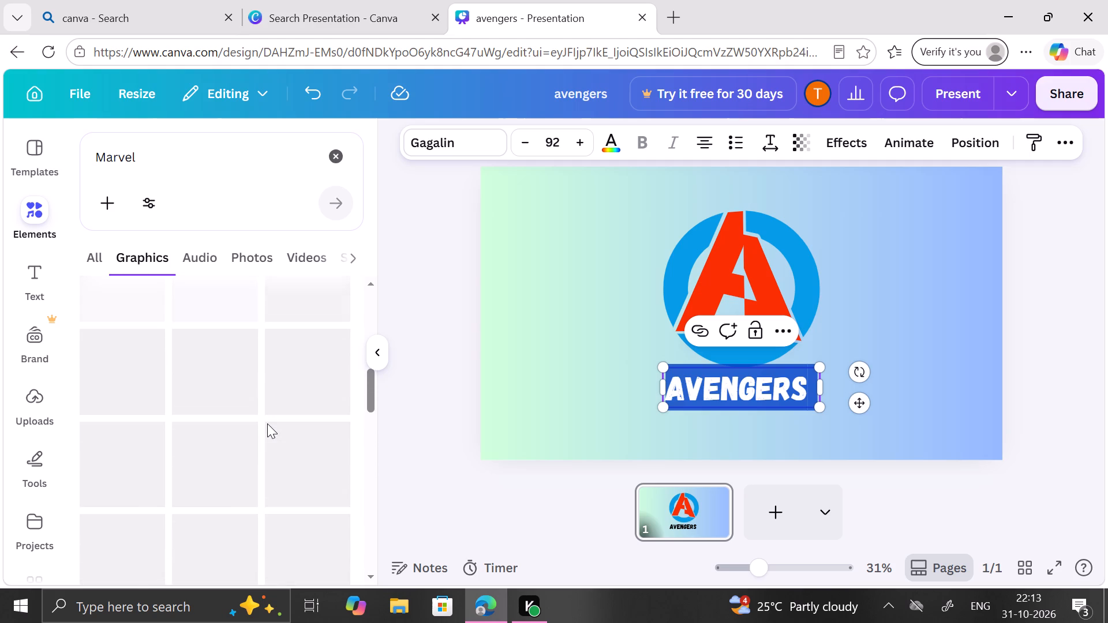
scroll(267, 423, "down", 2)
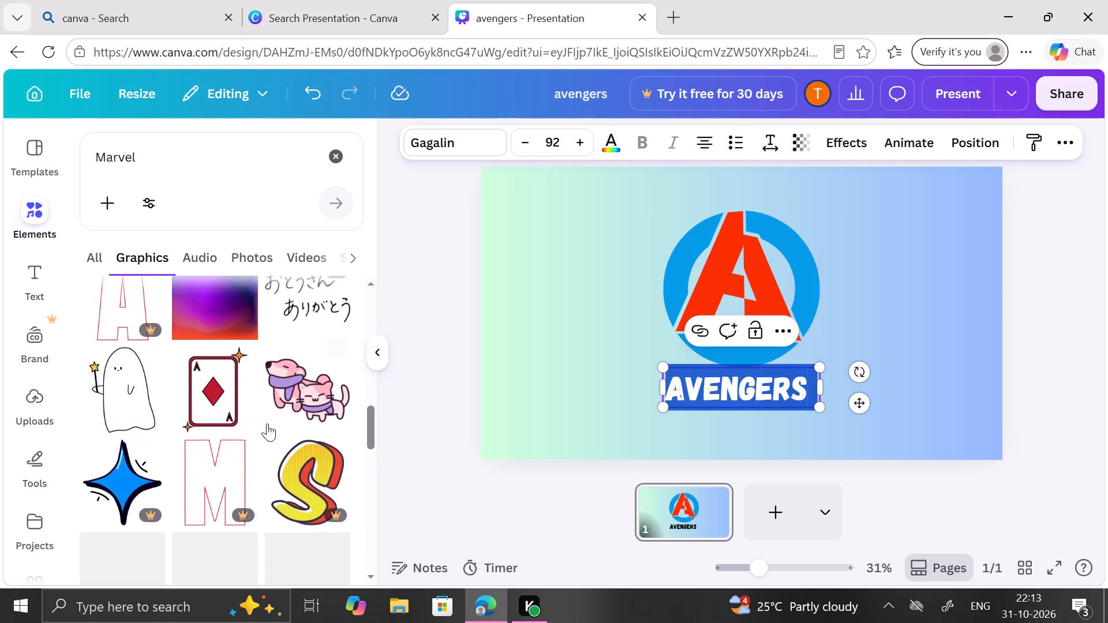
scroll(267, 423, "down", 2)
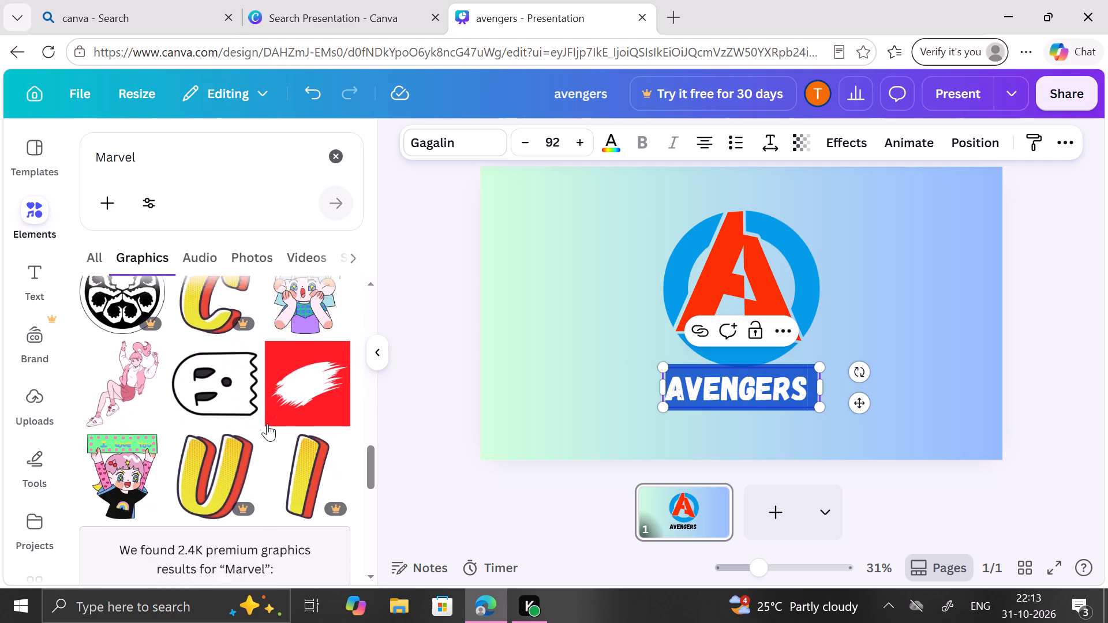
scroll(267, 423, "down", 2)
scroll(267, 423, "up", 1)
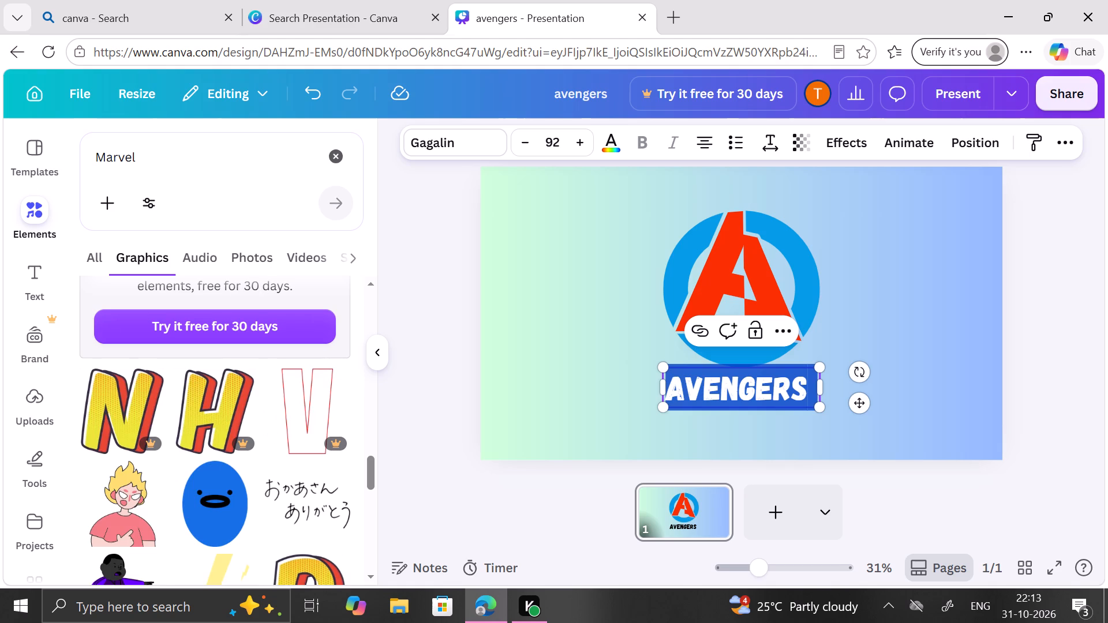
Search avengers graphics again, add the free glowing blue light flare to the slide and centre it over the A logo.
left_click(328, 163)
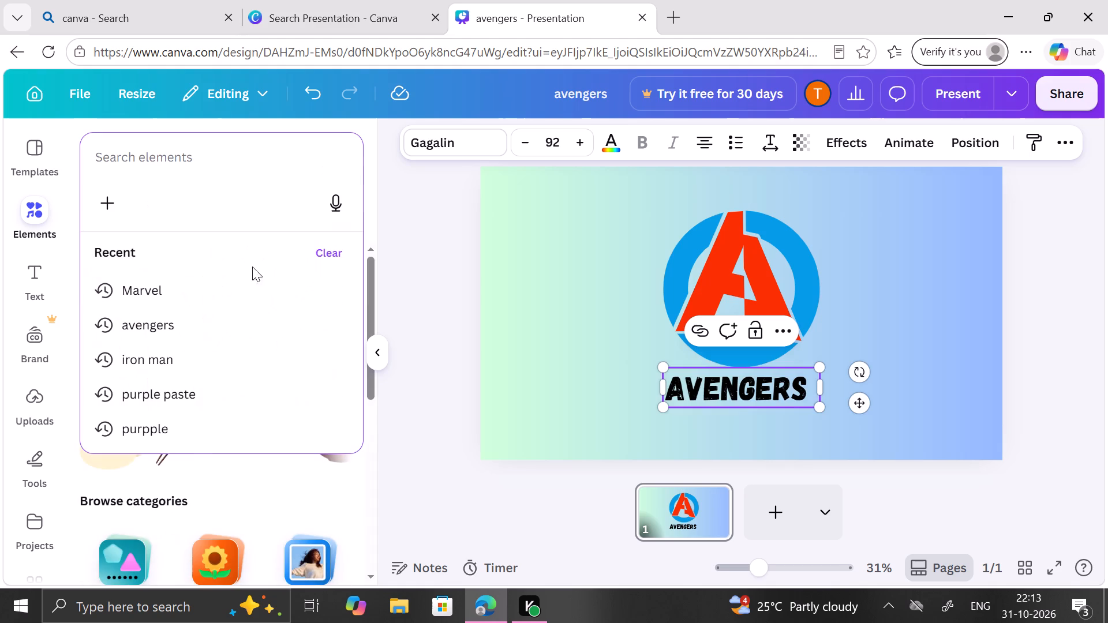
left_click(201, 322)
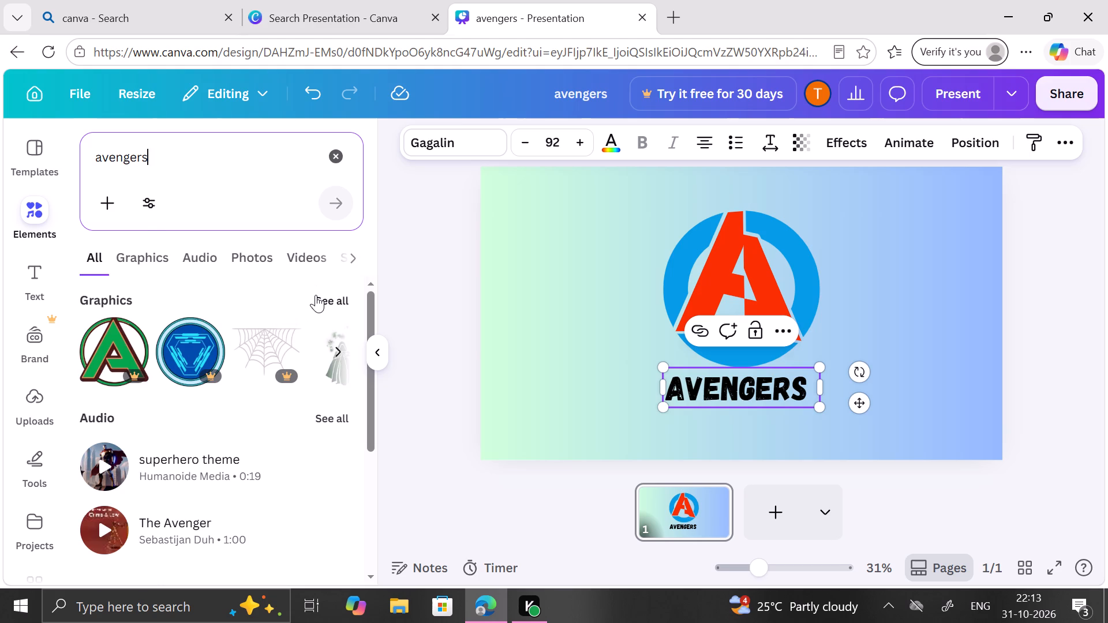
left_click(316, 295)
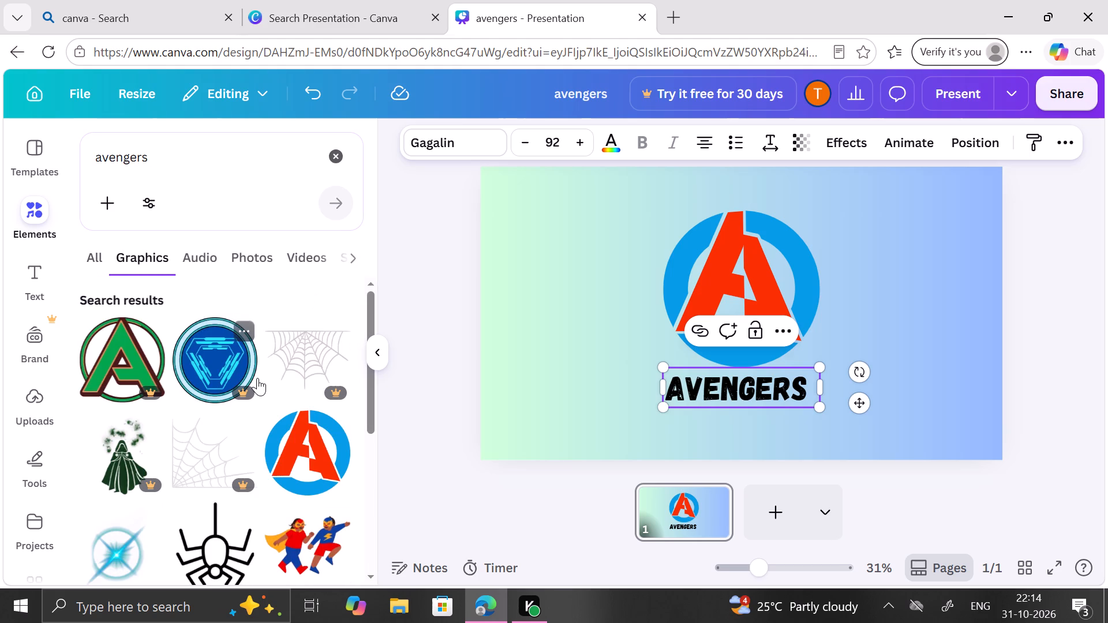
scroll(257, 378, "down", 1)
left_click(117, 418)
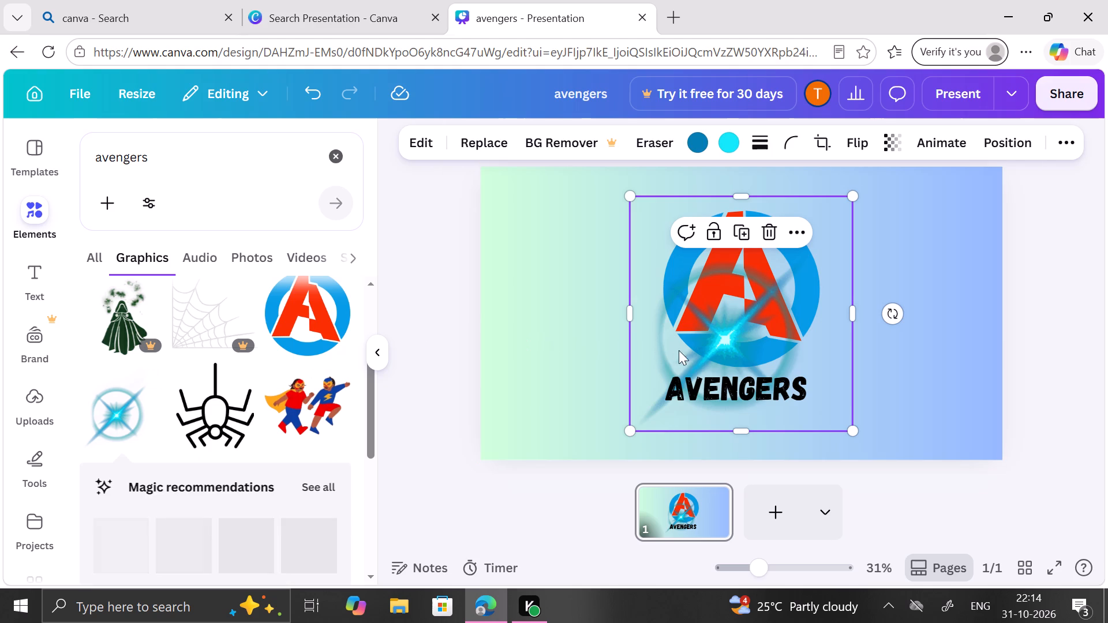
left_click_drag(725, 346, 737, 257)
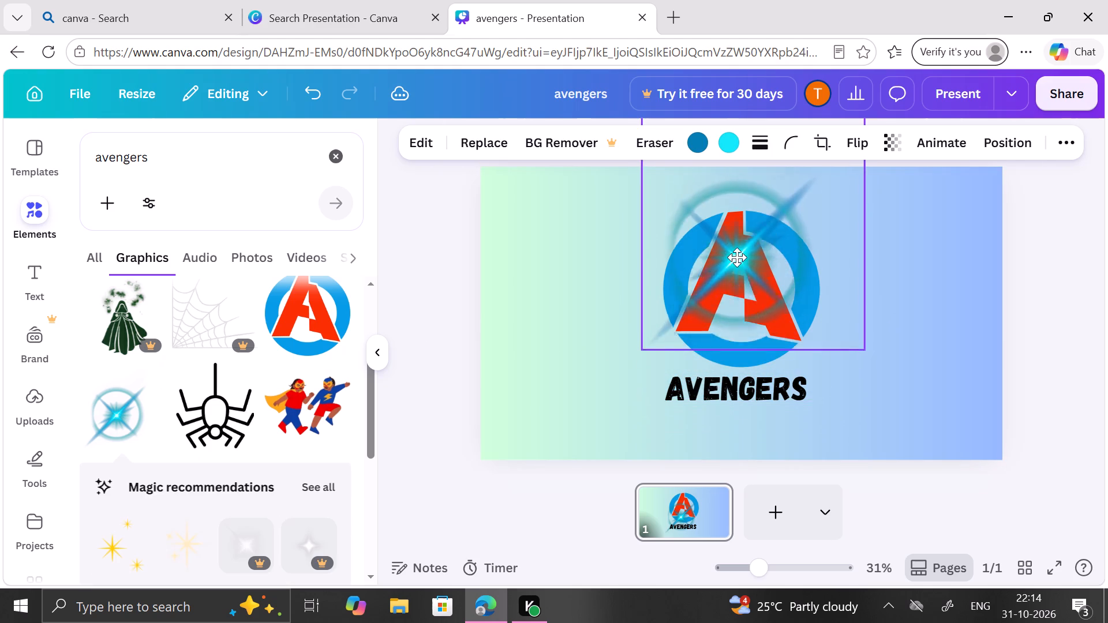
left_click_drag(737, 257, 739, 297)
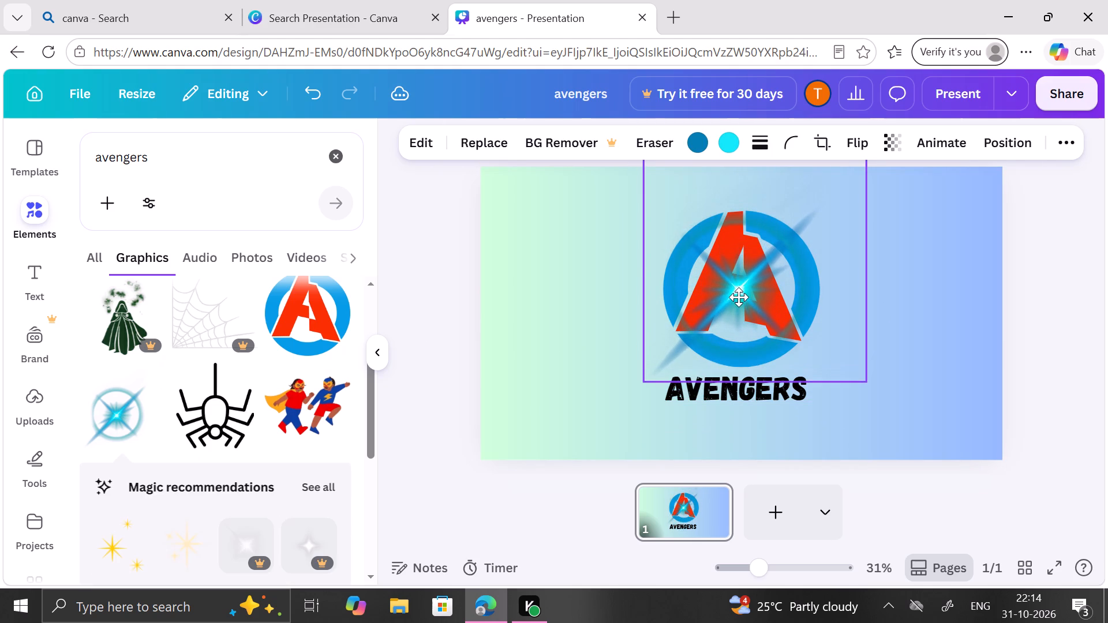
Fine-tune the blue light flare's position over the centre of the A logo and deselect it.
left_click_drag(739, 297, 739, 296)
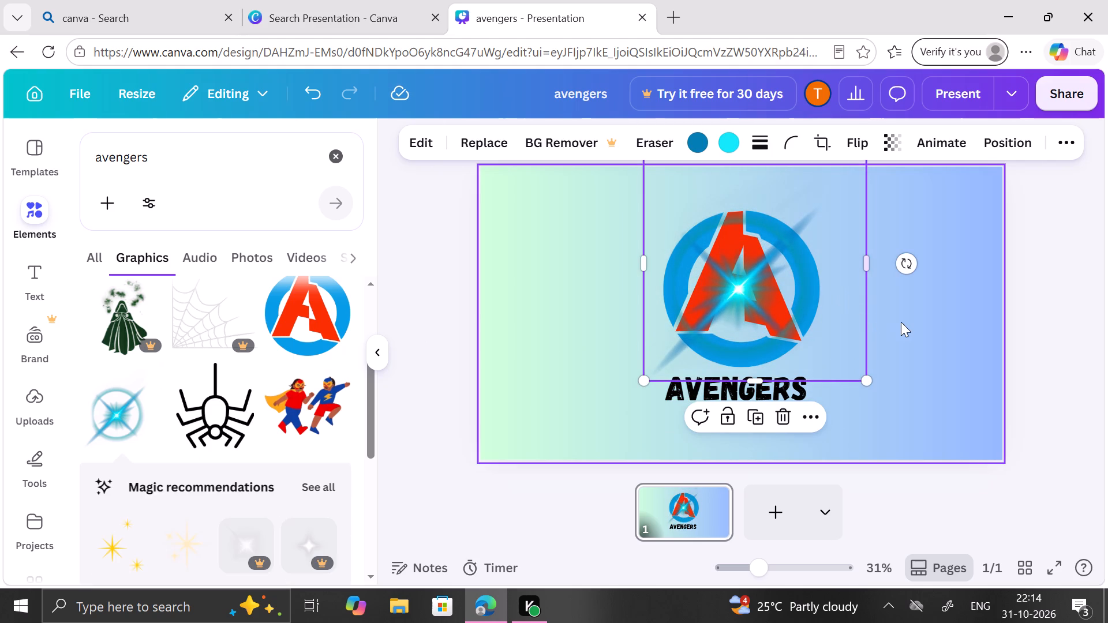
left_click(901, 322)
Open the slide's background colour options and look through the full set of default gradient colours for another gradient.
left_click(595, 316)
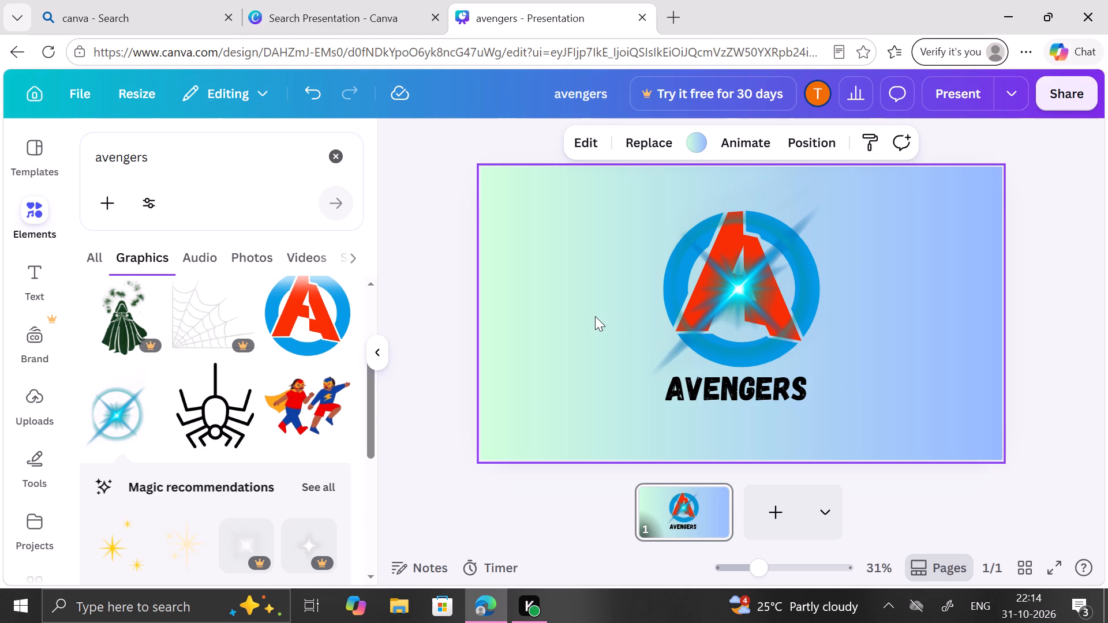
left_click(623, 238)
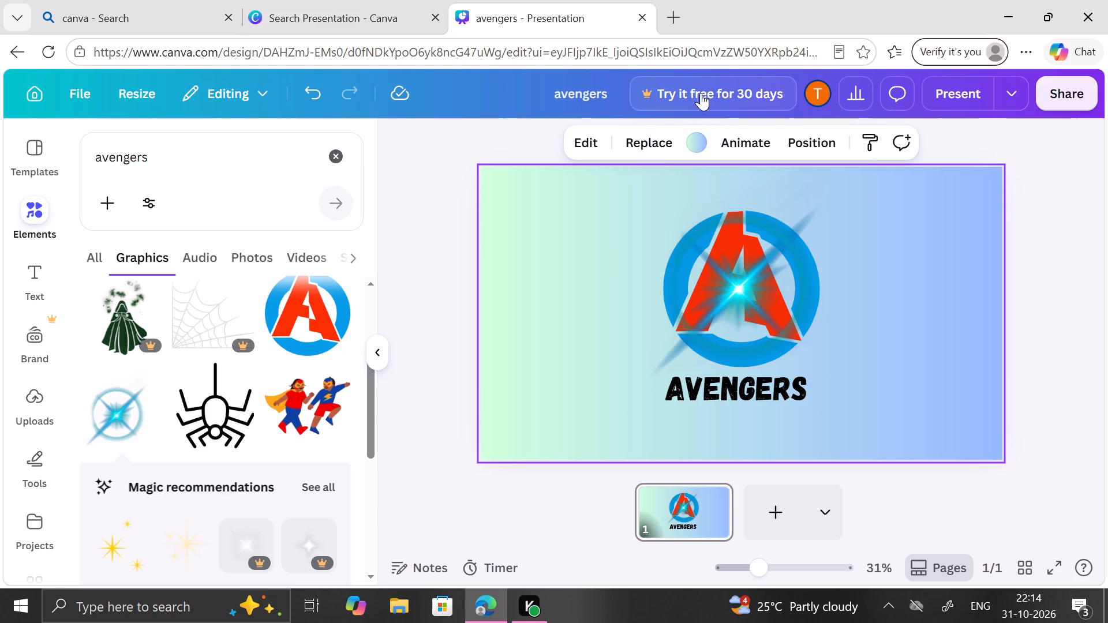
left_click(703, 136)
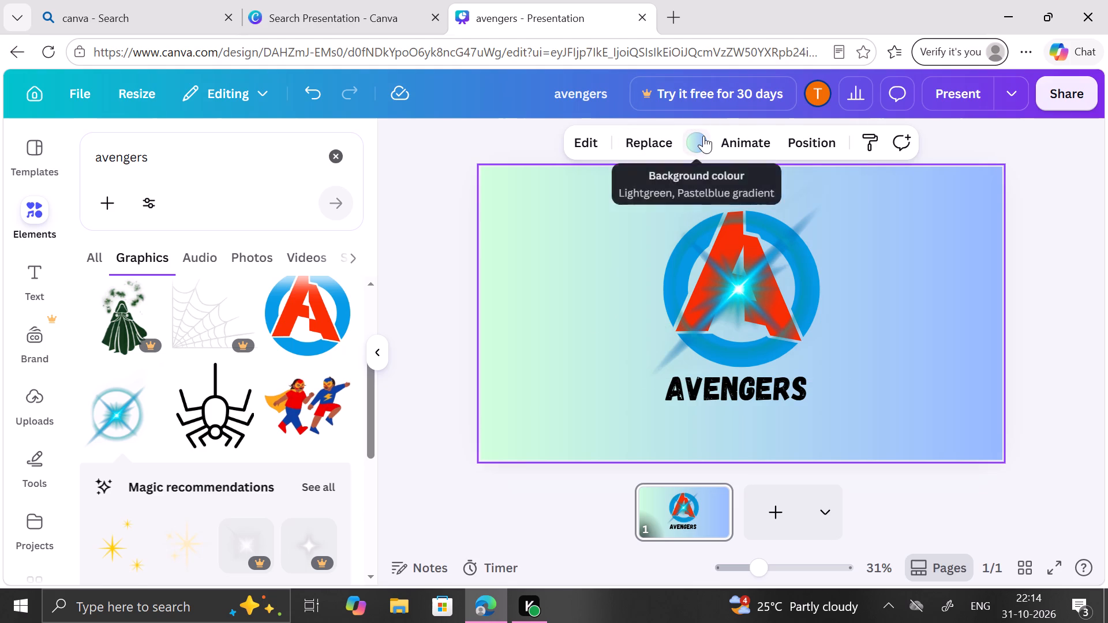
scroll(256, 400, "down", 1)
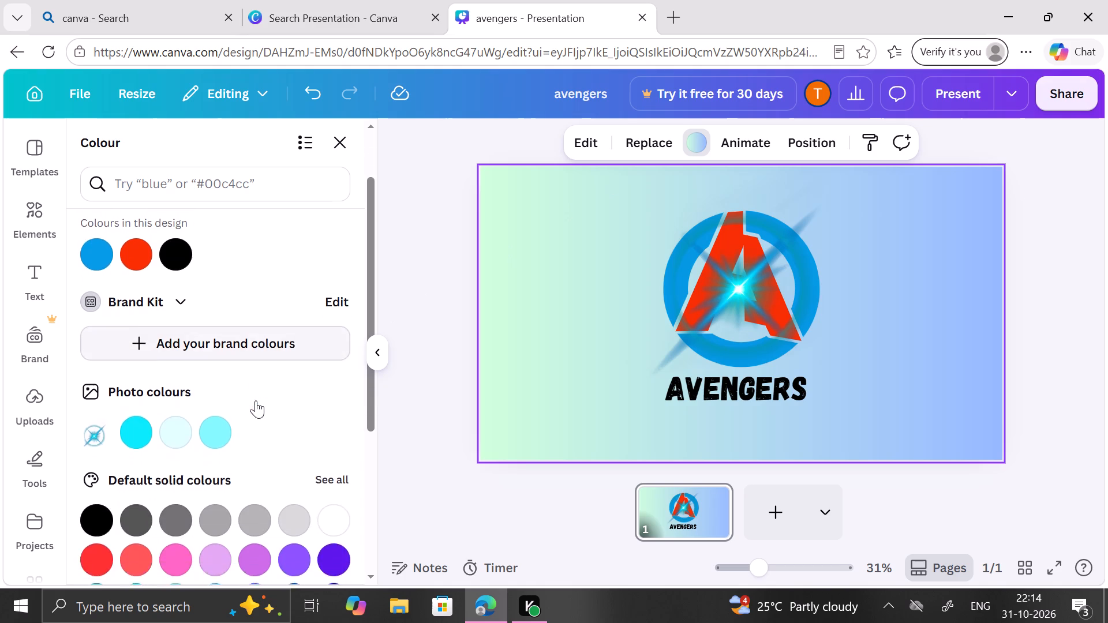
scroll(256, 400, "down", 3)
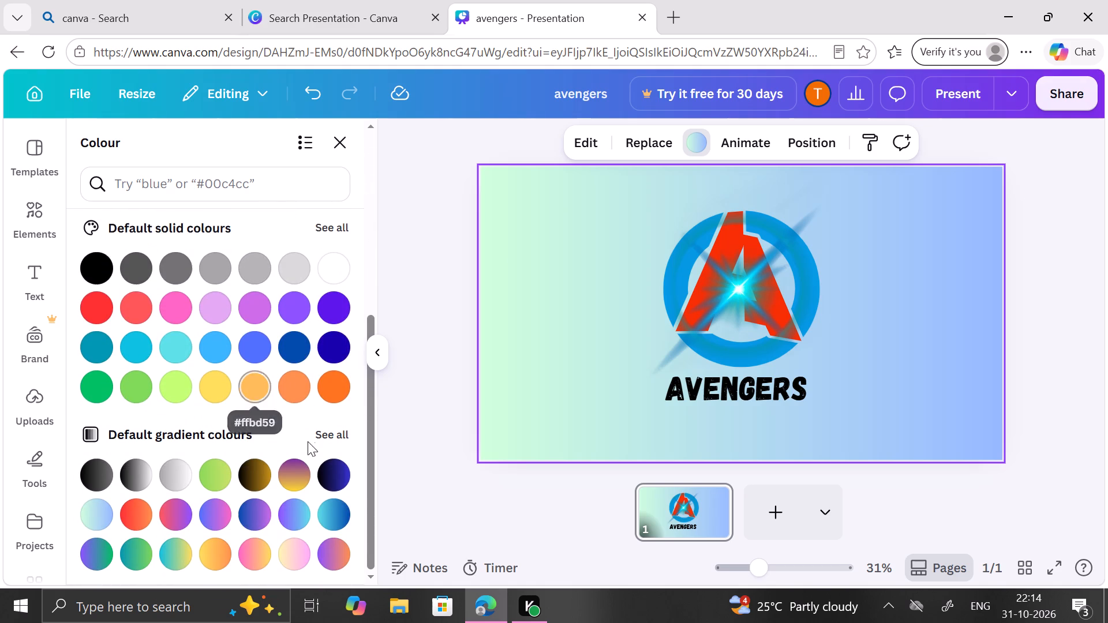
left_click(330, 438)
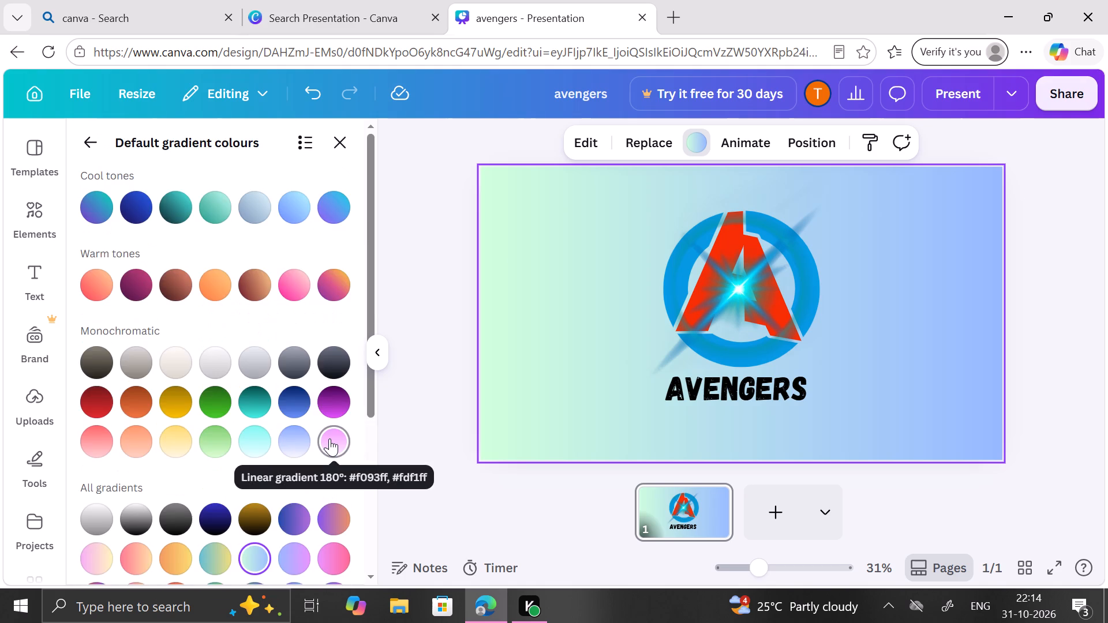
scroll(330, 438, "down", 2)
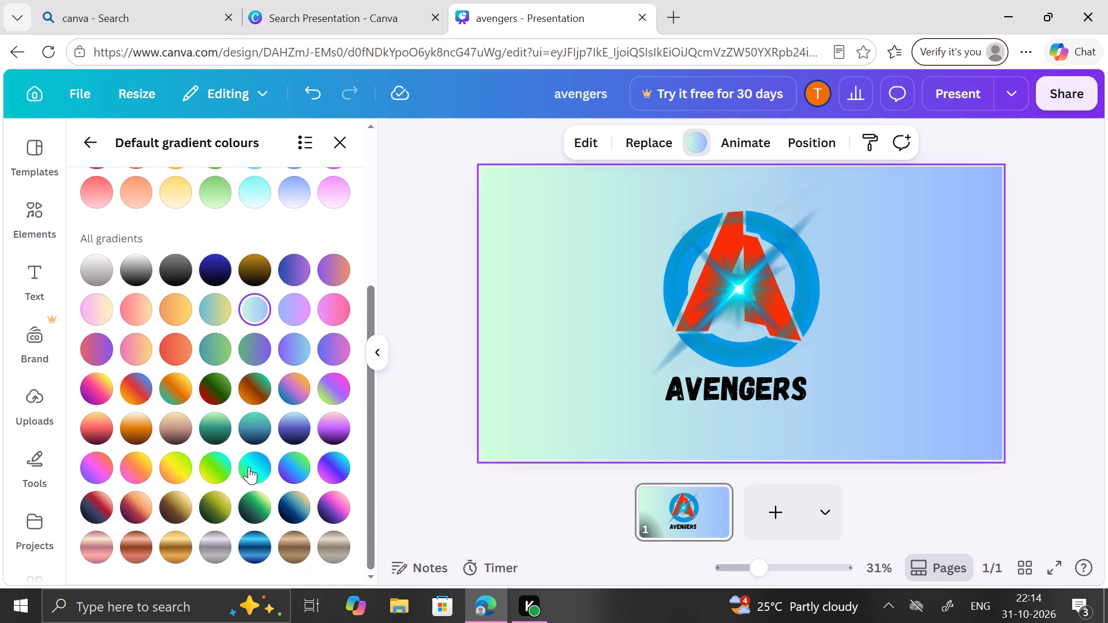
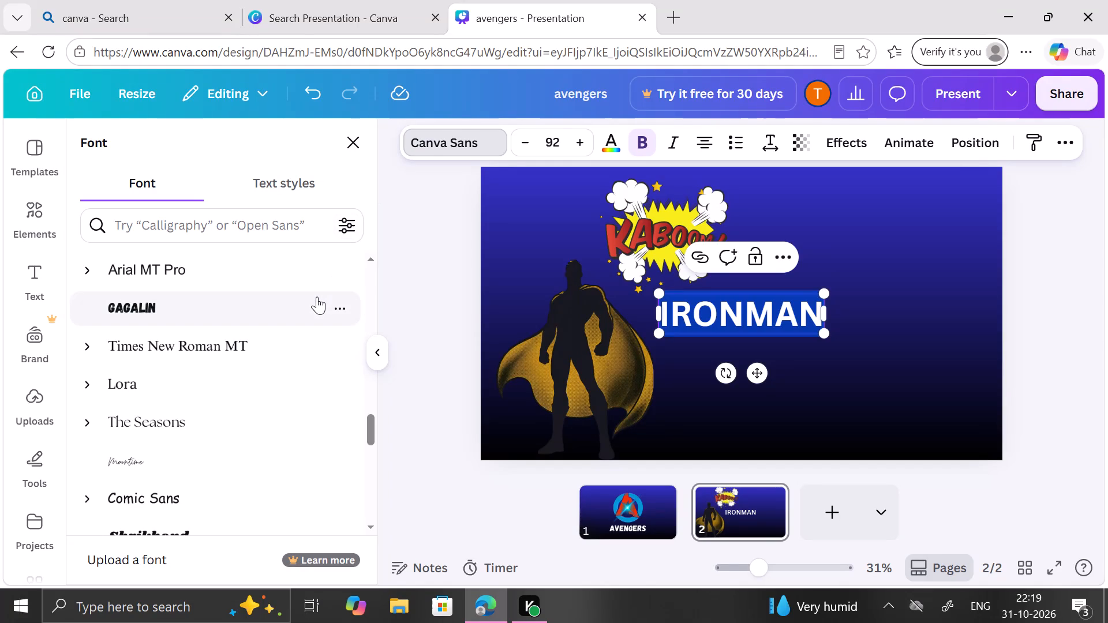
Set the IRONMAN heading on the second slide in the Shrikhand font.
scroll(317, 297, "down", 1)
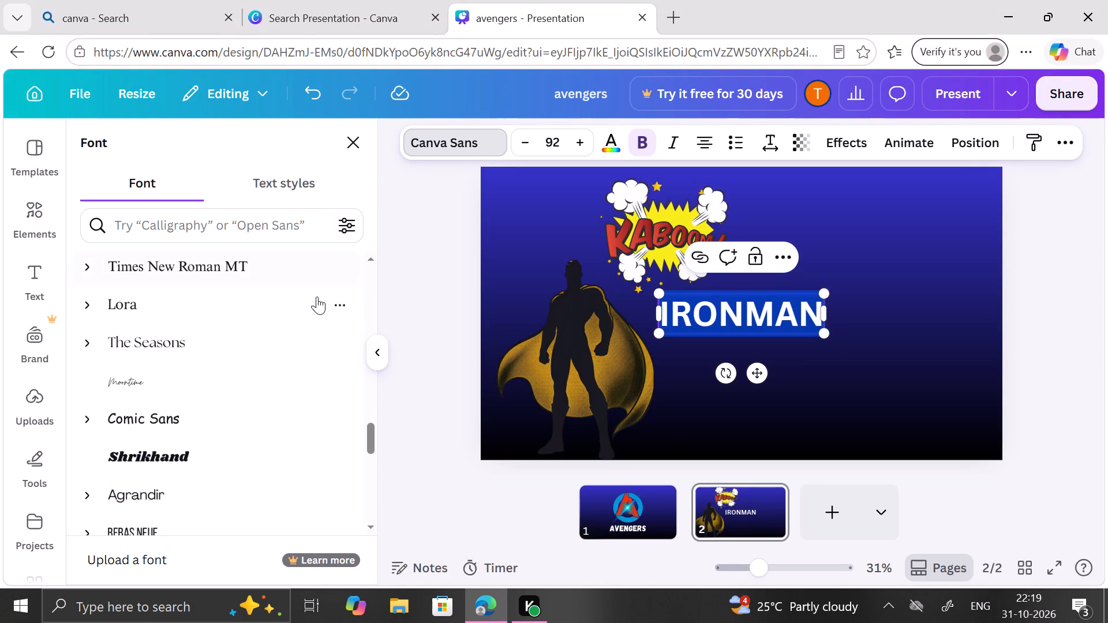
scroll(317, 297, "down", 1)
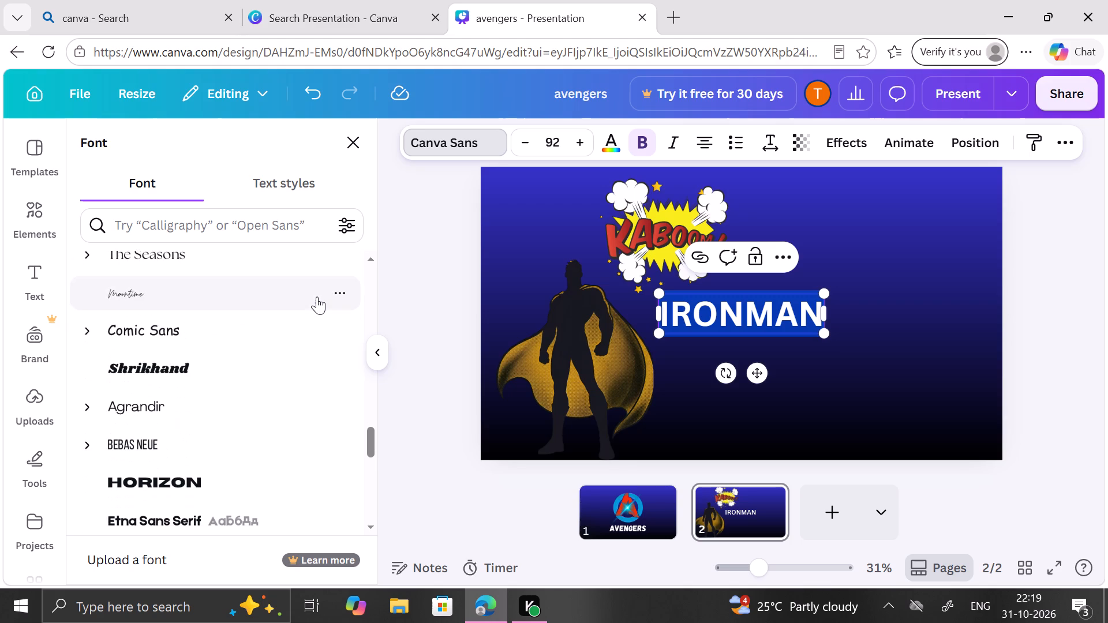
scroll(317, 297, "down", 1)
left_click(276, 360)
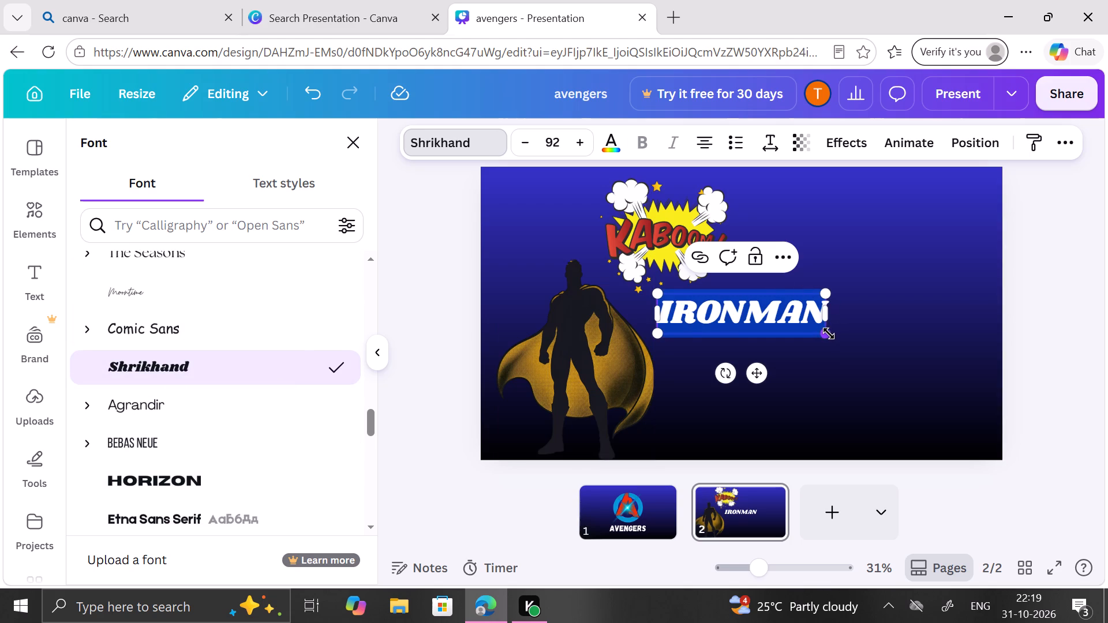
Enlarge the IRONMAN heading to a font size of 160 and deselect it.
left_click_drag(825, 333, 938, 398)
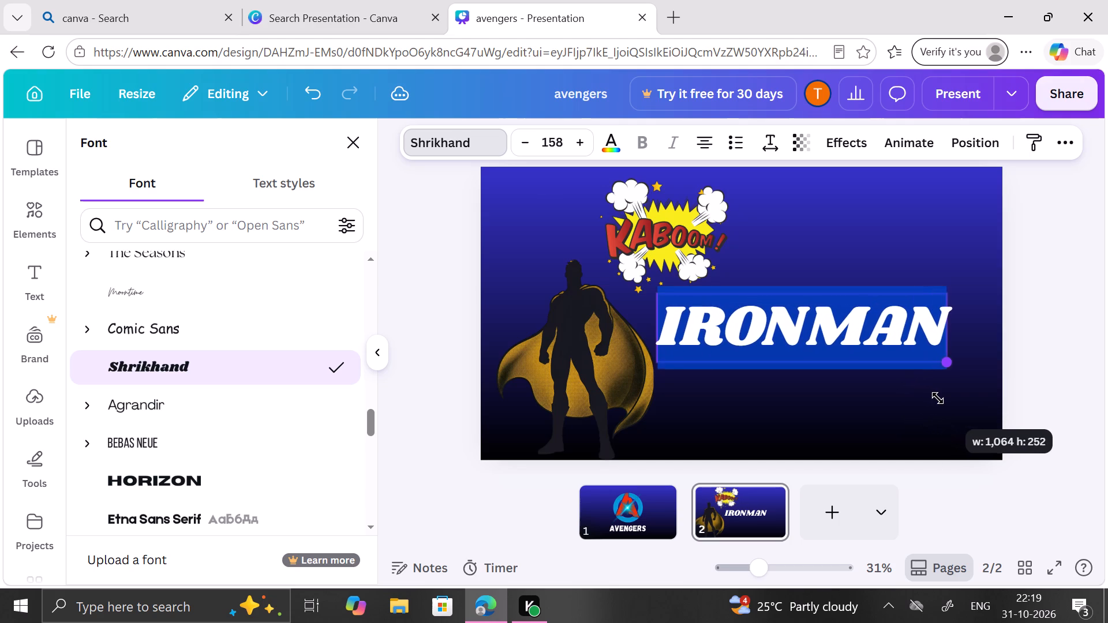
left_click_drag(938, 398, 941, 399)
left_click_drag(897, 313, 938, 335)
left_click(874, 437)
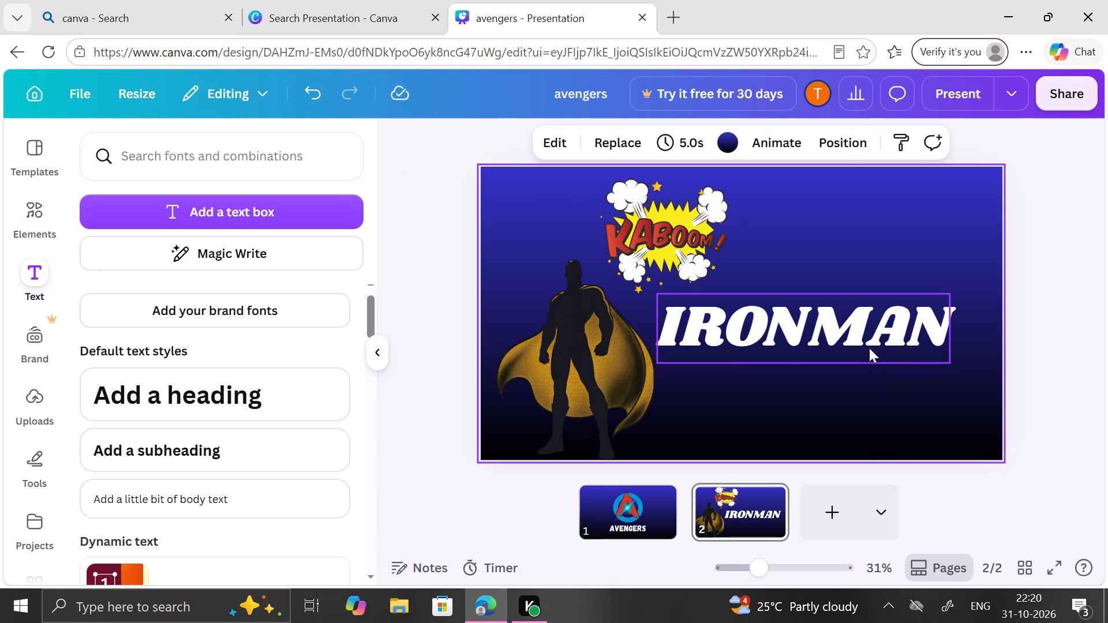
Reposition the IRONMAN heading slightly lower and further right, clear of the caped silhouette and the KABOOM graphic.
left_click(869, 348)
left_click_drag(869, 348, 881, 384)
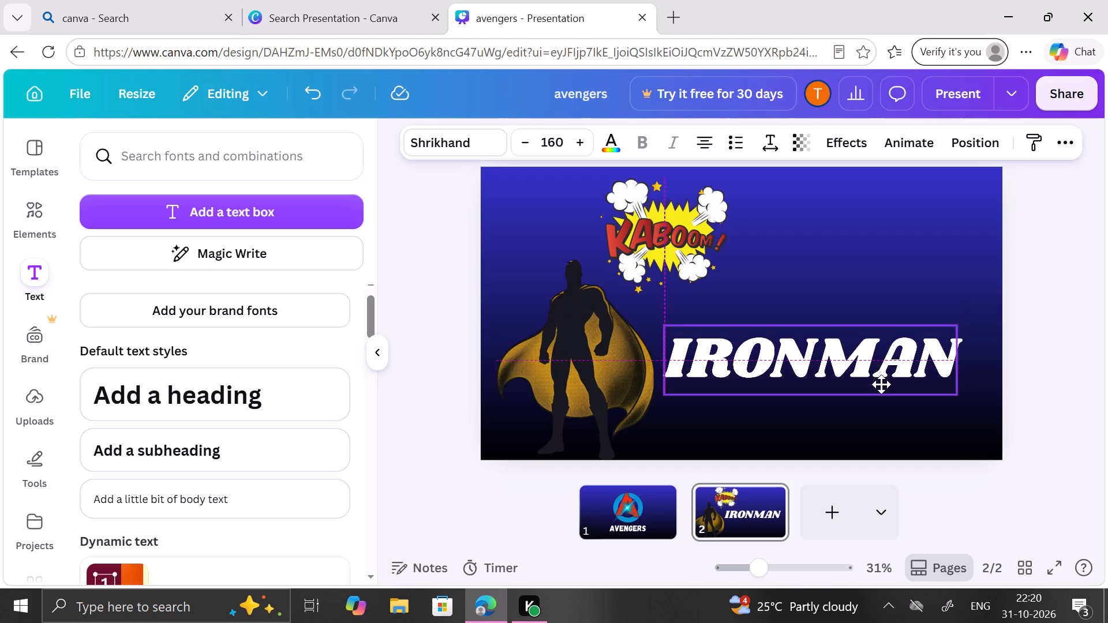
left_click_drag(881, 384, 882, 367)
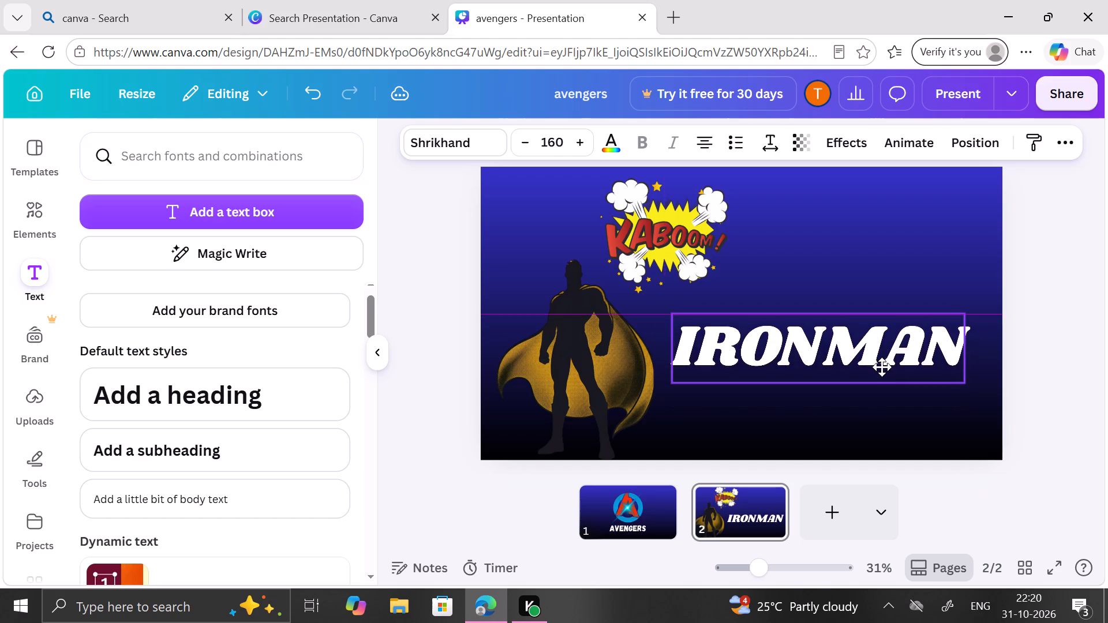
left_click_drag(882, 367, 875, 355)
left_click_drag(871, 325, 892, 339)
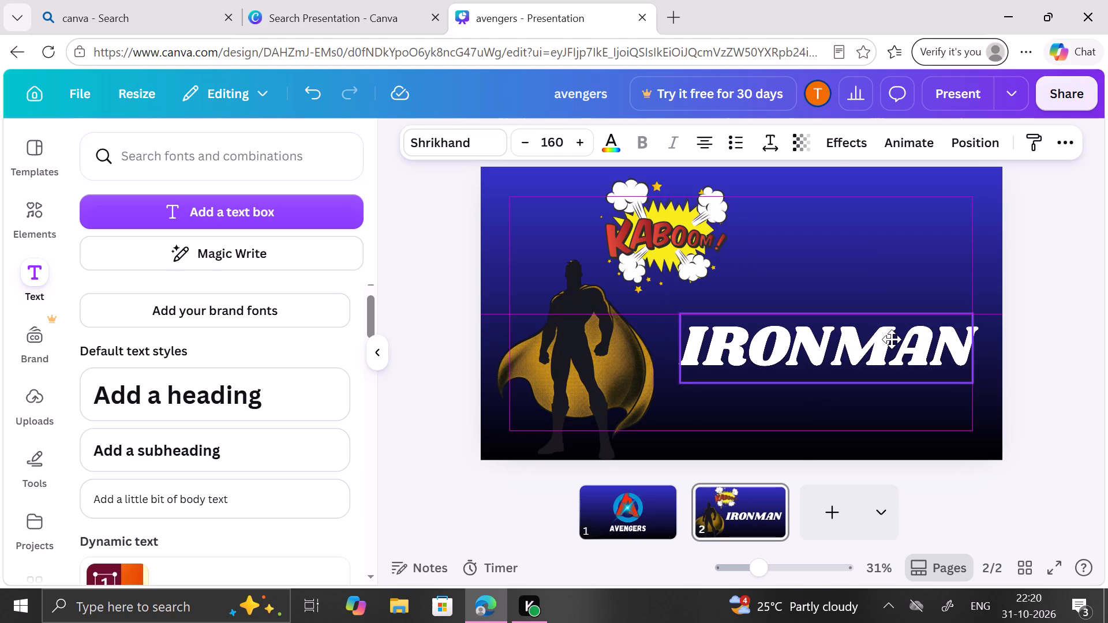
left_click_drag(892, 339, 885, 331)
left_click_drag(883, 336, 891, 349)
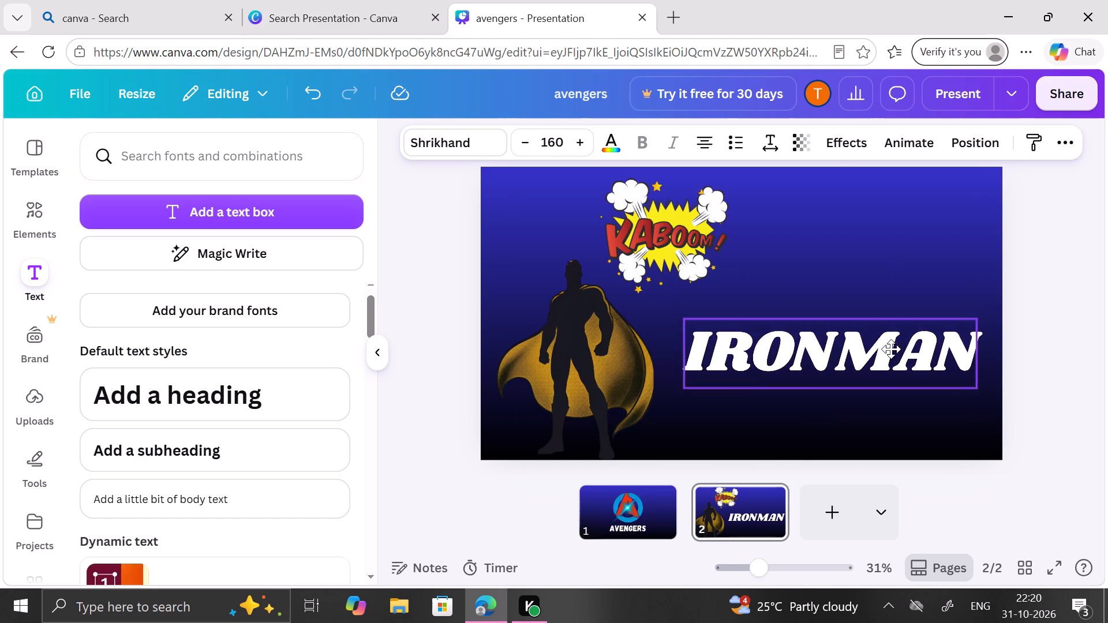
left_click_drag(891, 349, 888, 344)
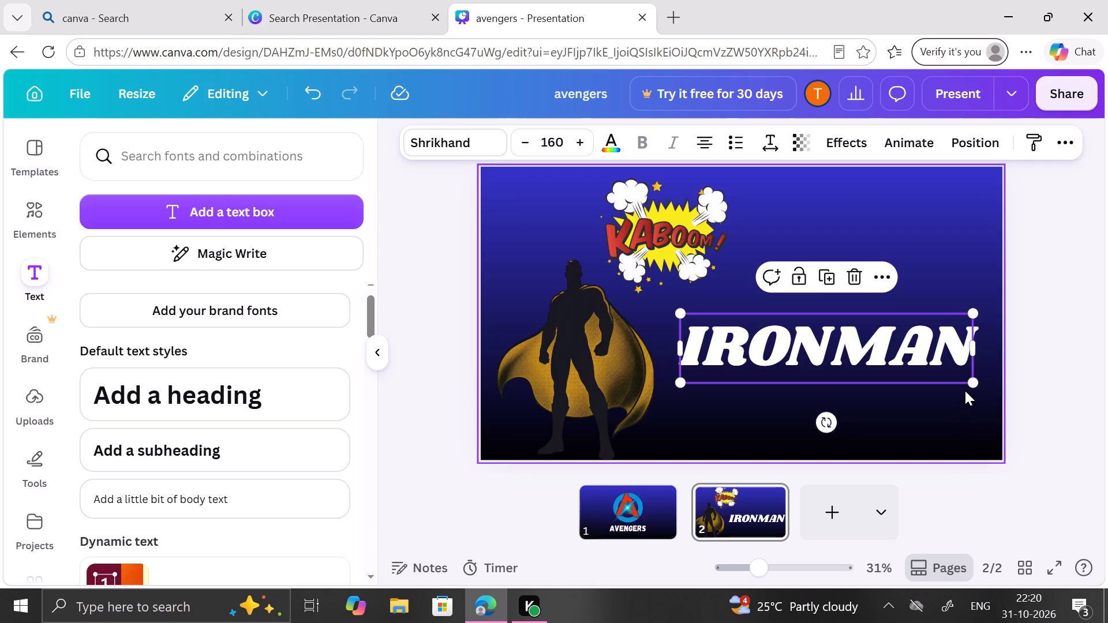
left_click_drag(965, 391, 971, 377)
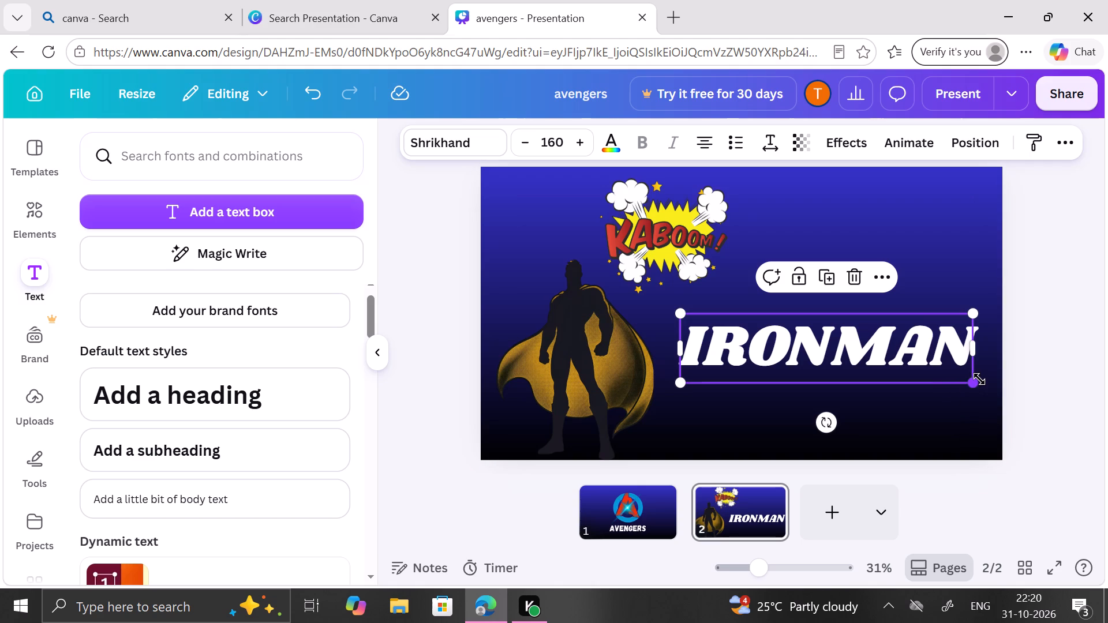
Reduce the IRONMAN heading to font size 117 and place it in the right half of the slide, just below mid-height.
left_click_drag(975, 380, 909, 380)
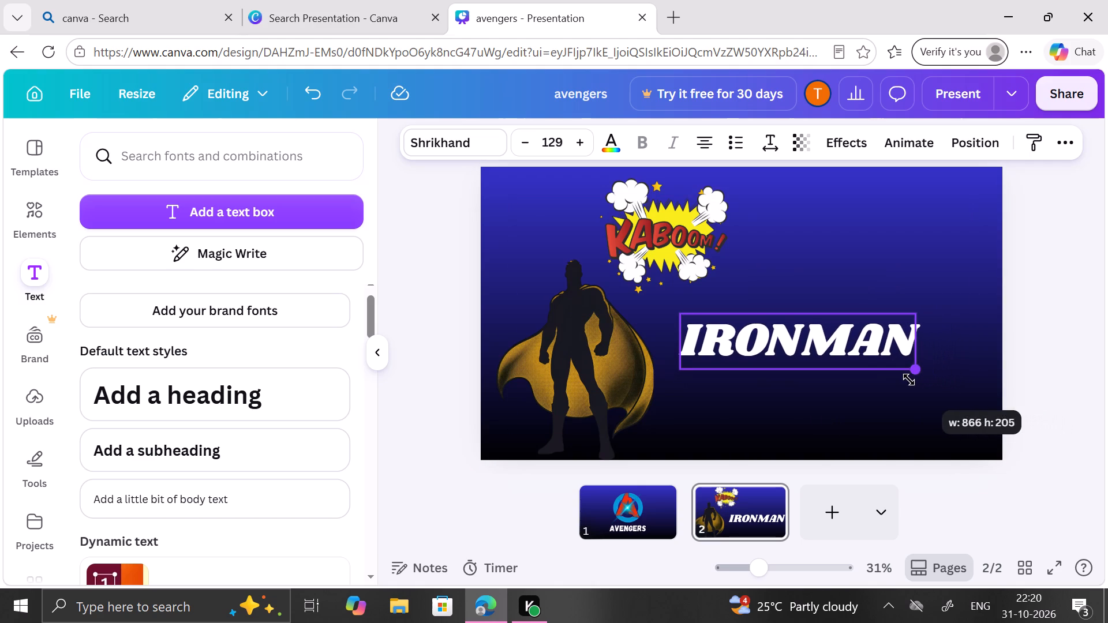
left_click_drag(909, 380, 891, 380)
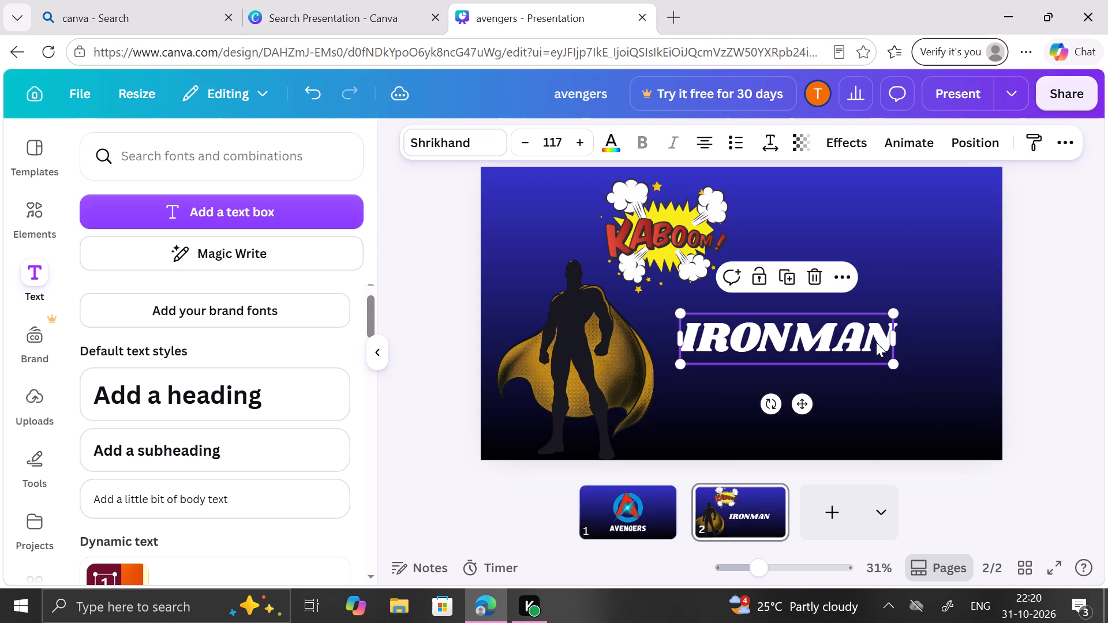
left_click_drag(876, 342, 896, 370)
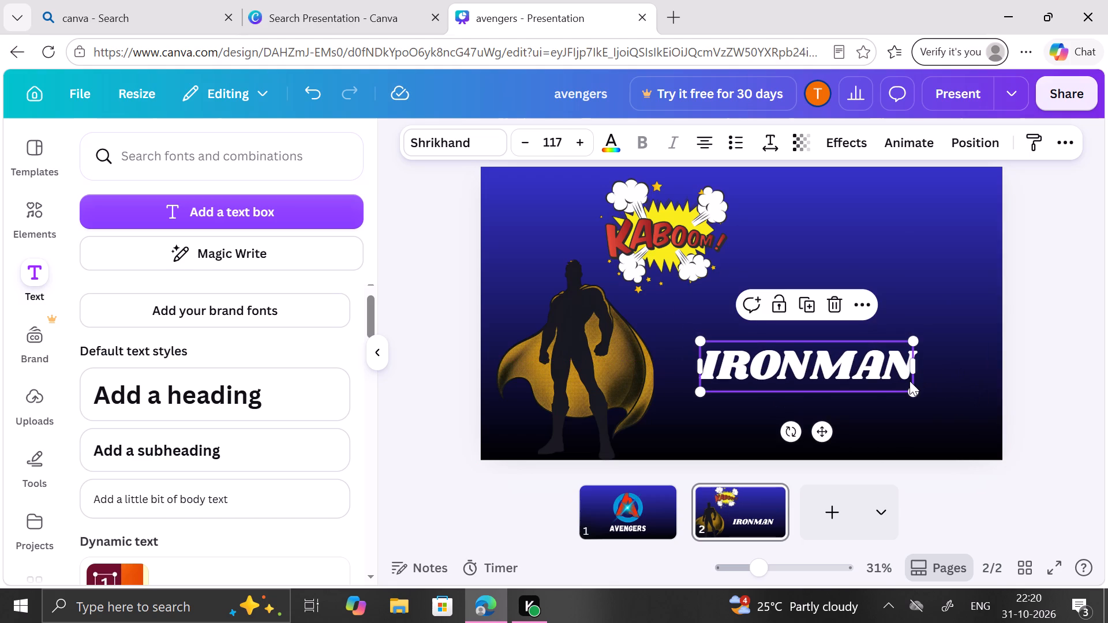
left_click_drag(909, 381, 917, 371)
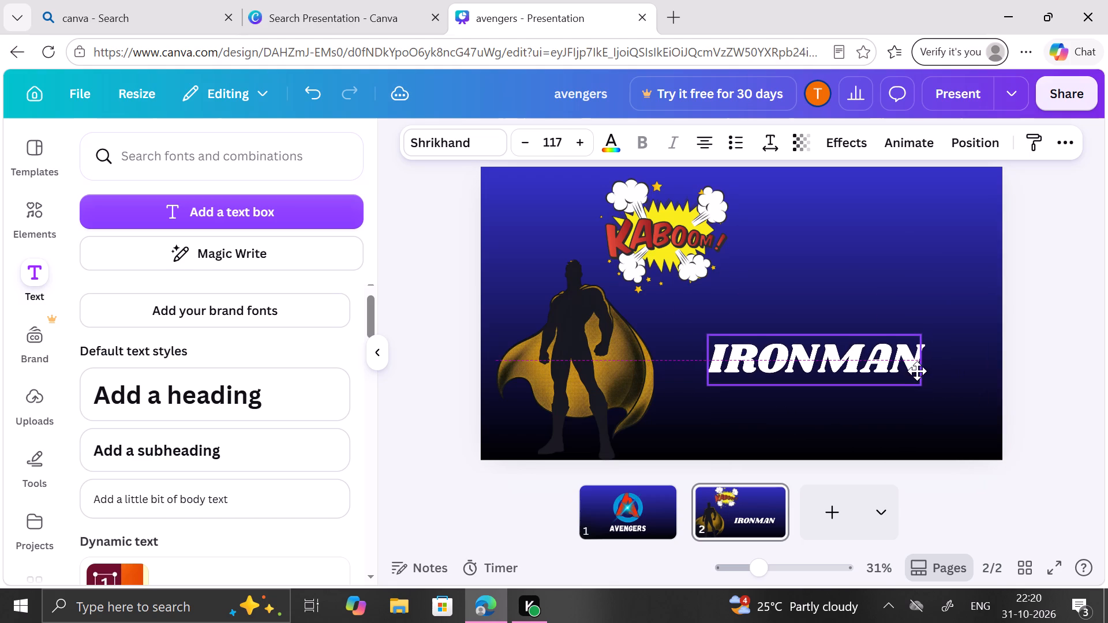
left_click_drag(917, 371, 917, 369)
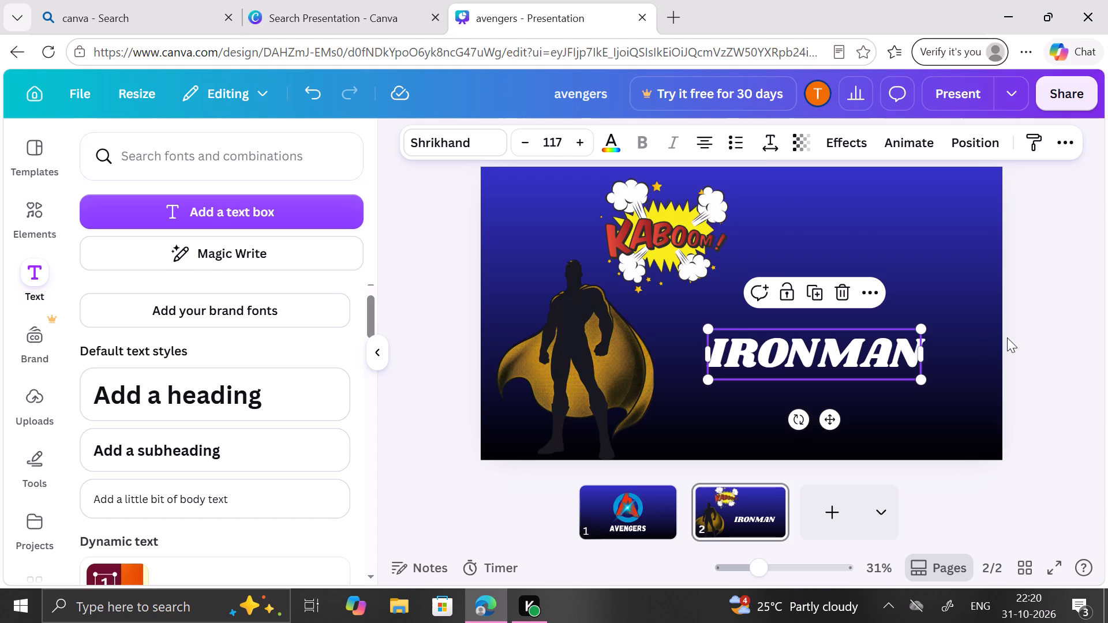
left_click(1007, 337)
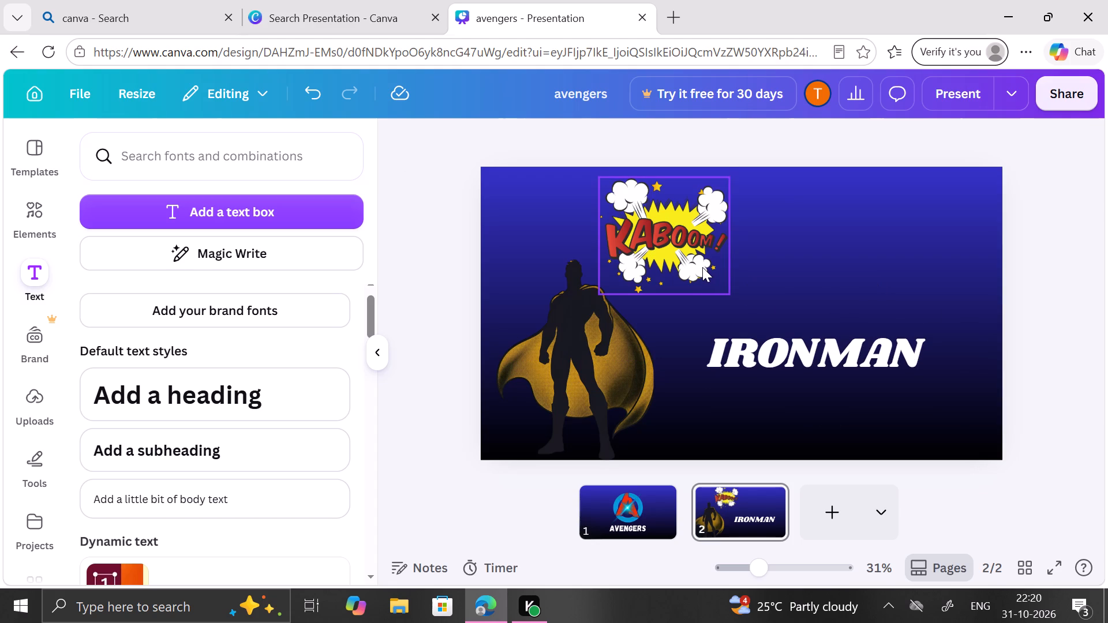
Shift the KABOOM graphic slightly right and down above the caped silhouette, and deselect it.
left_click_drag(702, 267, 714, 274)
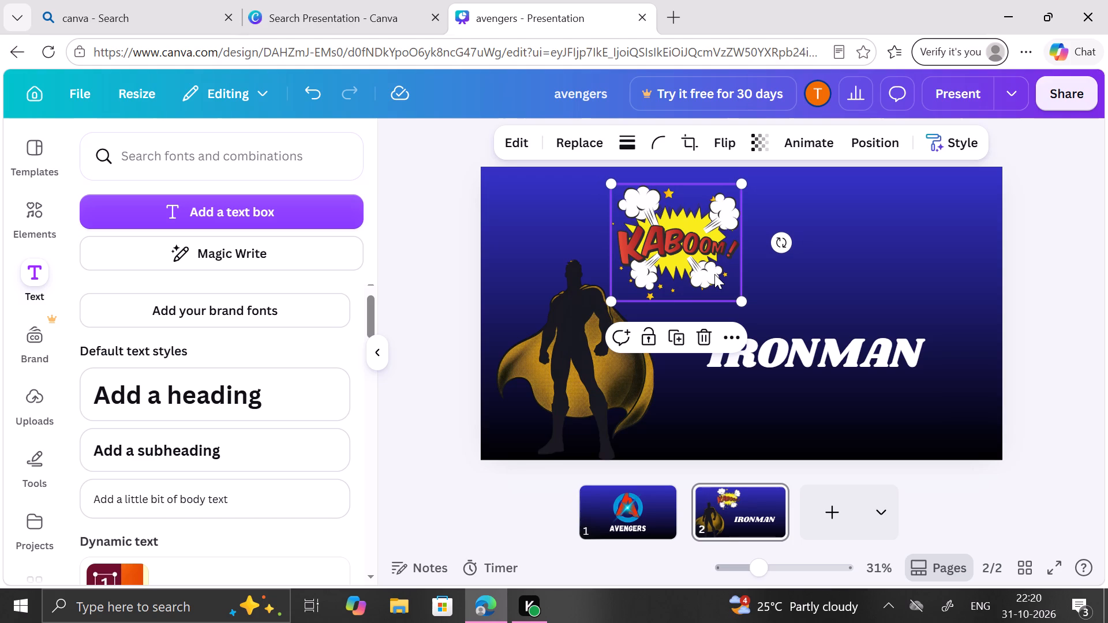
left_click(893, 419)
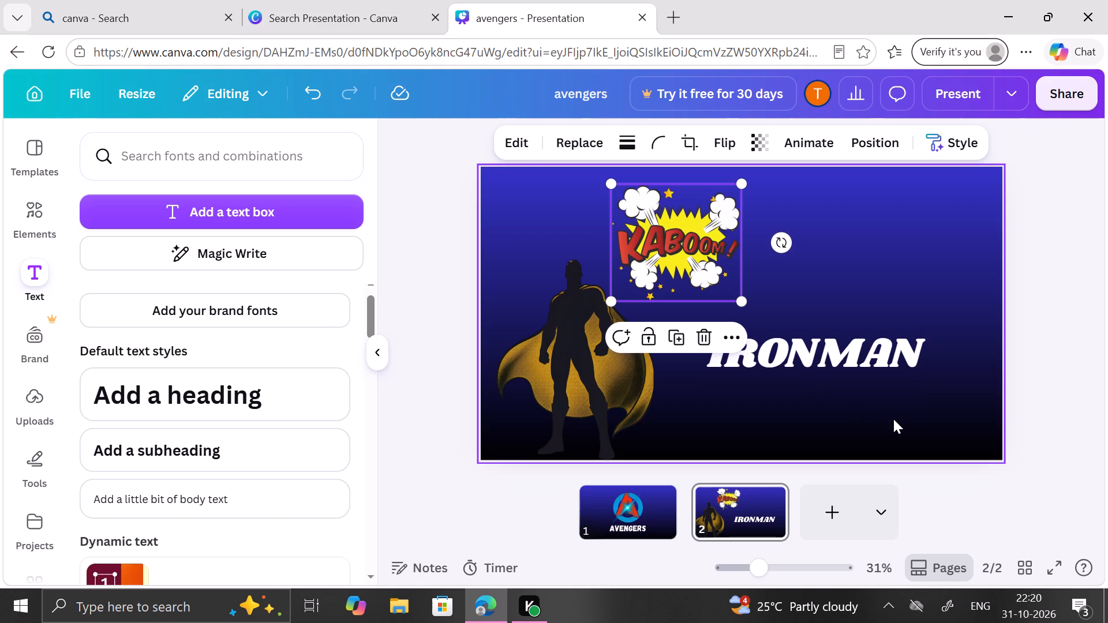
scroll(893, 419, "up", 1)
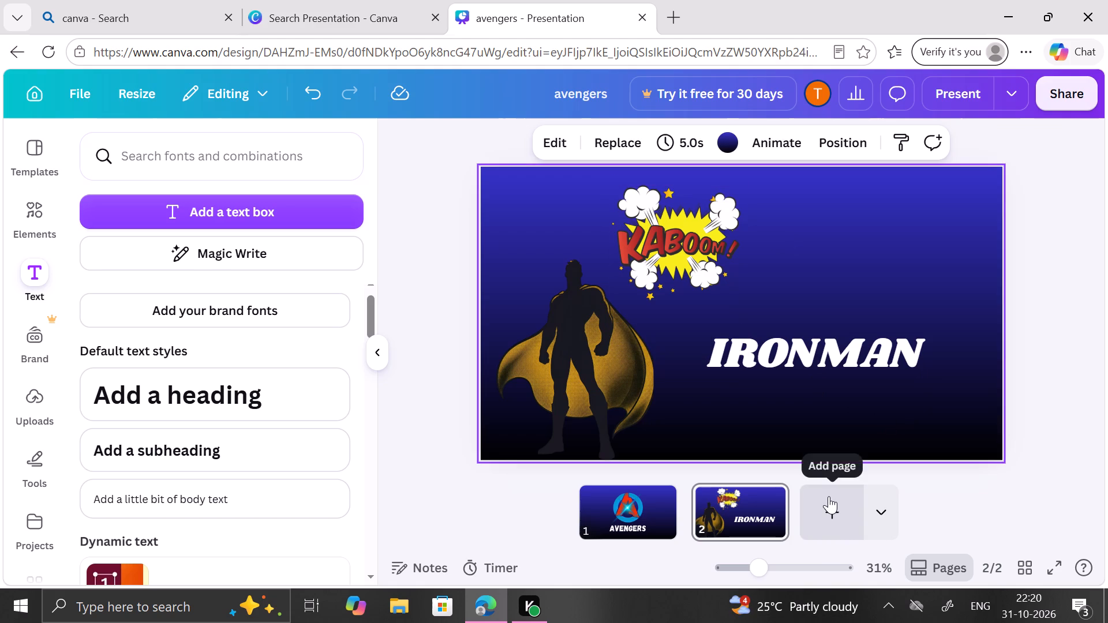
Add a third slide after the IRONMAN slide.
left_click(829, 496)
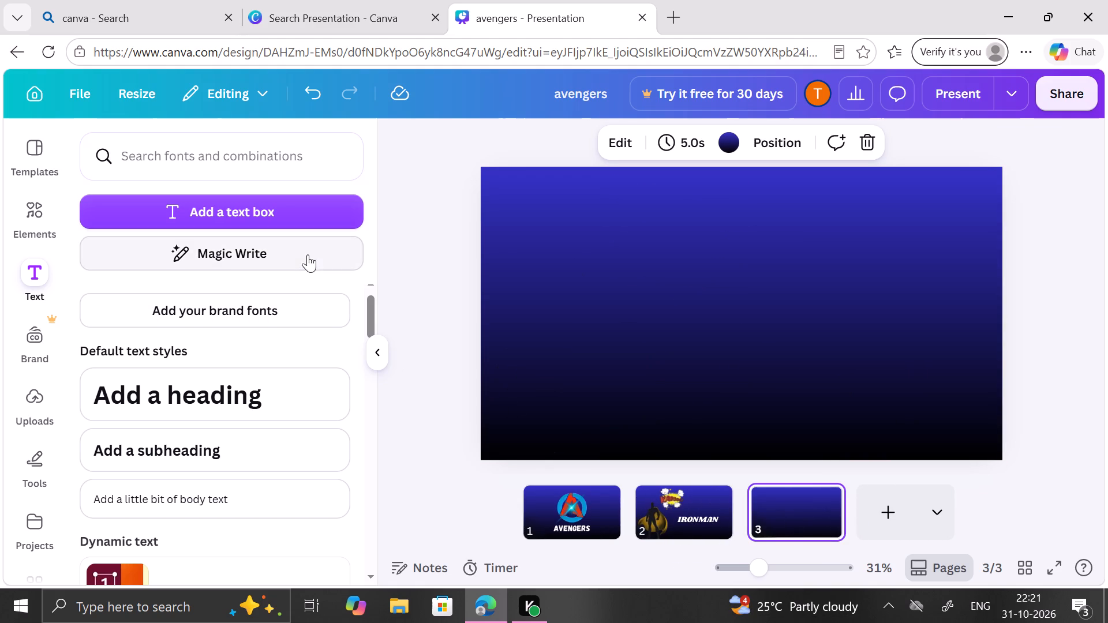
Add the dark purple caped figure from the recommended graphics to the third slide and place it on the slide's left side.
left_click(21, 231)
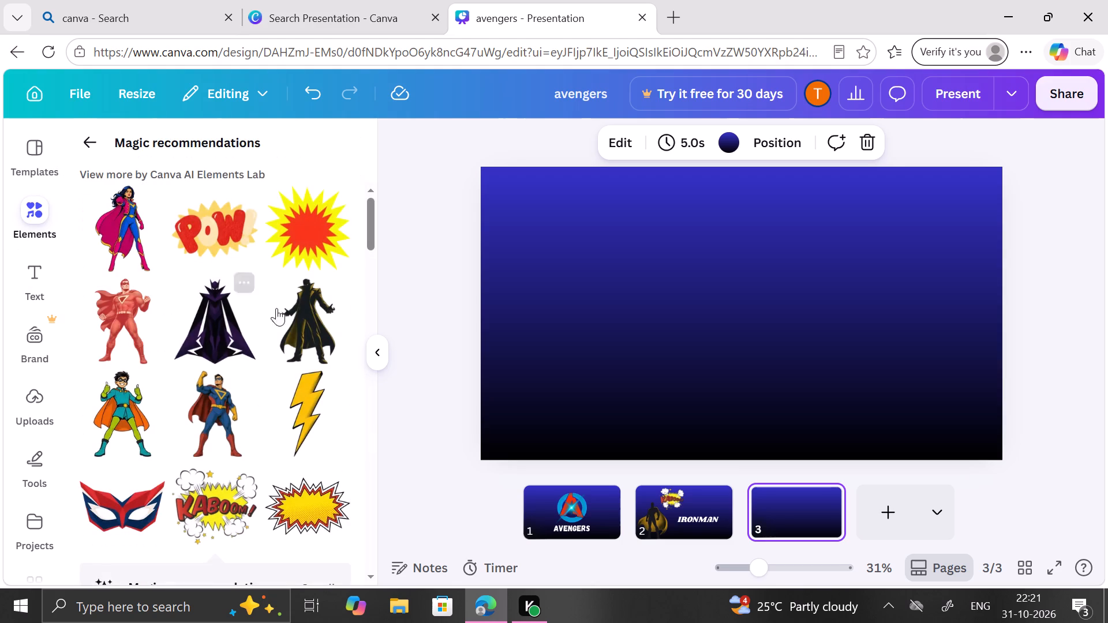
scroll(288, 314, "down", 1)
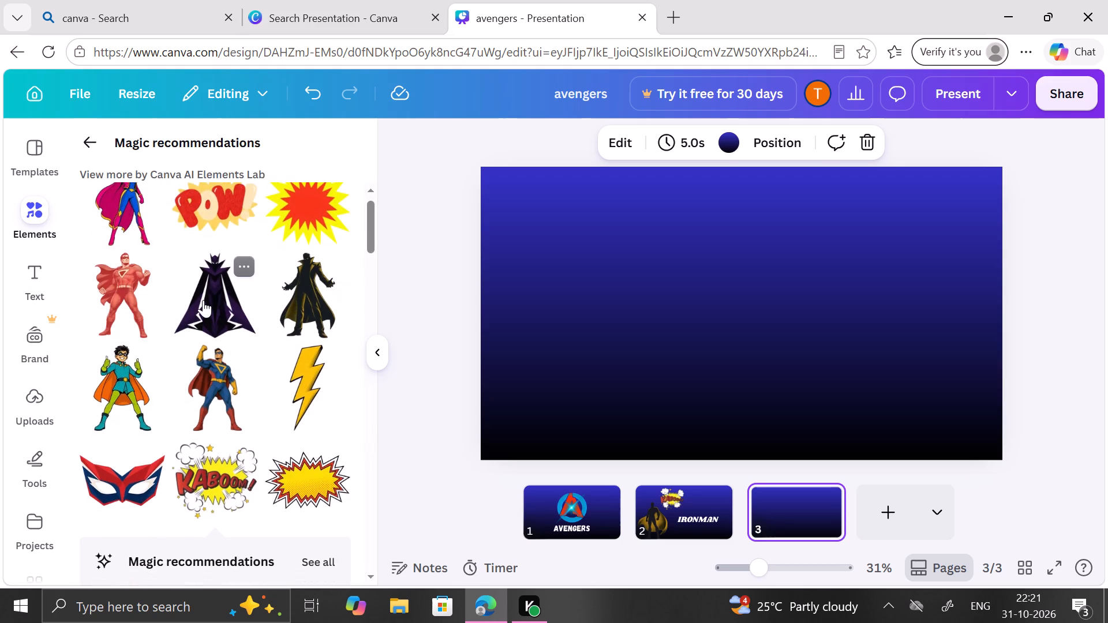
left_click(203, 300)
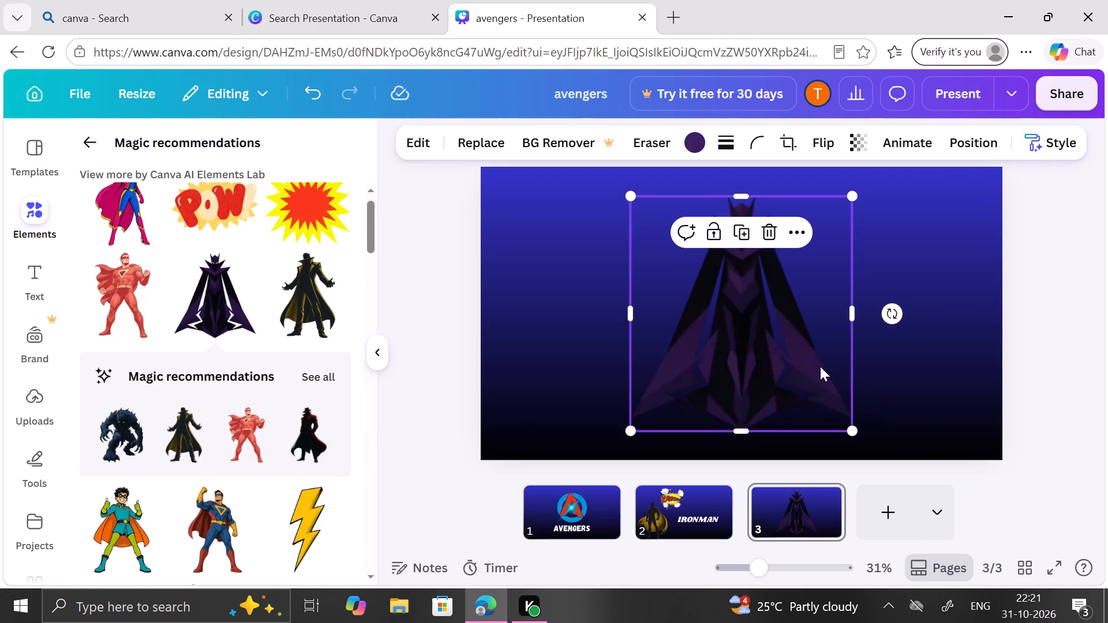
left_click_drag(820, 366, 682, 373)
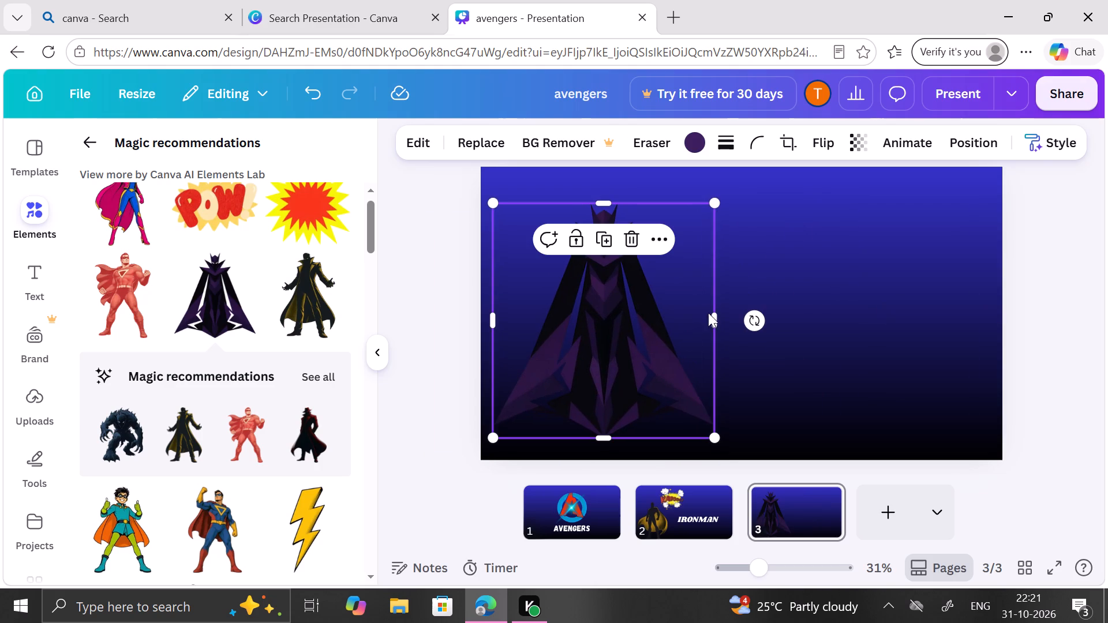
left_click(836, 293)
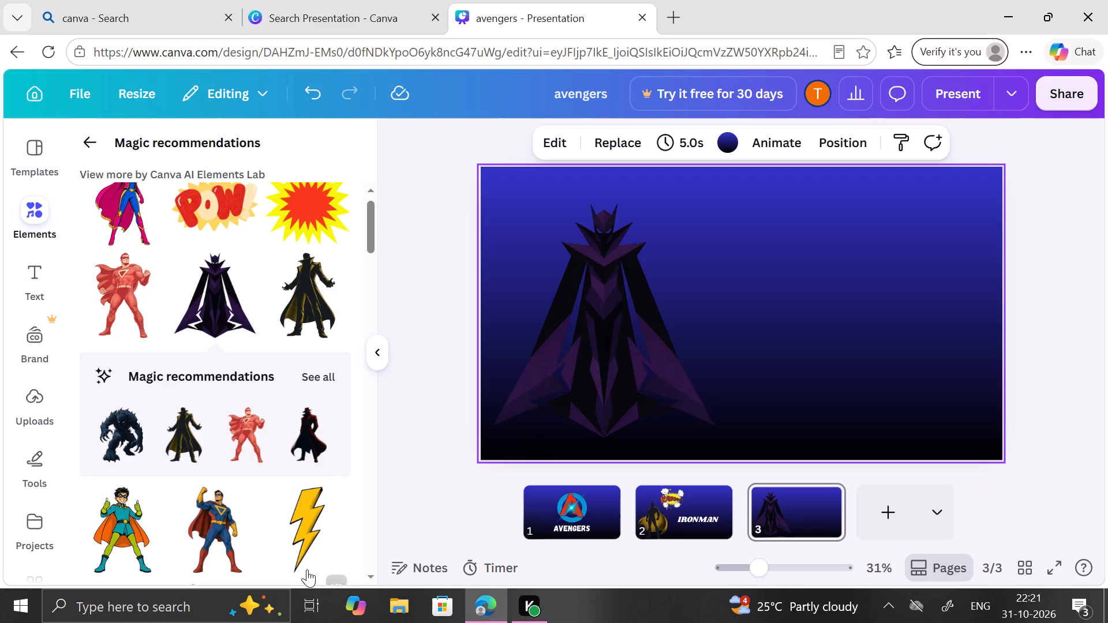
On the IRONMAN slide, replace the golden-caped silhouette with the blue-suited, red-caped superhero graphic, placed at the slide's bottom left.
left_click(675, 481)
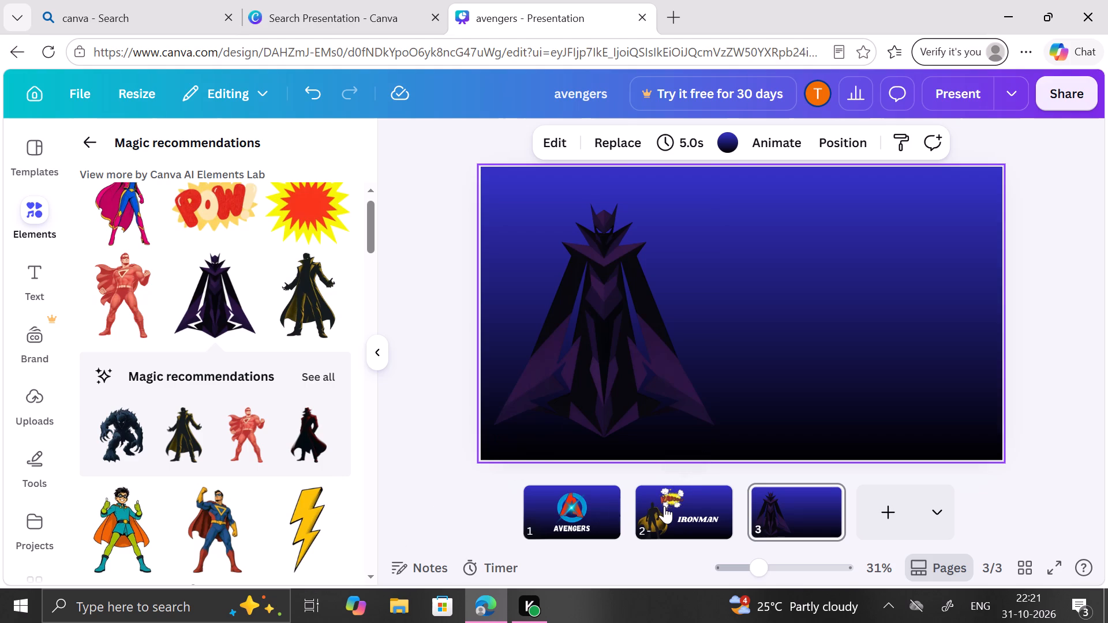
left_click(664, 506)
left_click(575, 372)
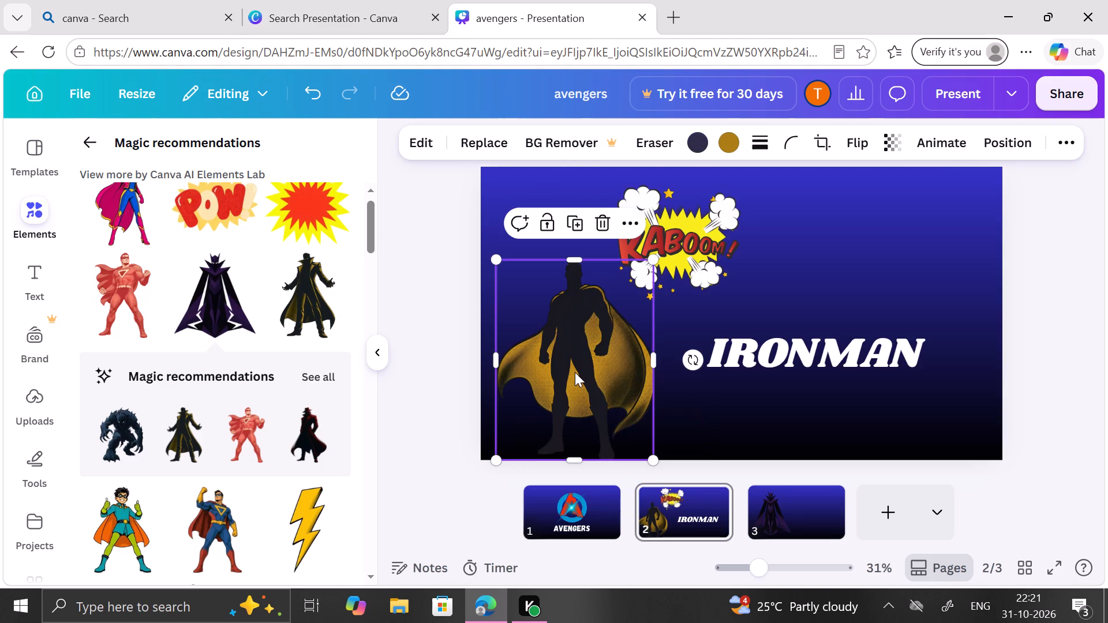
left_click(597, 228)
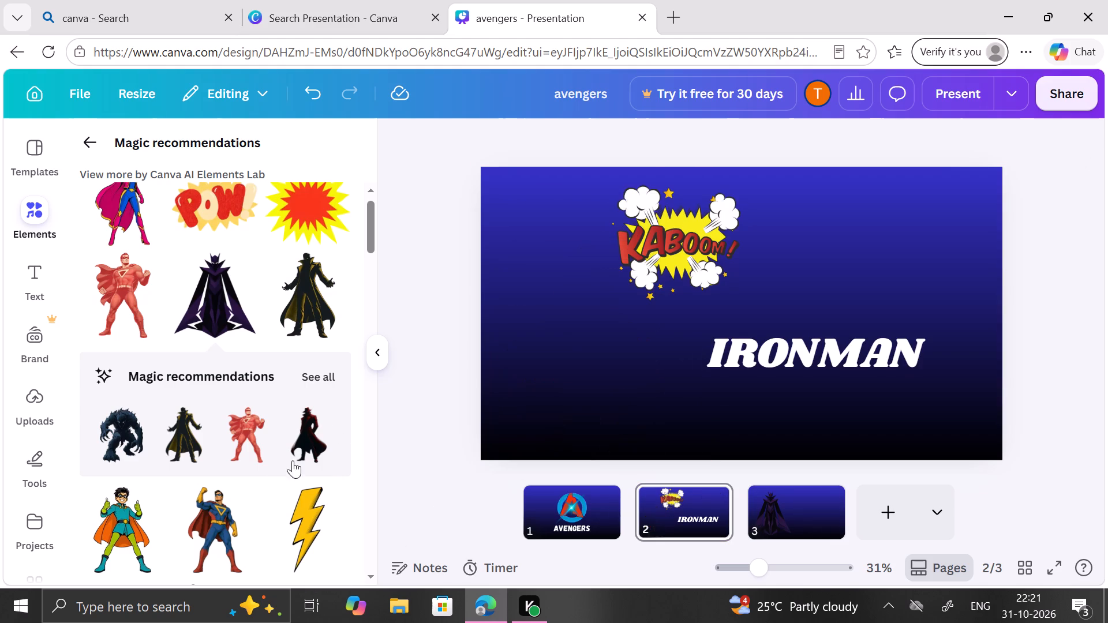
left_click(224, 516)
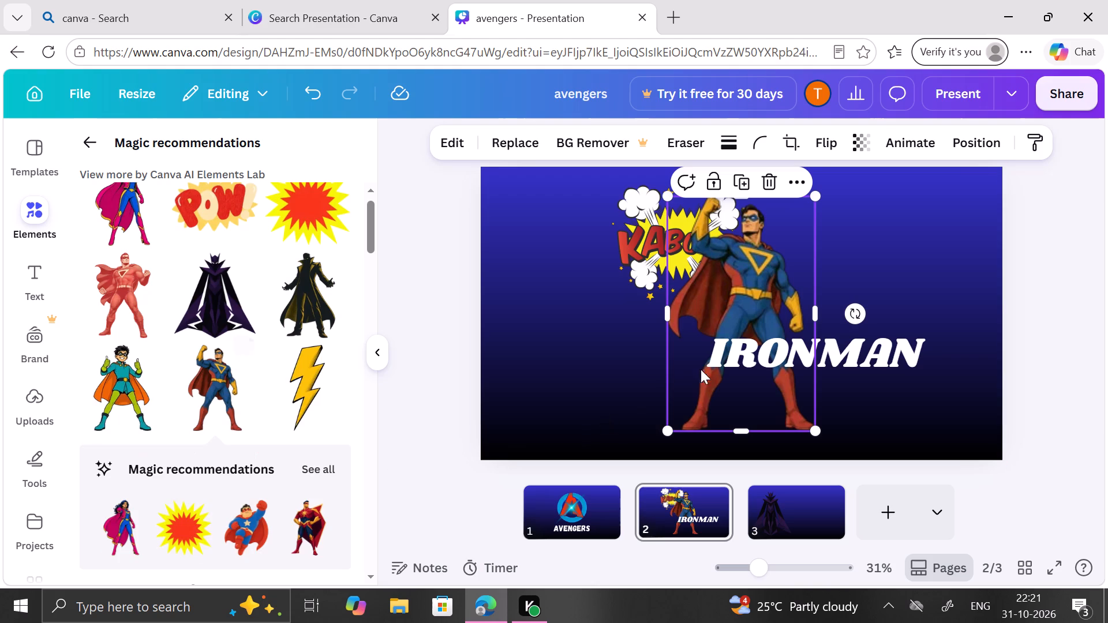
left_click_drag(728, 333, 557, 362)
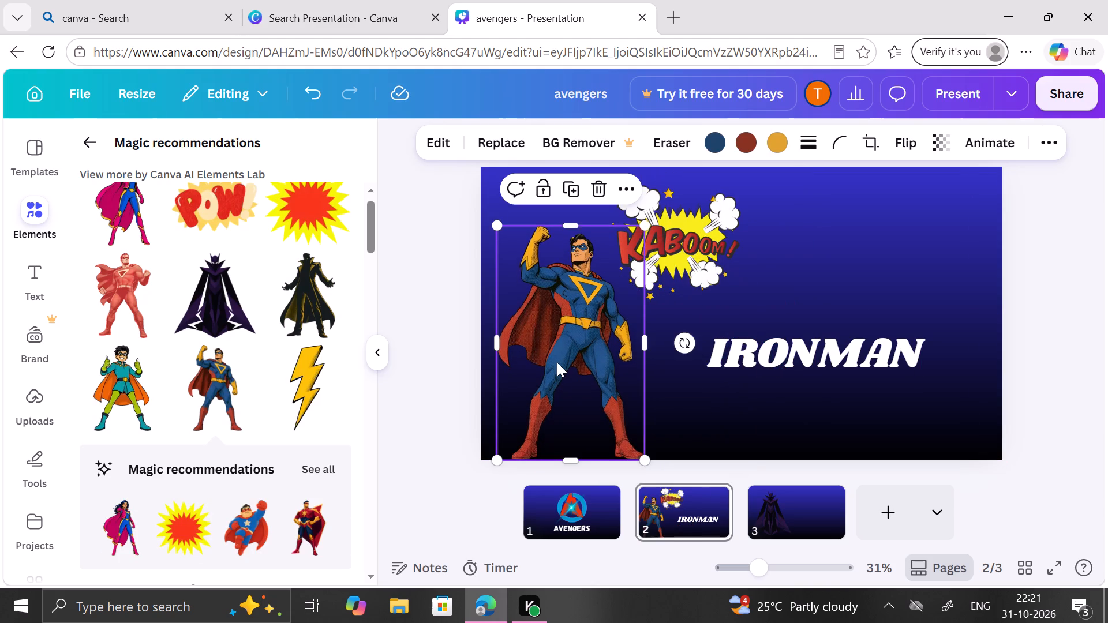
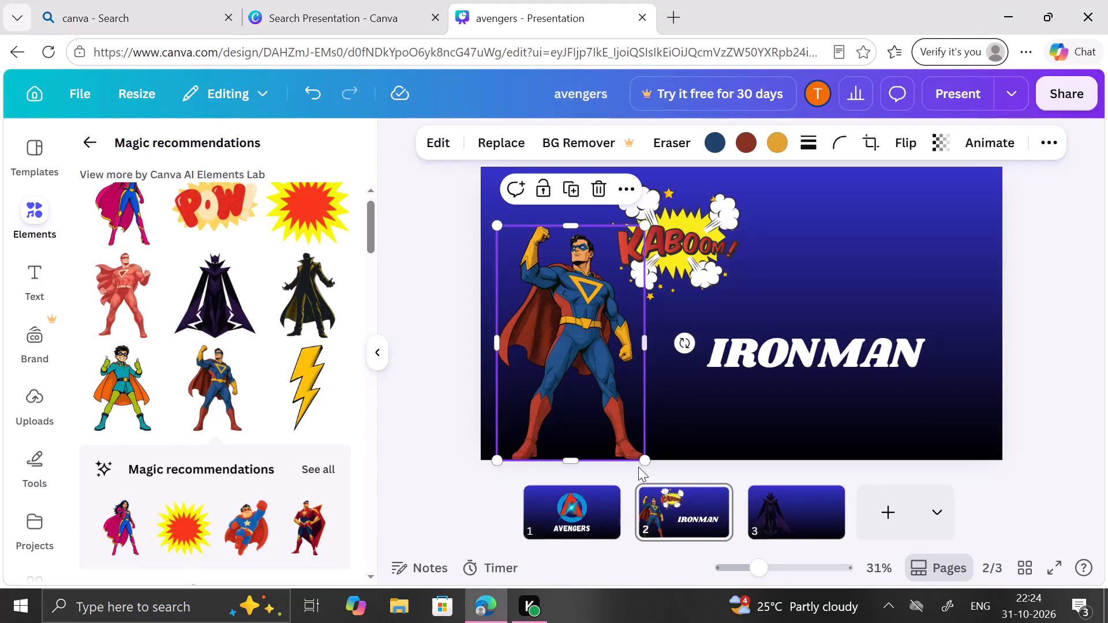
Shrink the blue-suited superhero slightly on the IRONMAN slide, keep it in the slide's bottom-left corner, and deselect it.
left_click_drag(645, 463, 613, 421)
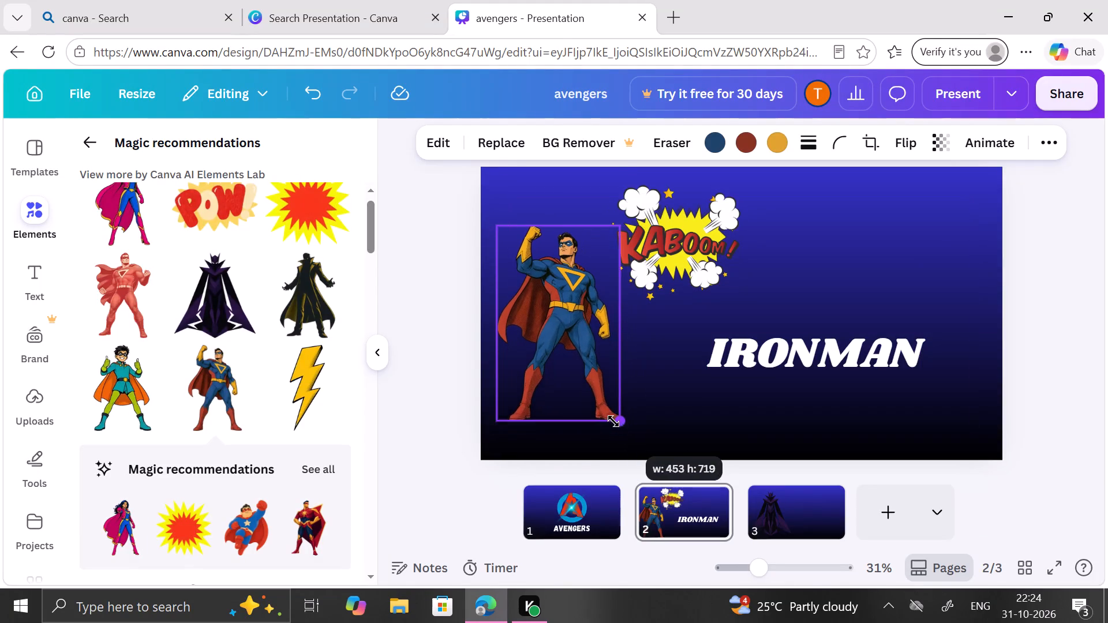
left_click_drag(613, 421, 611, 418)
left_click_drag(579, 320, 596, 369)
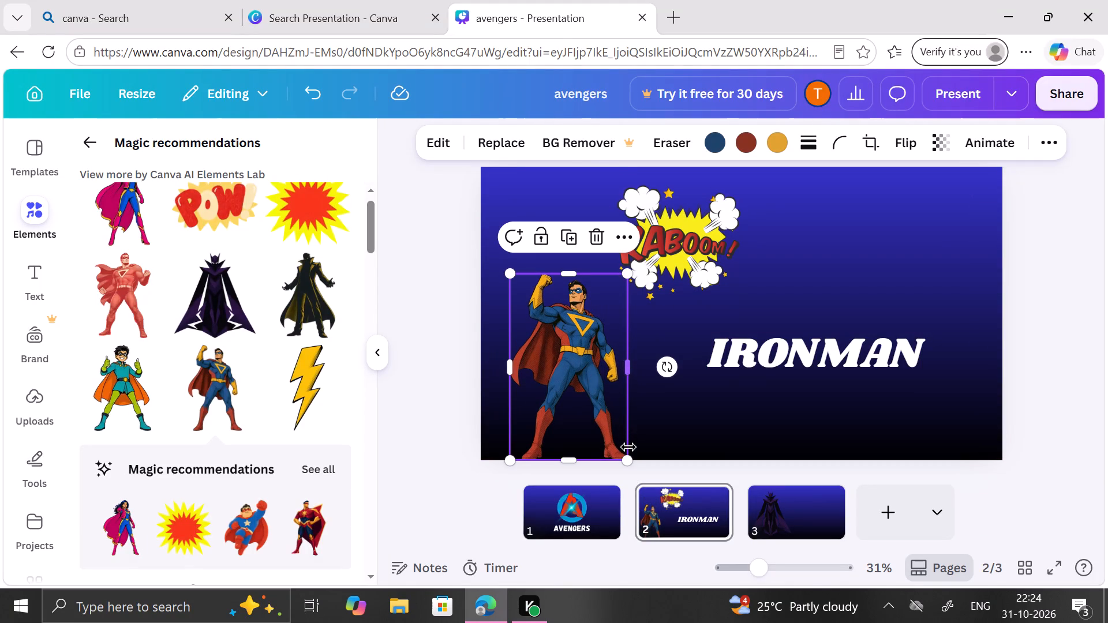
left_click_drag(628, 460, 653, 469)
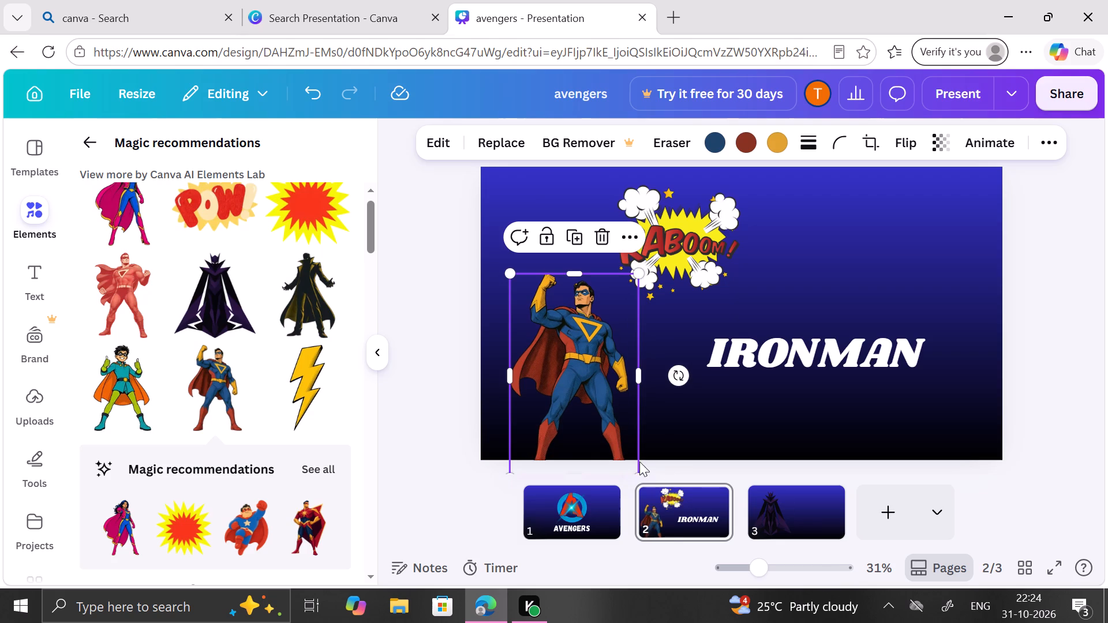
left_click_drag(594, 408, 586, 389)
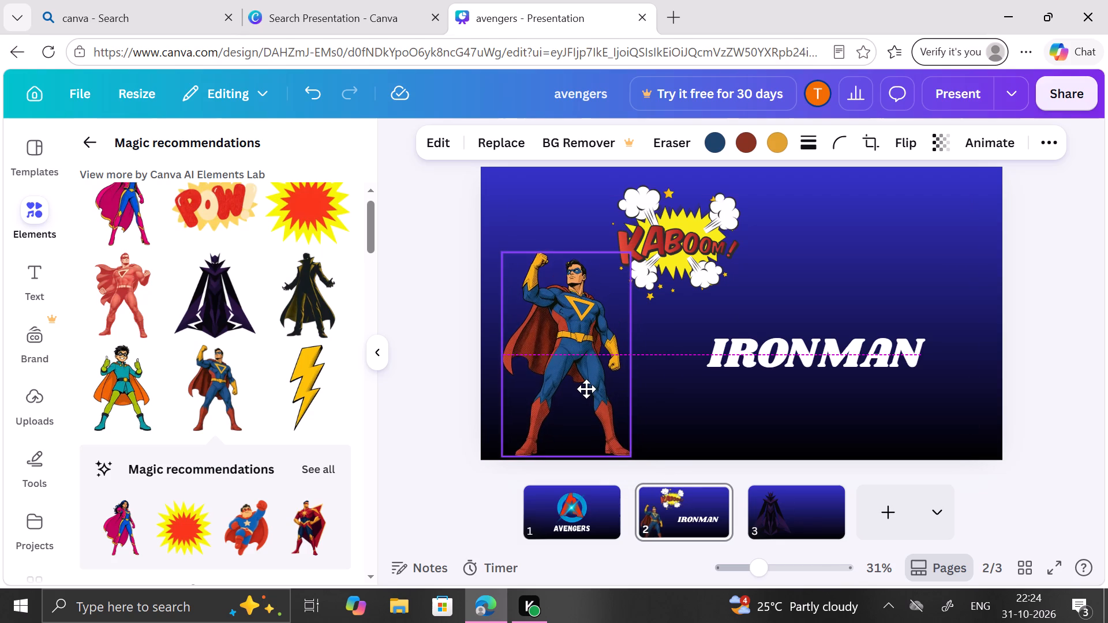
left_click_drag(586, 389, 586, 395)
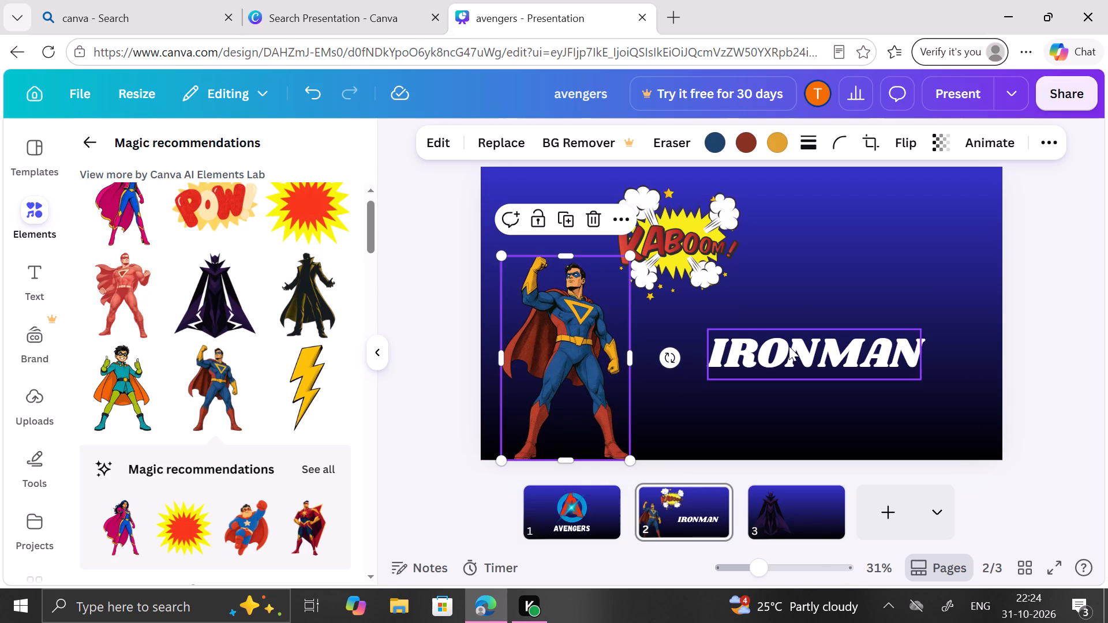
left_click(797, 290)
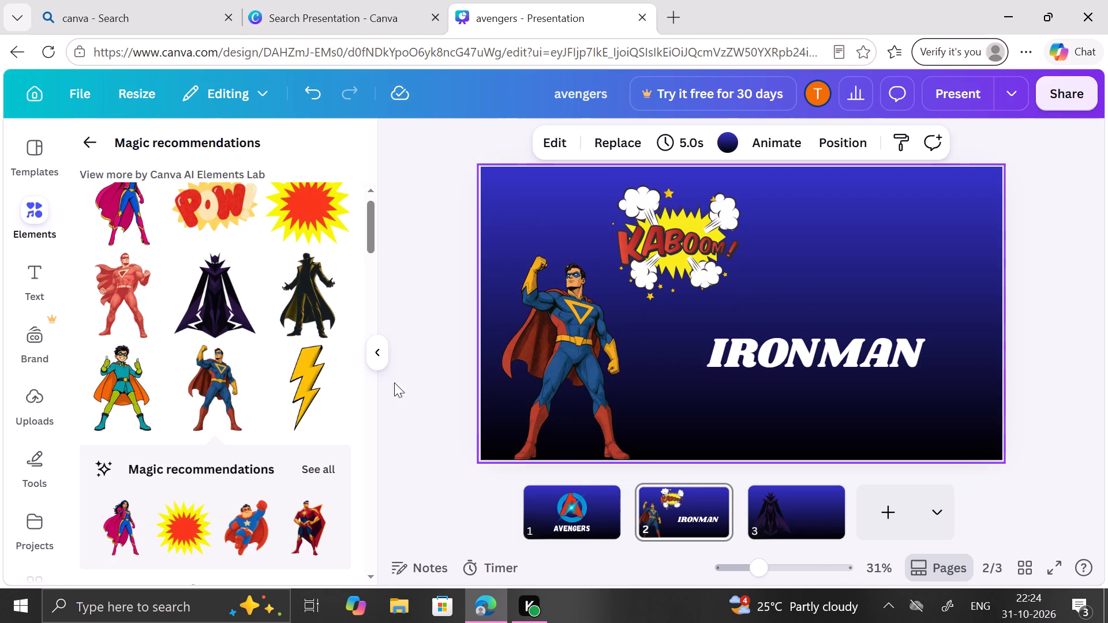
Add the yellow lightning bolt from the recommended graphics, shrink it, and place it near the slide's top-right corner.
left_click(314, 359)
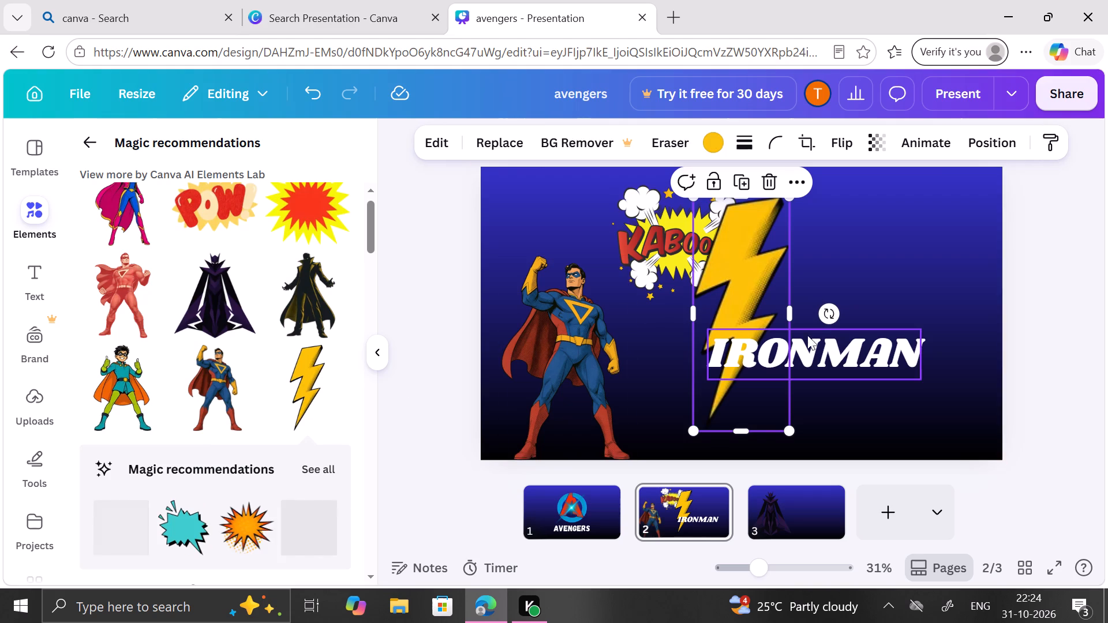
left_click_drag(787, 429, 758, 404)
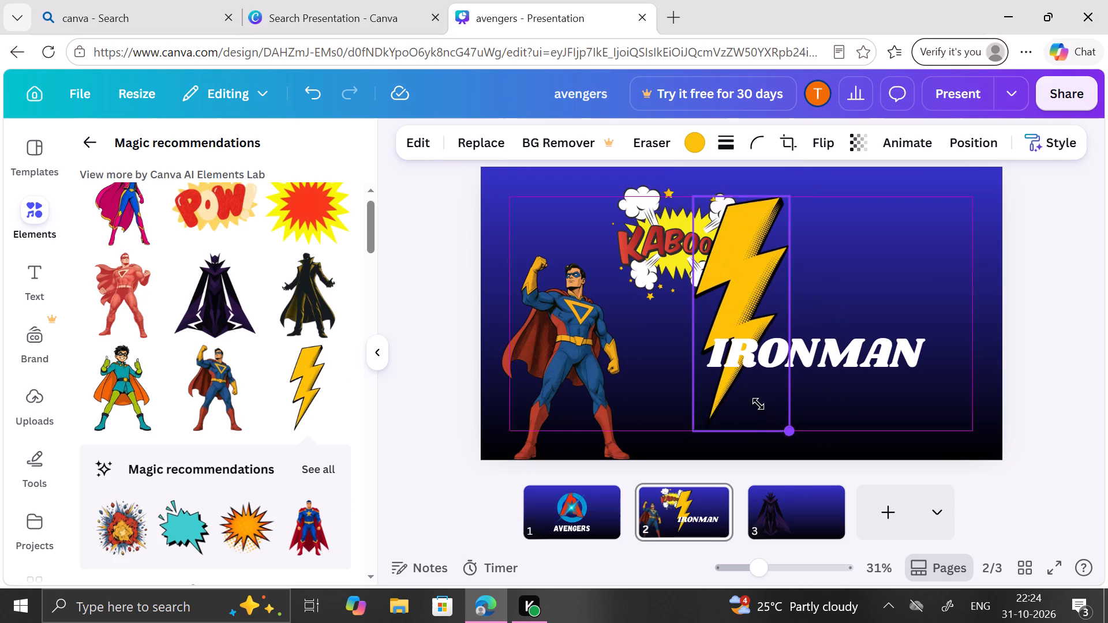
left_click_drag(758, 404, 729, 340)
left_click_drag(727, 297, 774, 283)
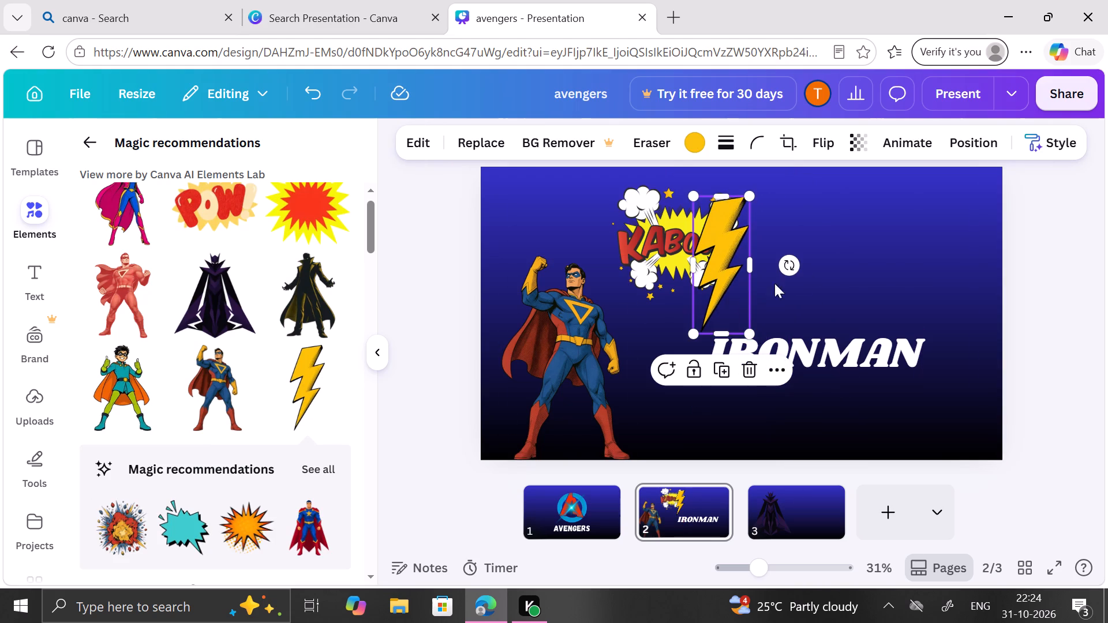
left_click_drag(774, 283, 945, 268)
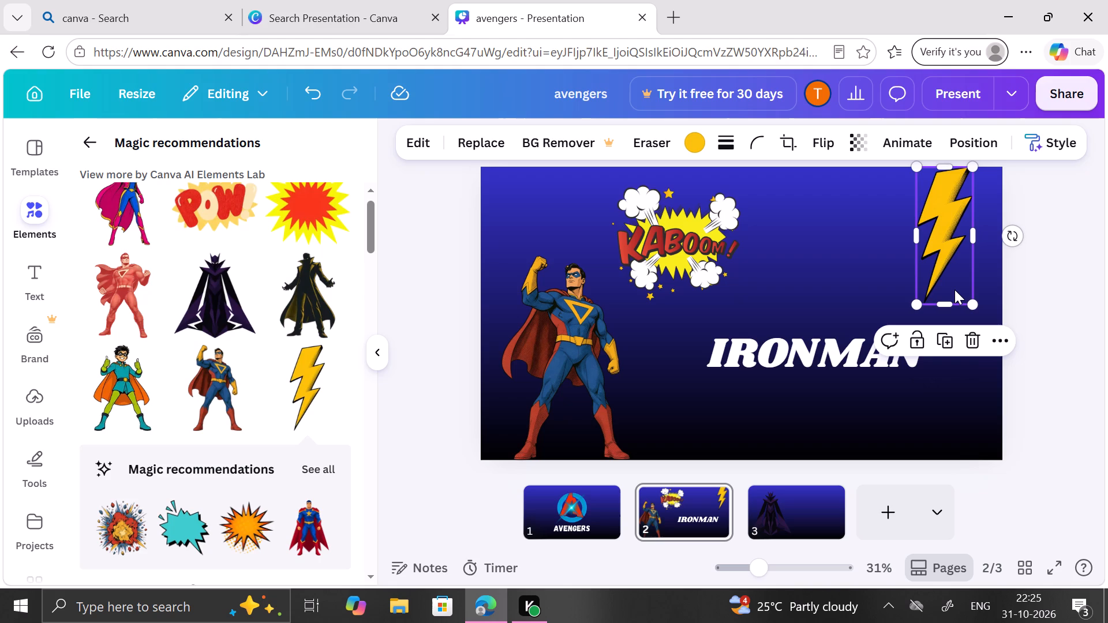
Tilt the lightning bolt clockwise, tuck it into the slide's top-right corner, and shrink it to about 192 × 468.
left_click(954, 290)
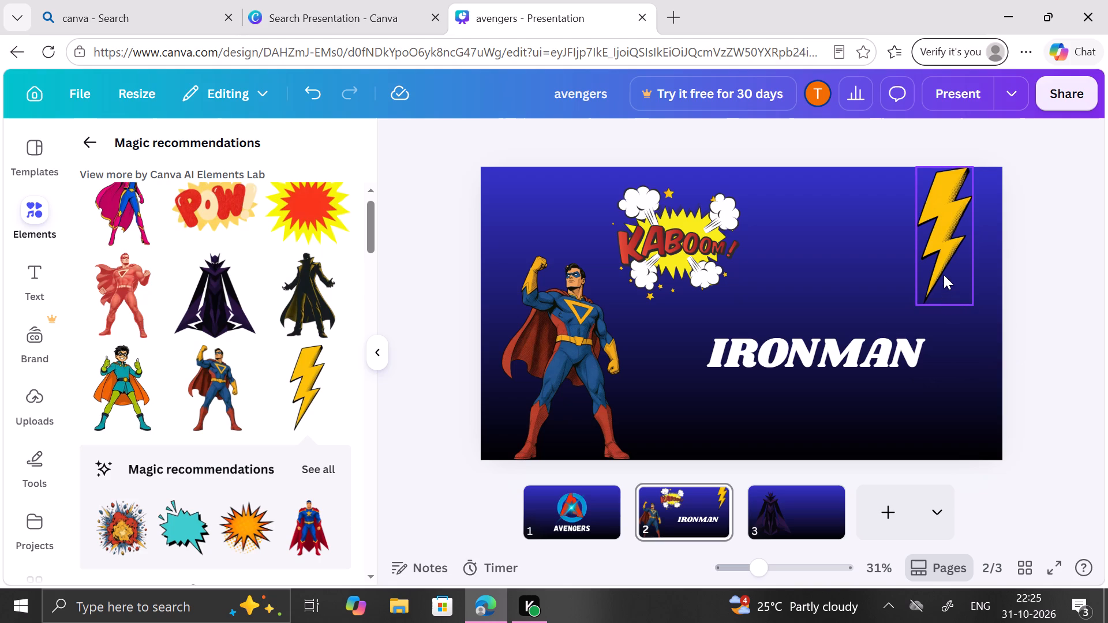
left_click(938, 278)
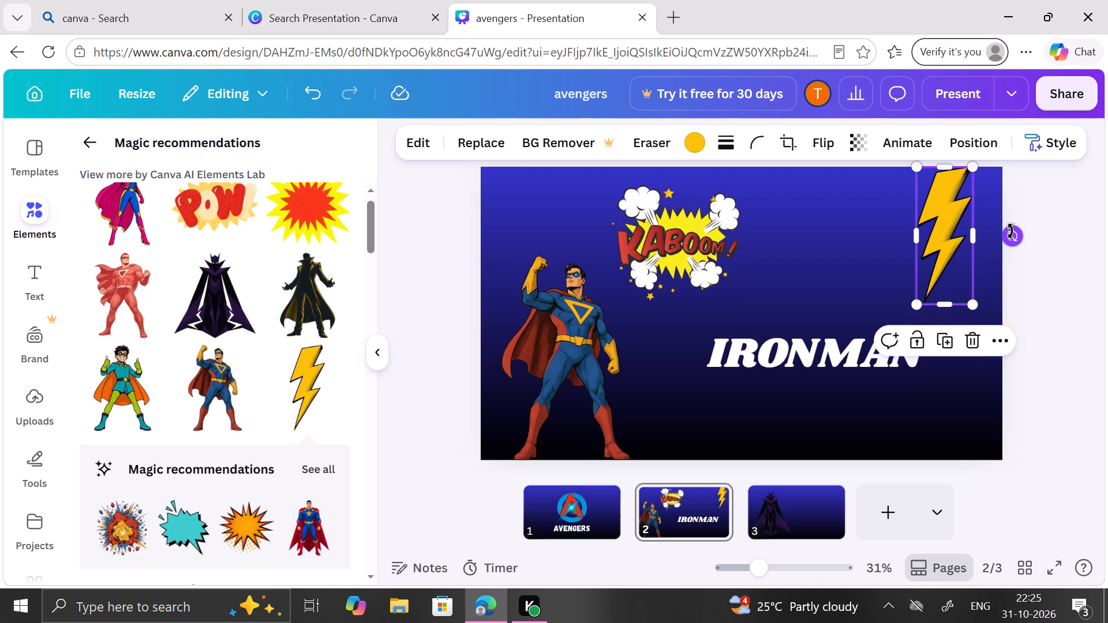
left_click_drag(1010, 237, 1003, 250)
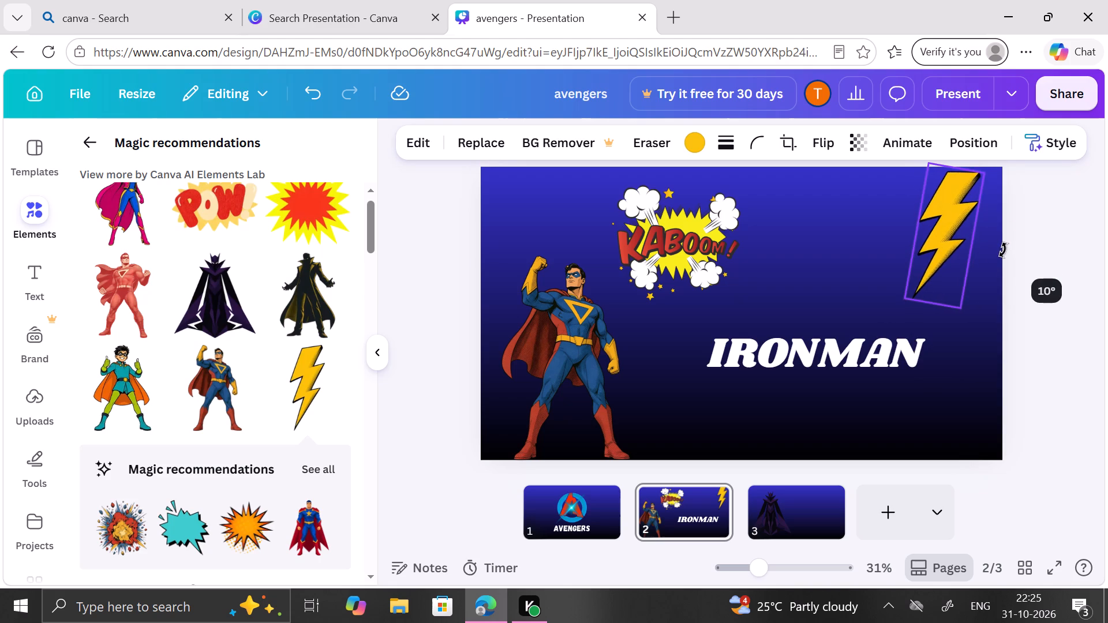
left_click_drag(1003, 250, 991, 258)
left_click_drag(944, 250, 954, 238)
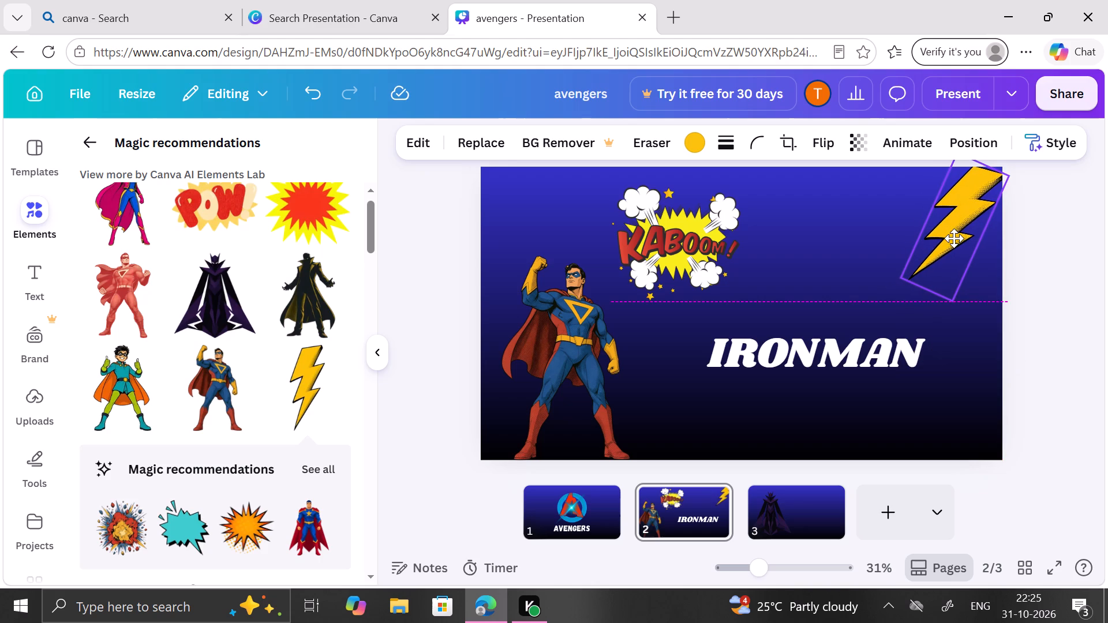
left_click_drag(954, 238, 953, 247)
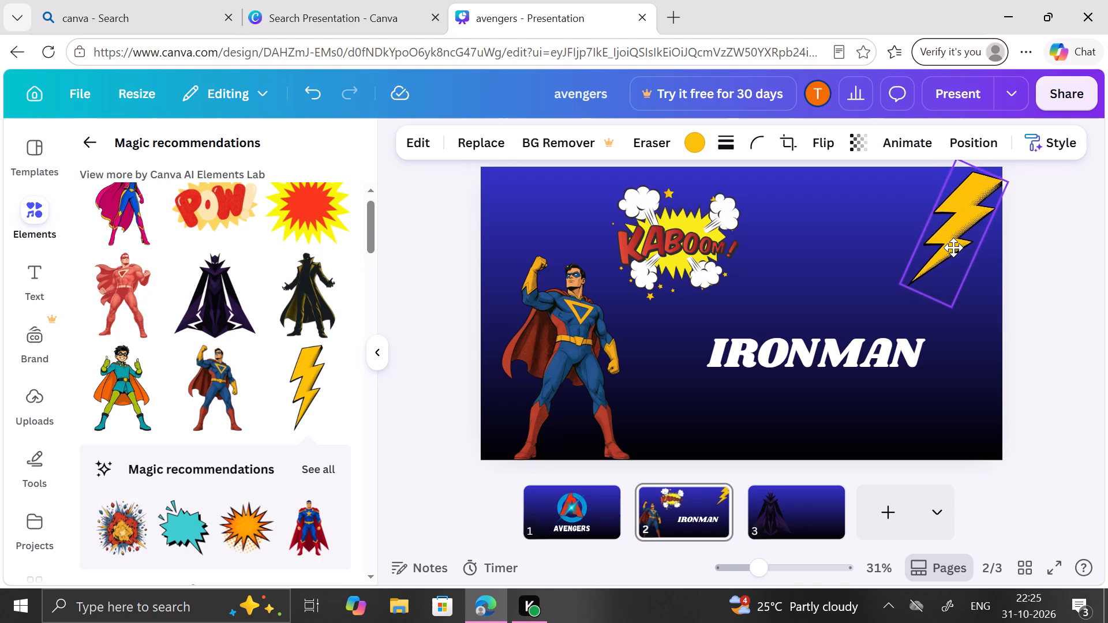
left_click_drag(953, 247, 954, 243)
scroll(867, 351, "up", 1)
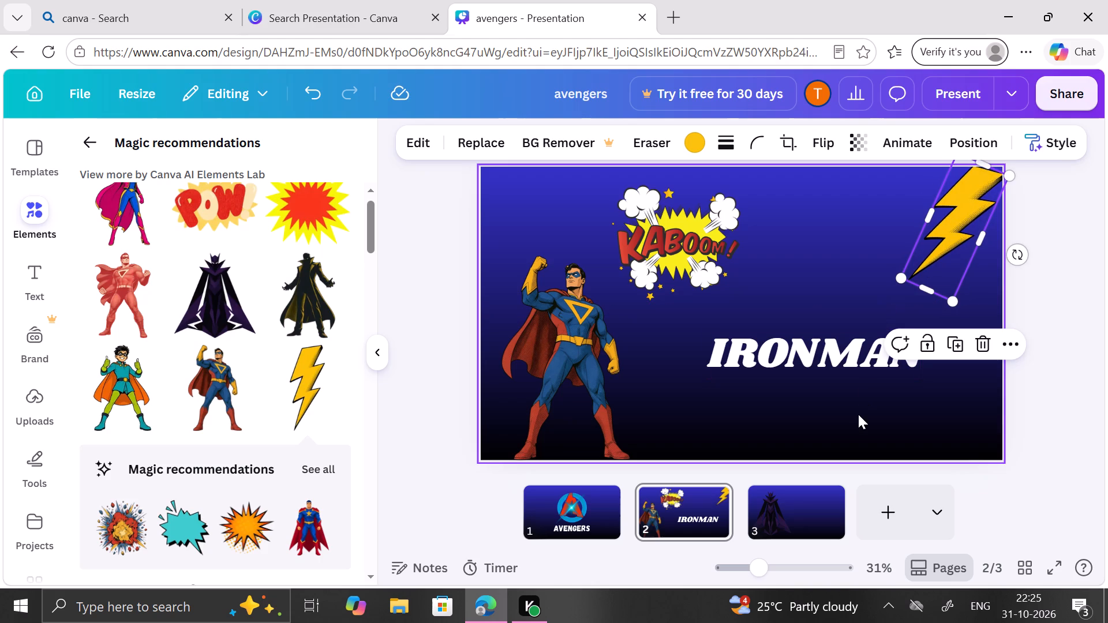
scroll(870, 391, "right", 1)
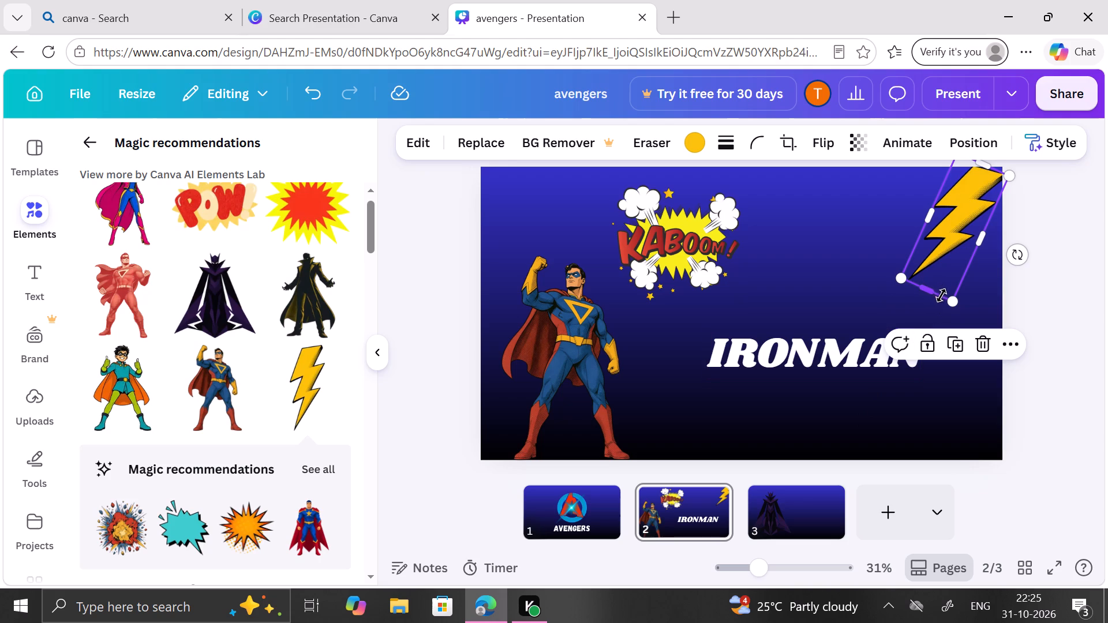
scroll(941, 295, "right", 1)
left_click_drag(949, 304, 952, 293)
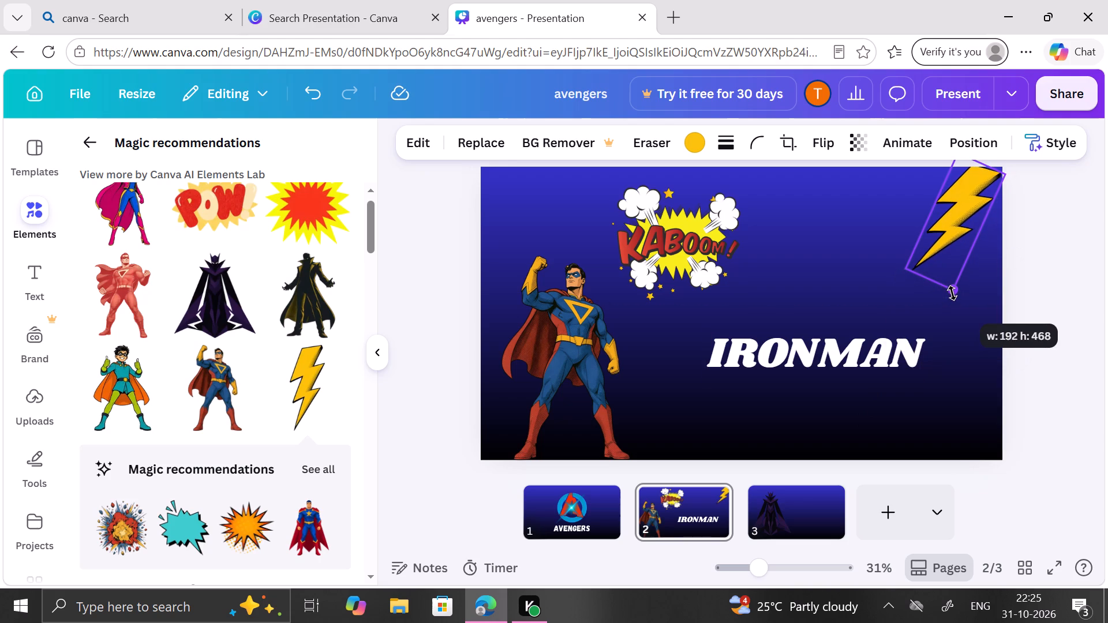
On the third slide, replace the dark purple caped figure with the red, blue and yellow explosion graphic.
scroll(278, 477, "down", 1)
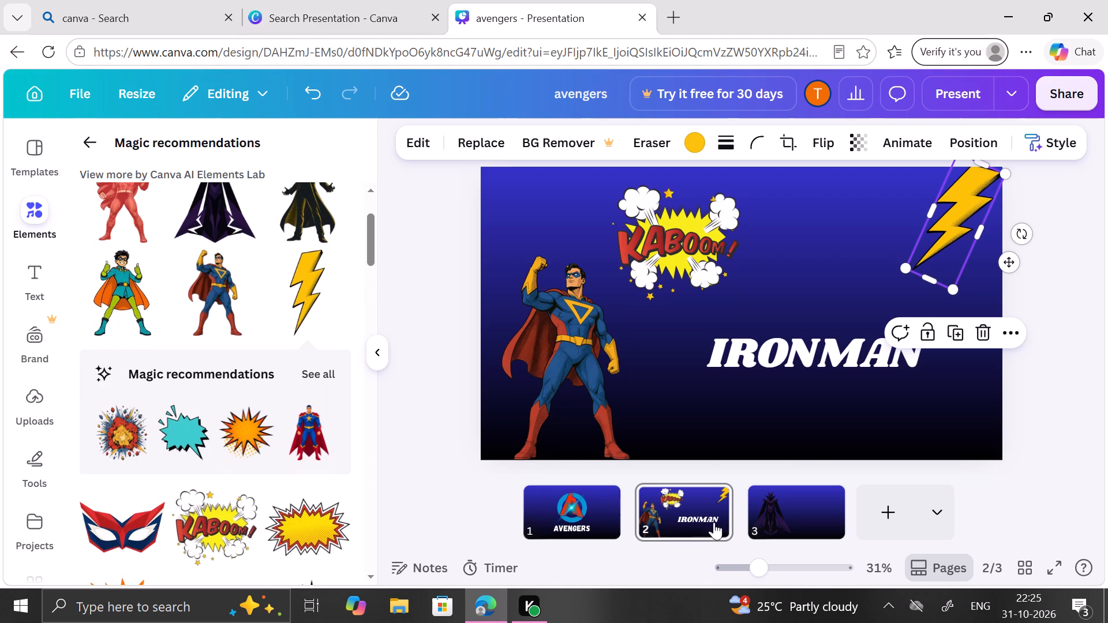
left_click(789, 512)
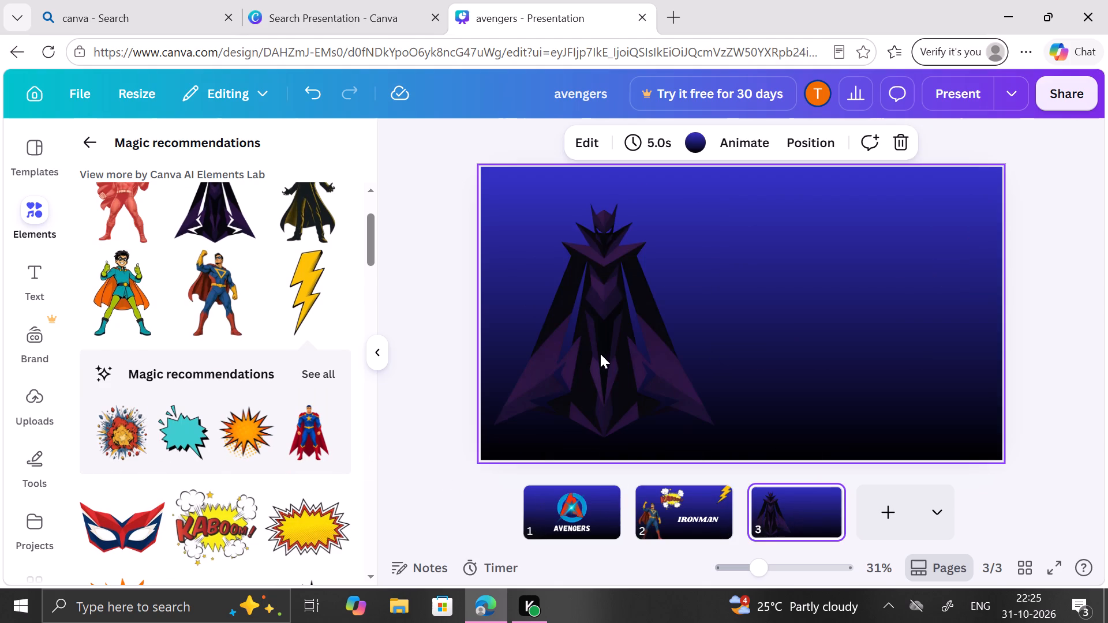
left_click(600, 353)
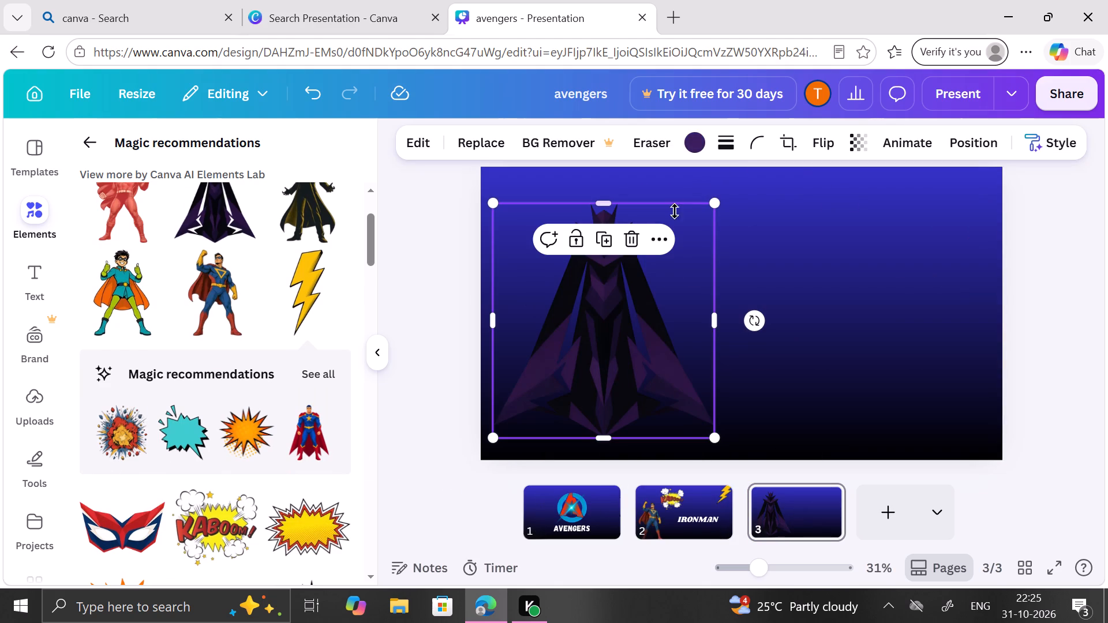
left_click(637, 238)
left_click(637, 238)
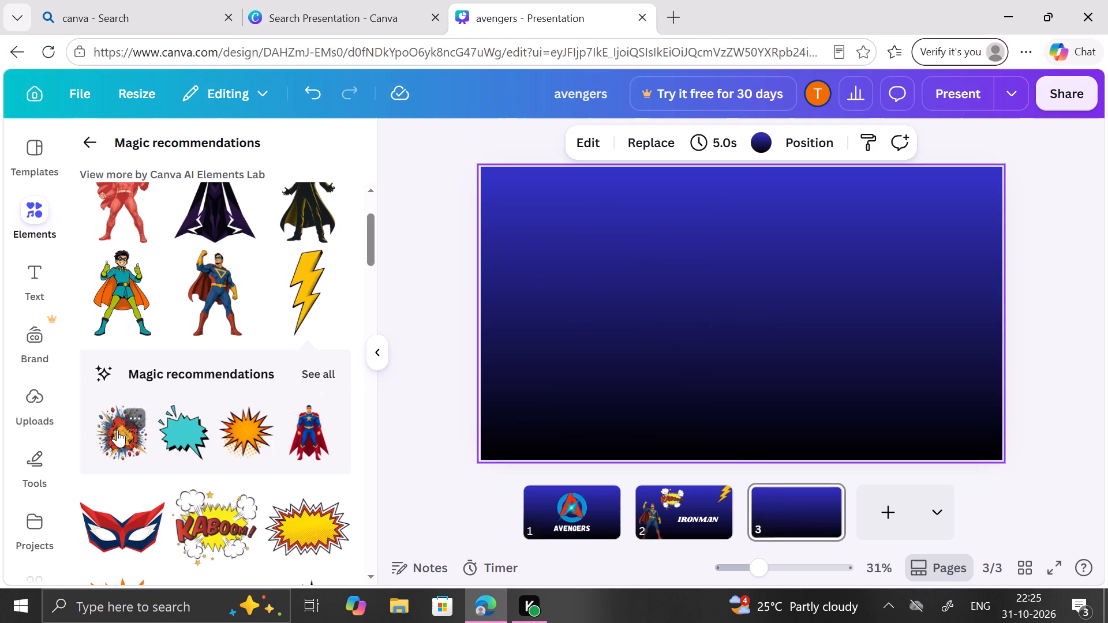
left_click(117, 430)
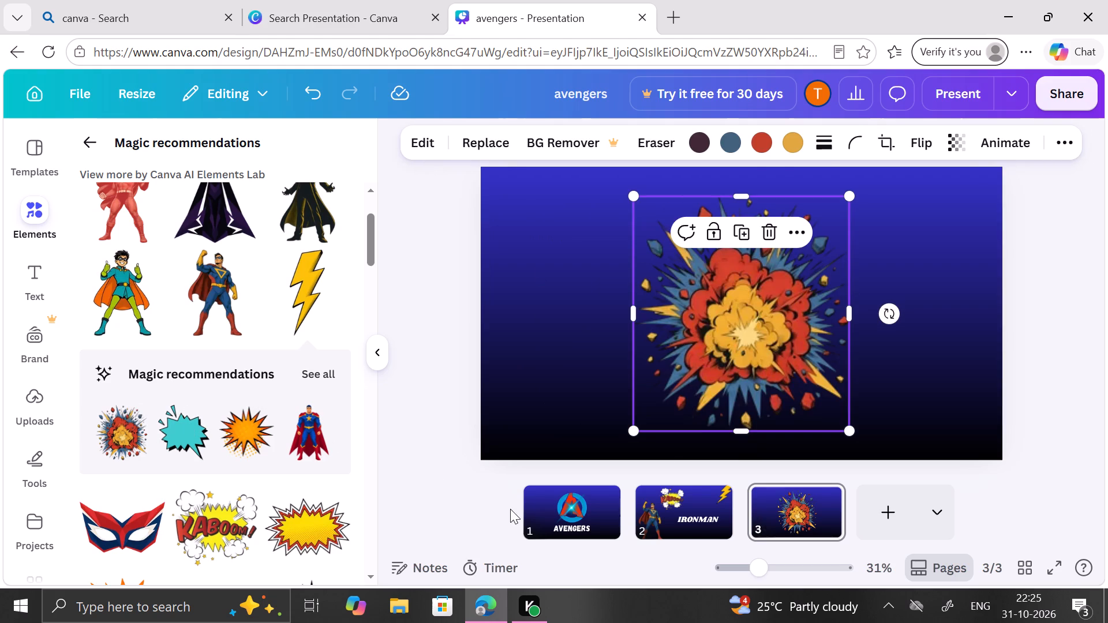
On the second slide, shift the IRONMAN heading slightly left, keeping its height on the slide.
right_click(702, 491)
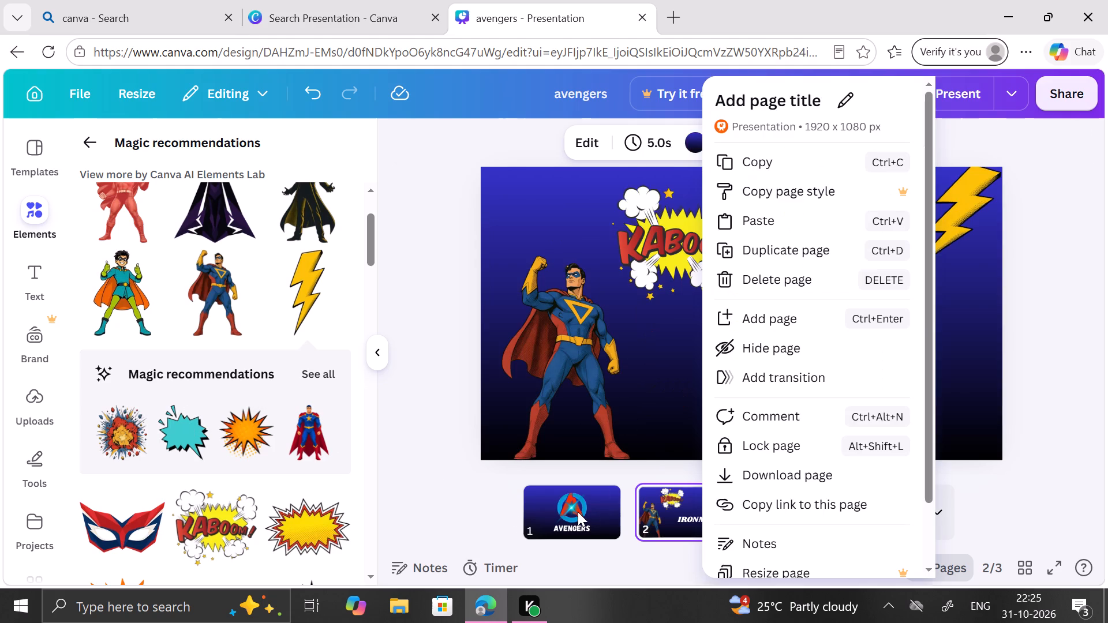
left_click(578, 512)
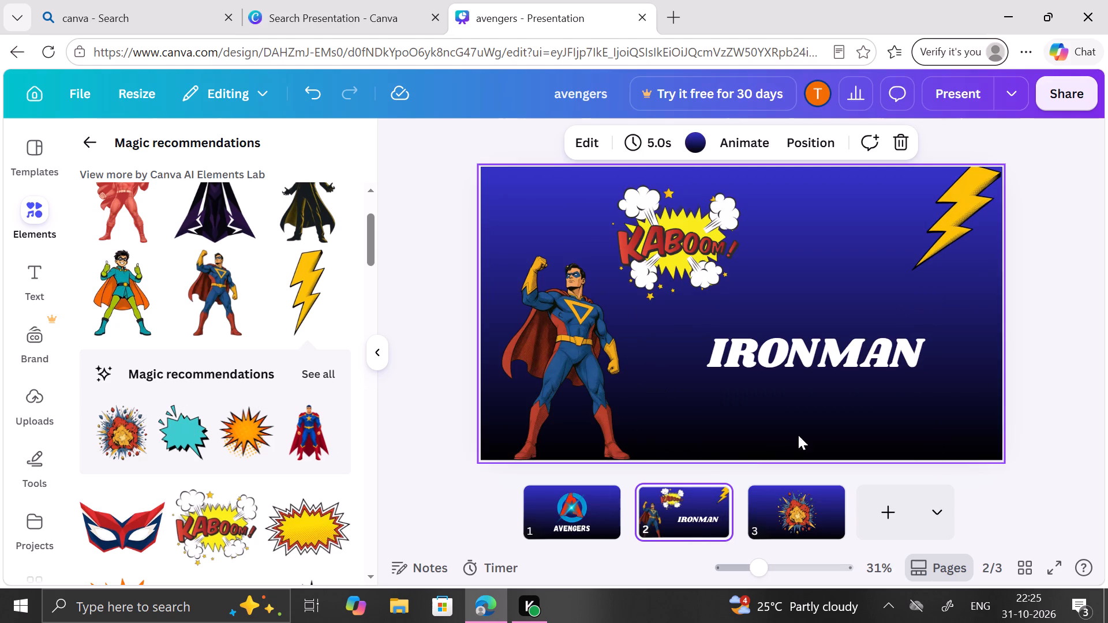
left_click_drag(823, 350, 798, 350)
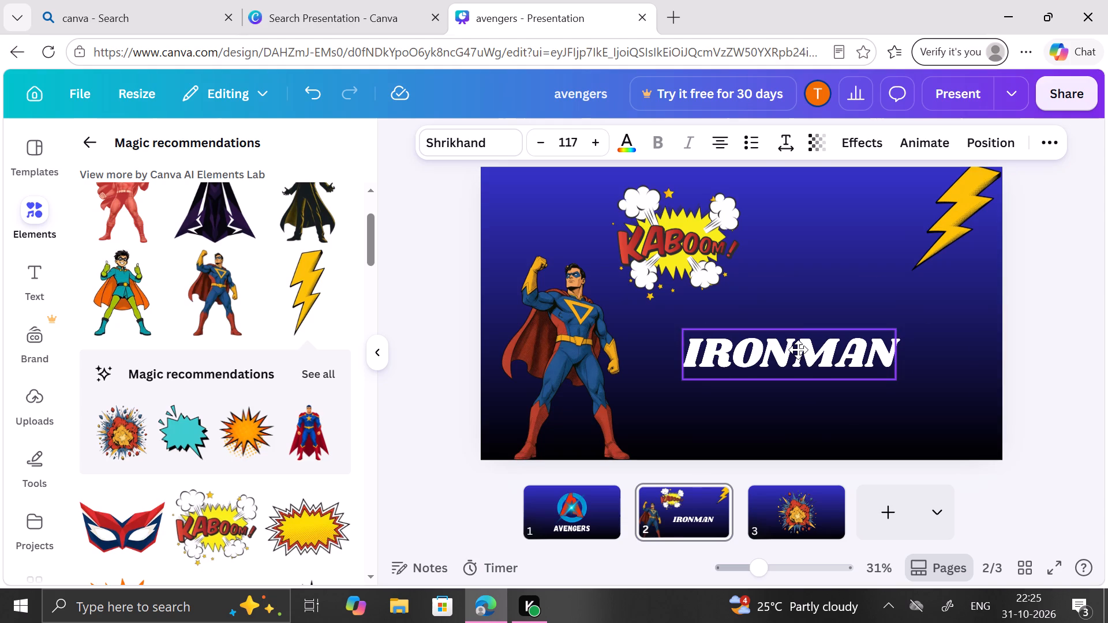
left_click_drag(798, 350, 798, 349)
Add a second yellow lightning bolt to the IRONMAN slide, at the top edge between the KABOOM graphic and the corner bolt.
left_click(611, 512)
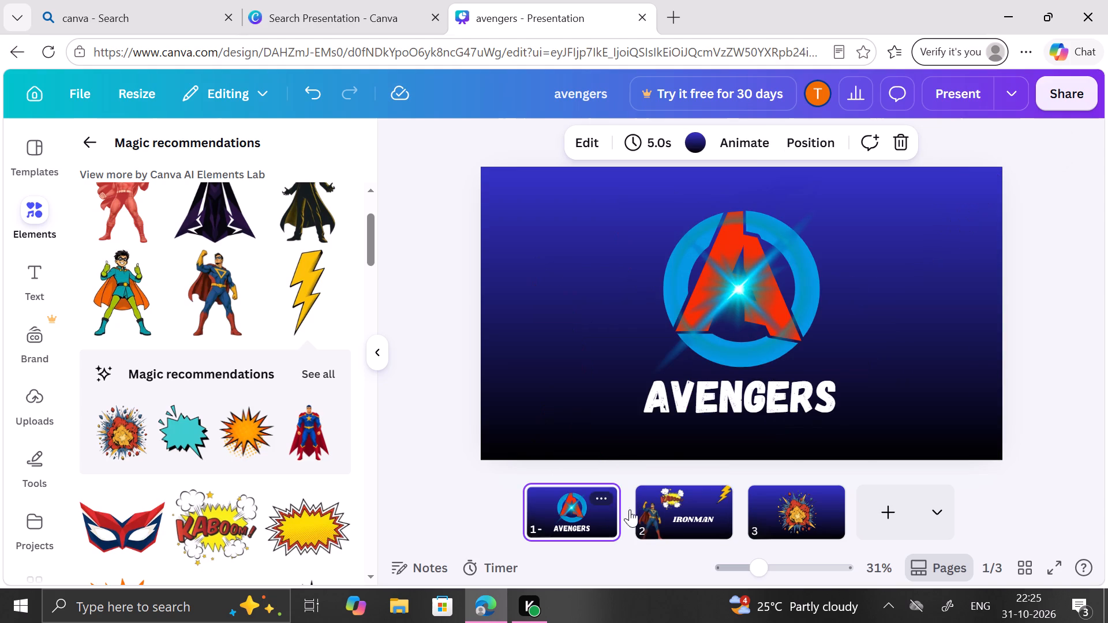
left_click(677, 510)
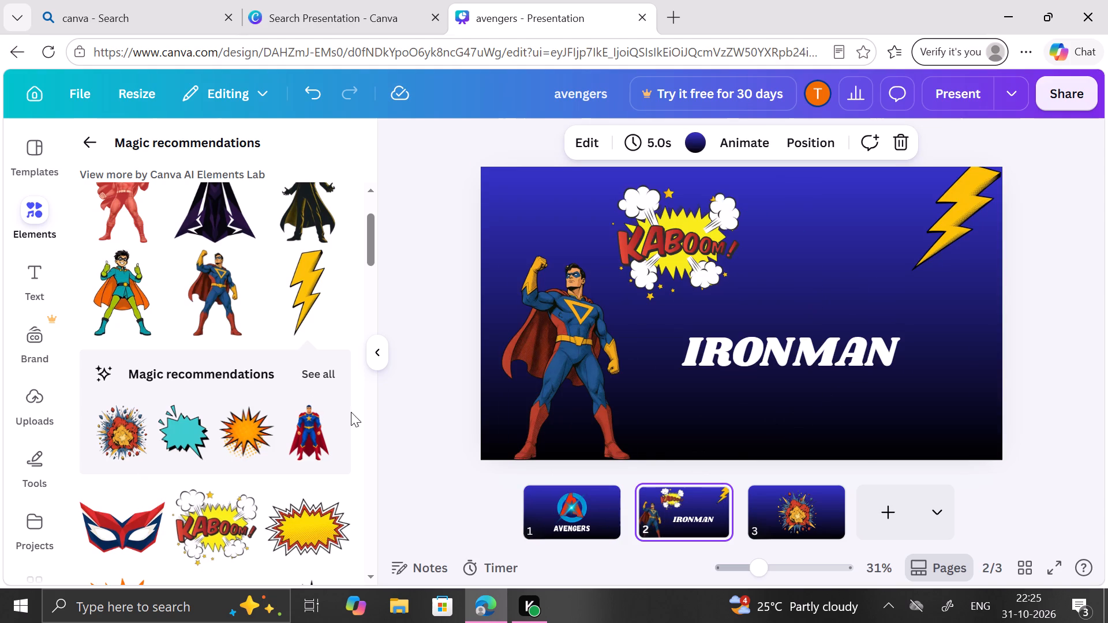
scroll(282, 419, "up", 3)
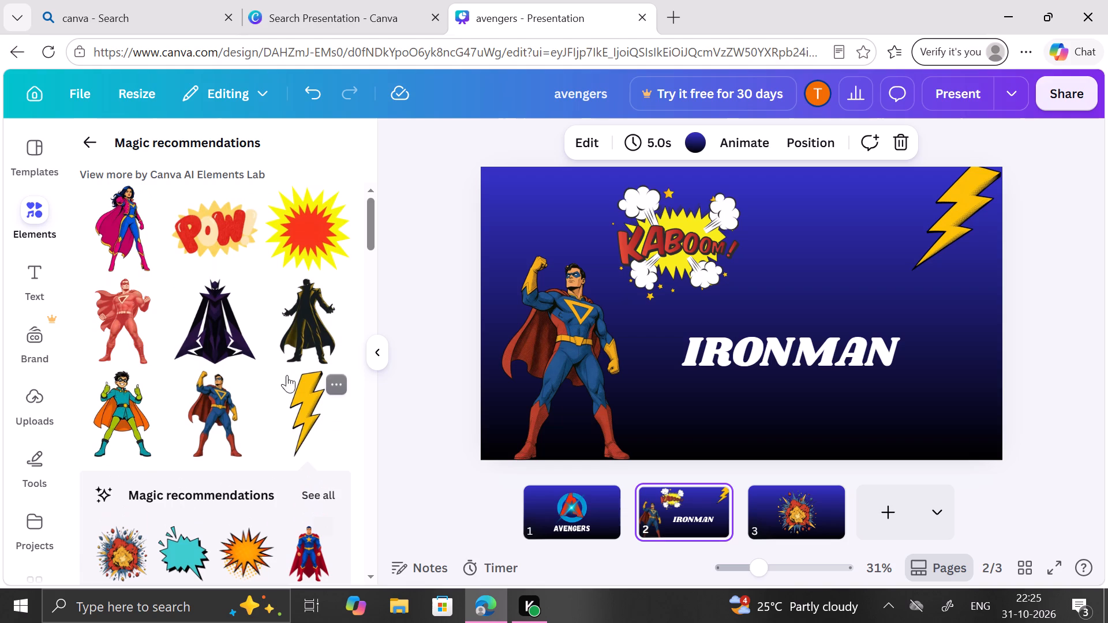
left_click(296, 415)
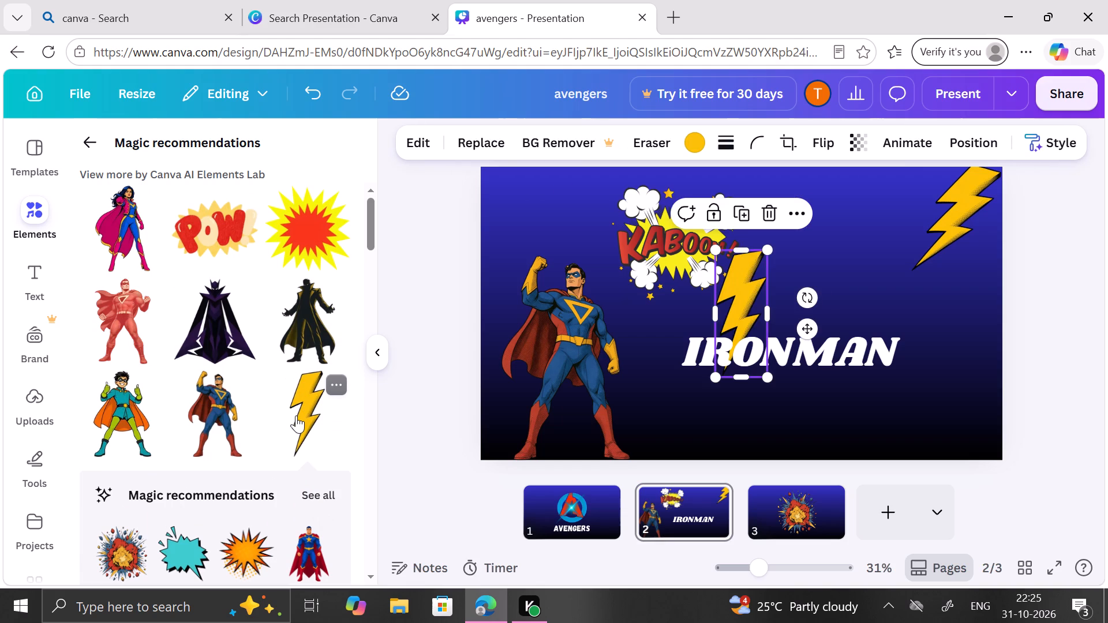
left_click_drag(750, 323, 750, 321)
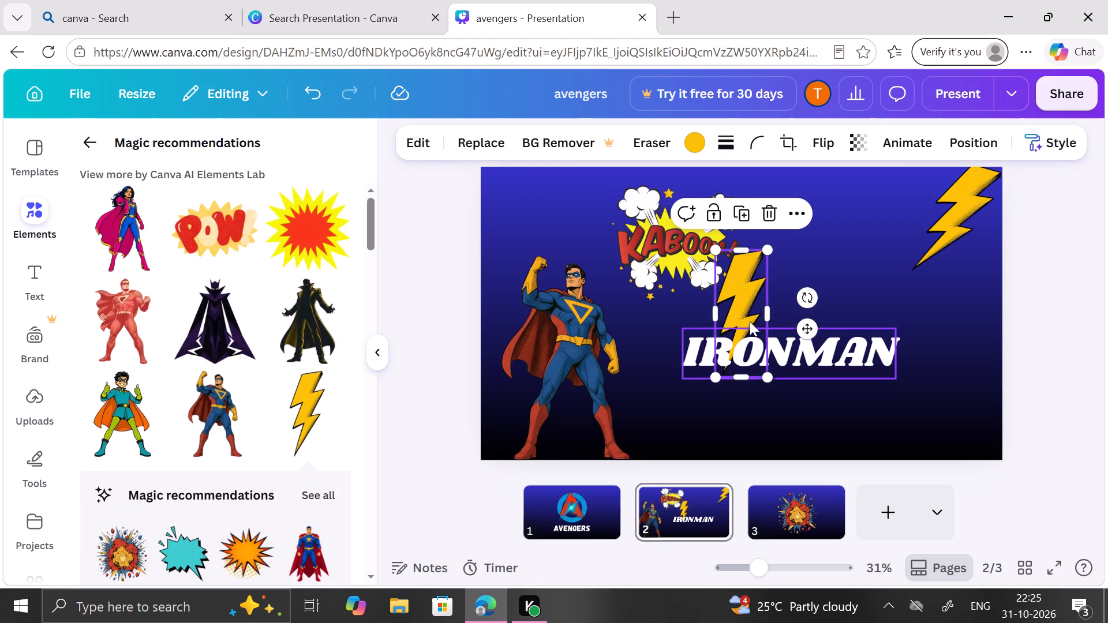
left_click_drag(750, 321, 826, 238)
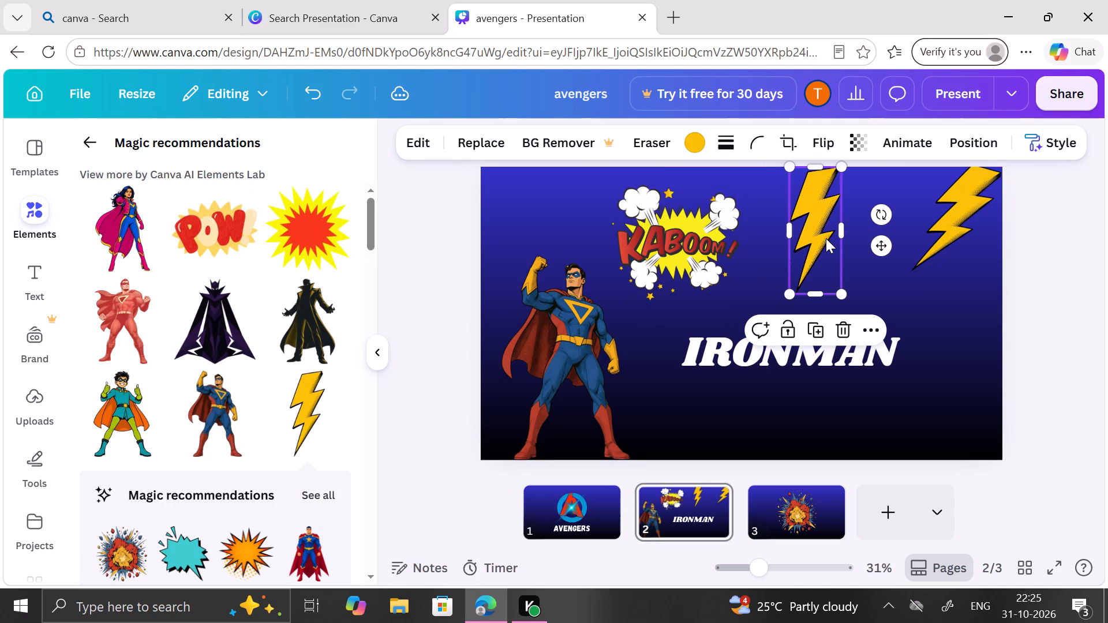
Rotate the second lightning bolt clockwise by about 17° so it leans like the corner bolt.
scroll(843, 292, "down", 1)
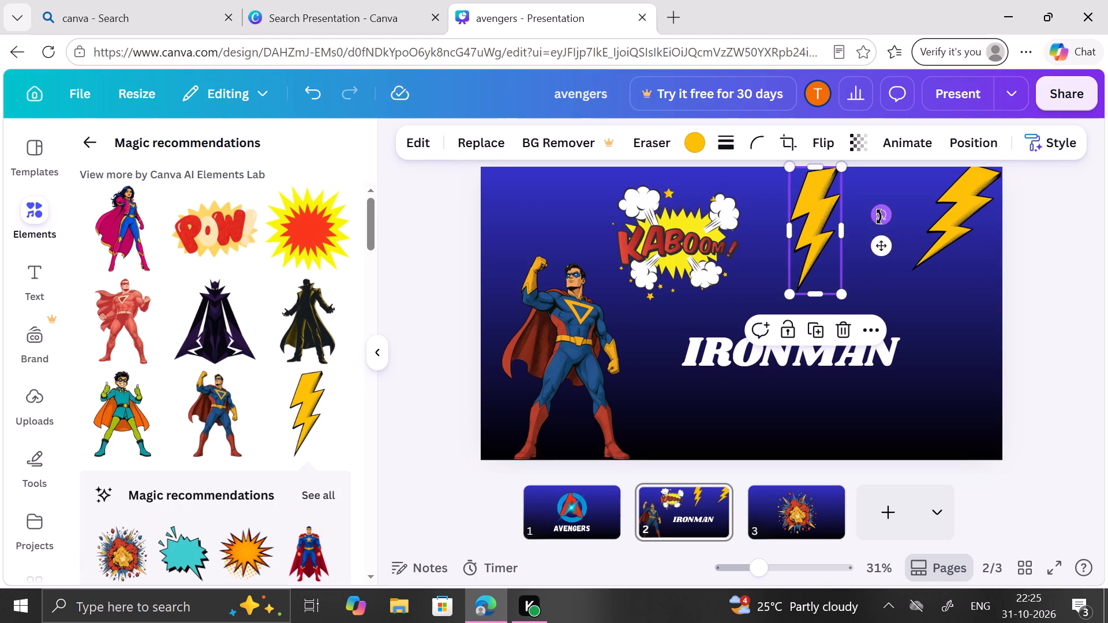
scroll(879, 217, "down", 1)
left_click_drag(879, 216, 869, 232)
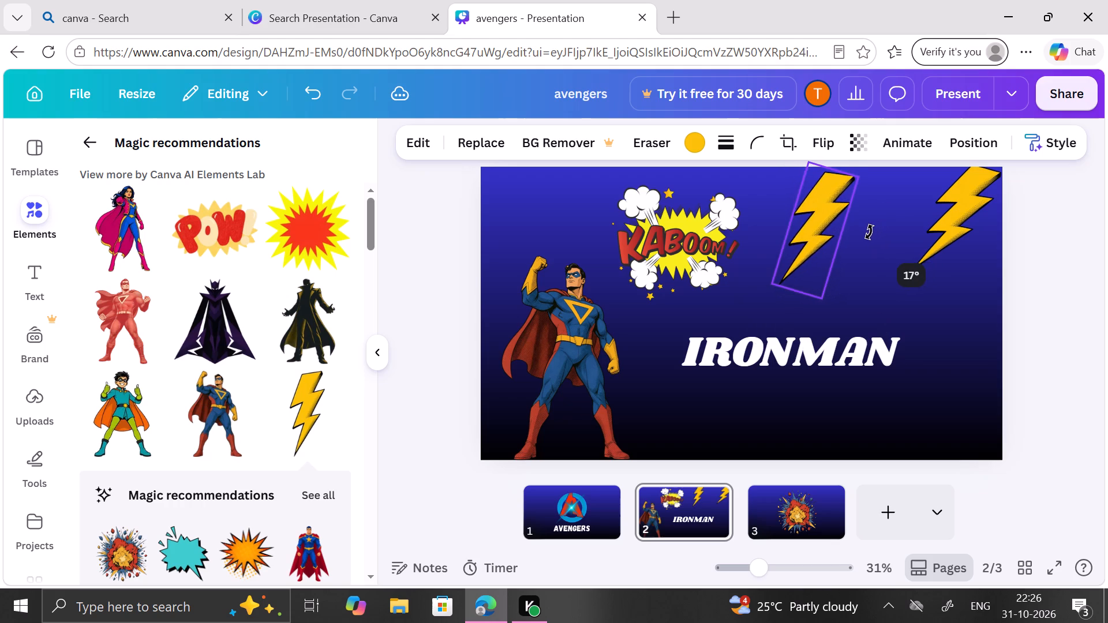
left_click_drag(869, 232, 869, 233)
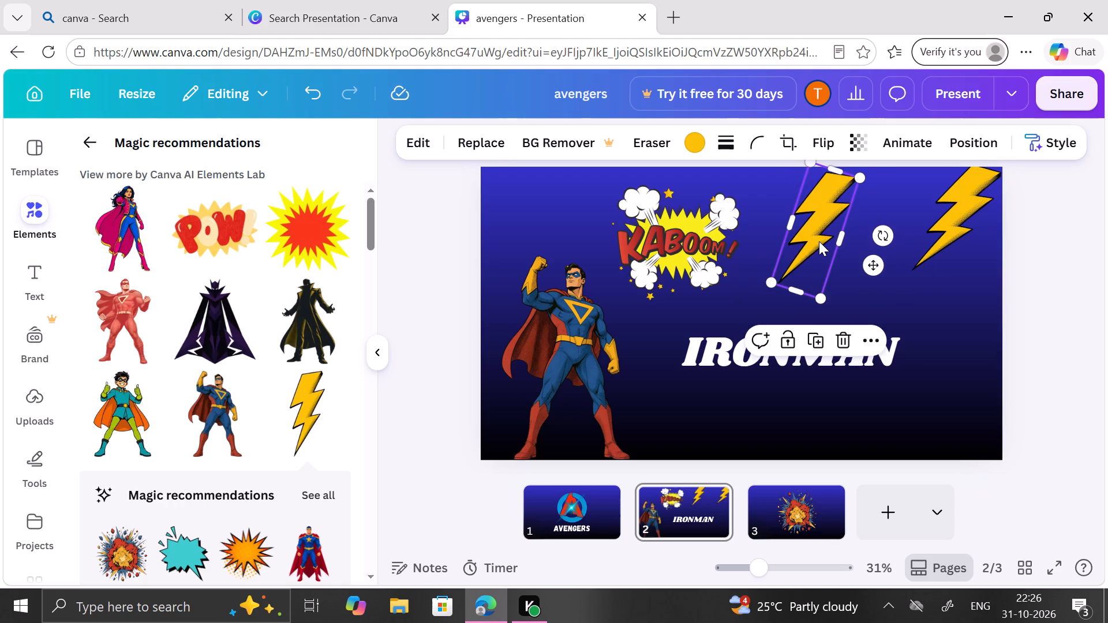
On the IRONMAN slide, nudge the middle lightning bolt up and slightly left, and the corner bolt slightly up and right.
left_click_drag(817, 242, 840, 228)
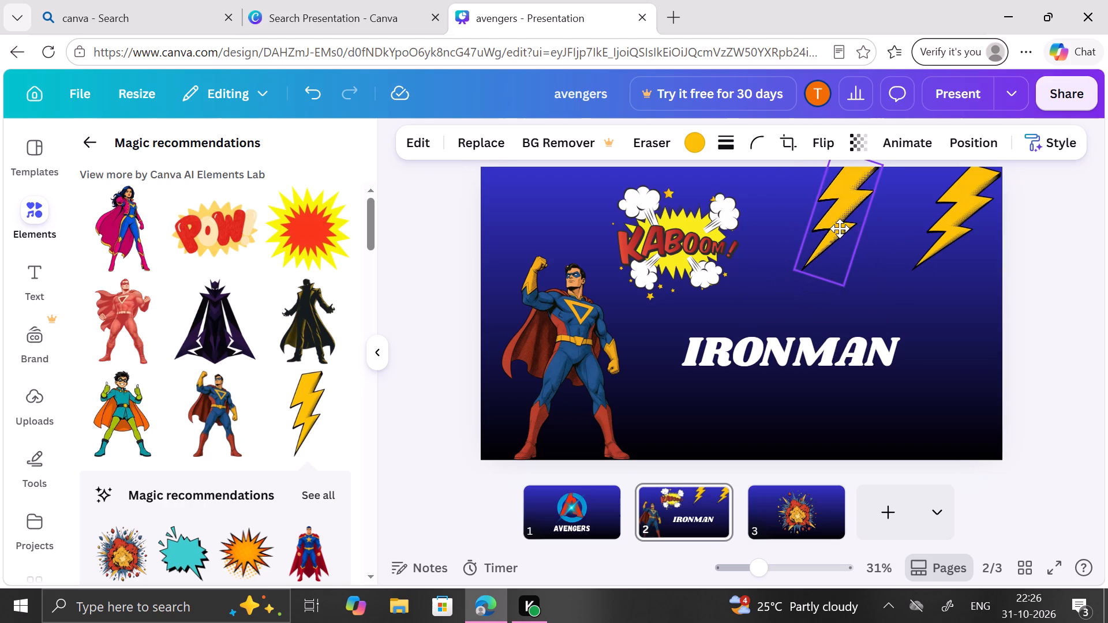
left_click_drag(840, 228, 813, 231)
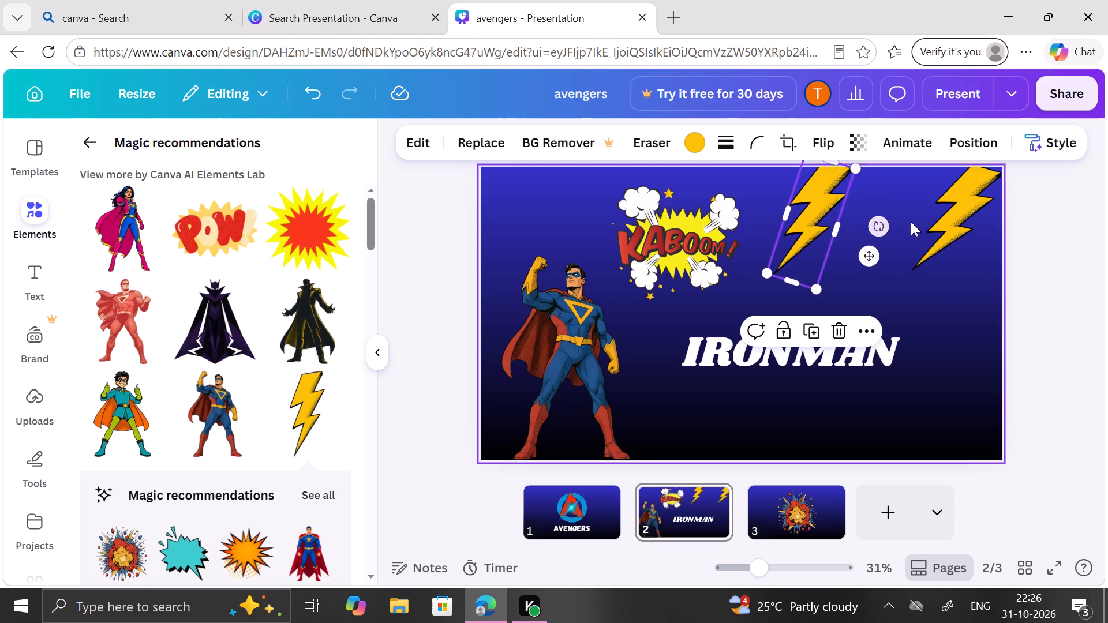
left_click_drag(946, 225, 952, 216)
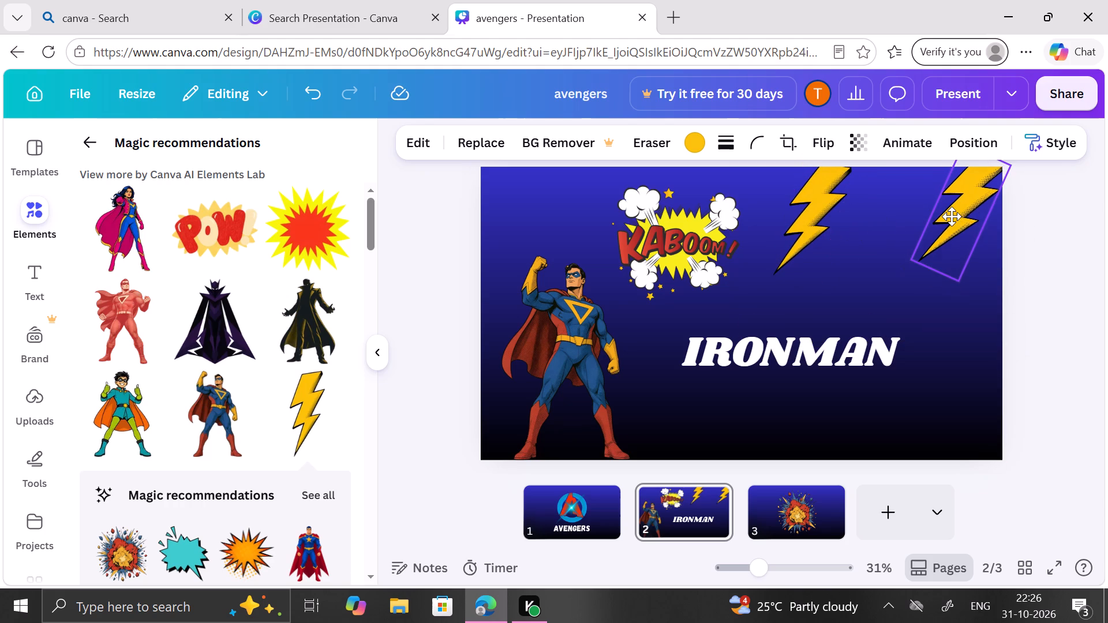
left_click_drag(952, 216, 953, 216)
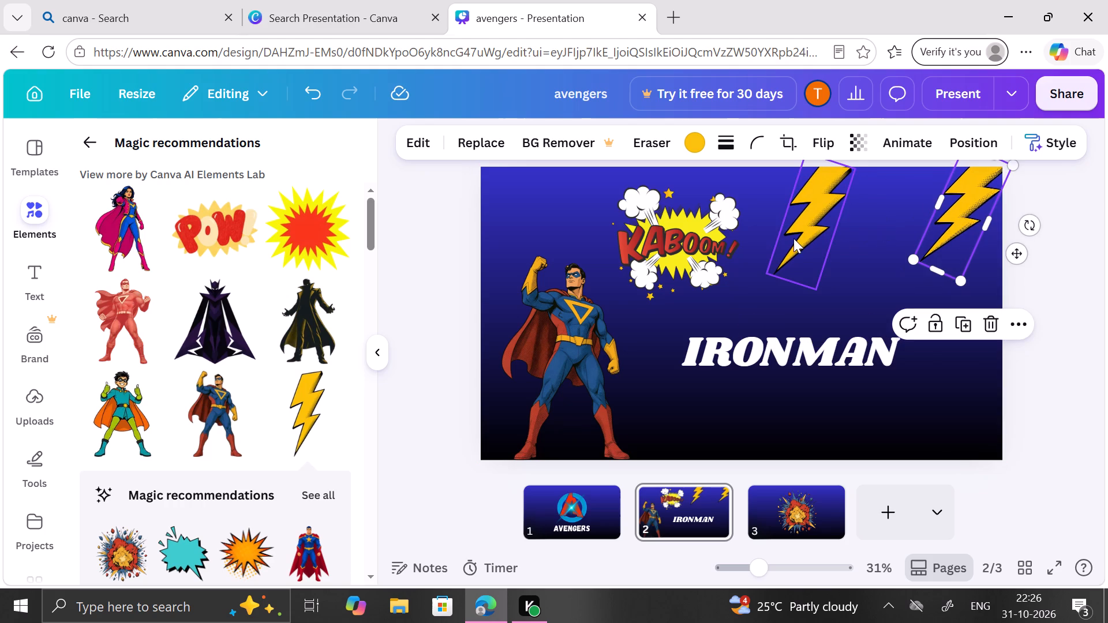
left_click(868, 232)
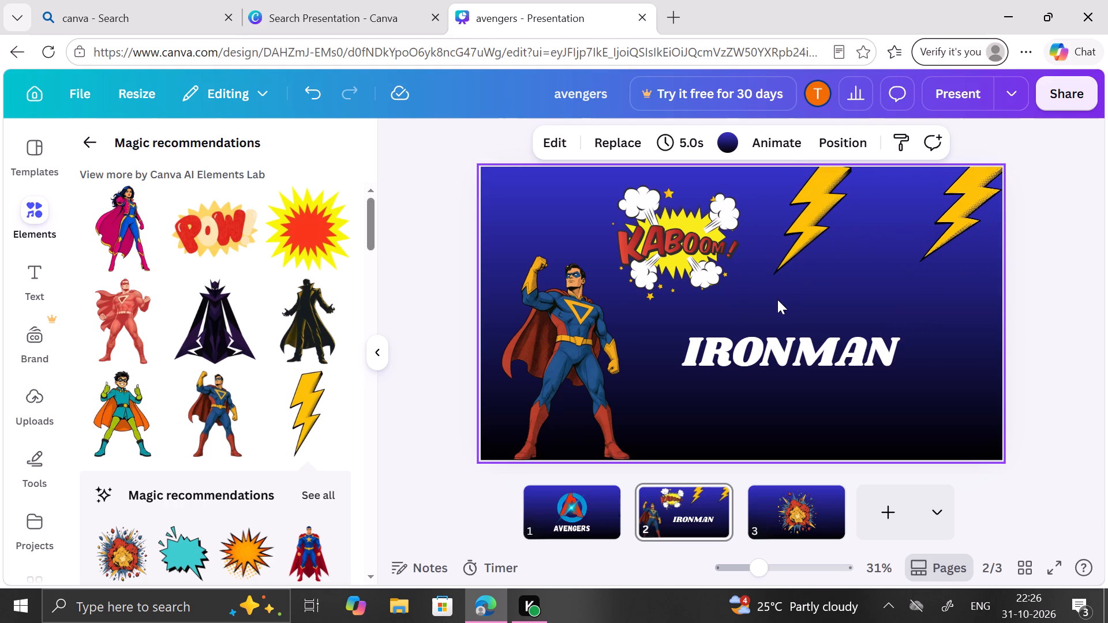
Move the KABOOM graphic on the IRONMAN slide slightly up and to the left.
scroll(771, 269, "left", 1)
left_click_drag(692, 290, 690, 287)
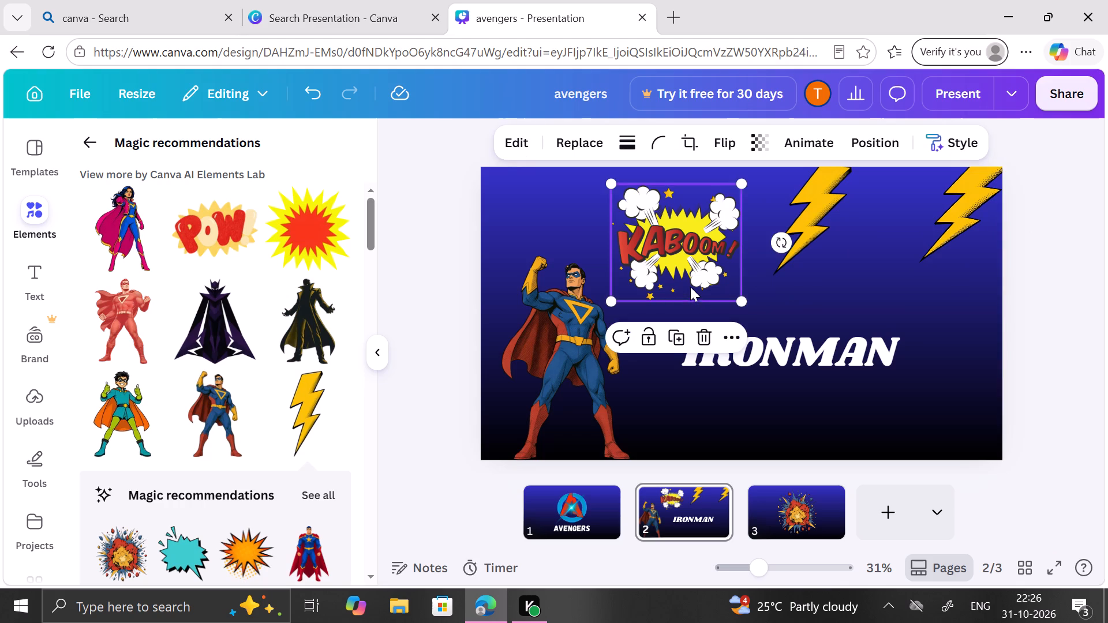
left_click_drag(690, 287, 686, 284)
scroll(657, 303, "left", 1)
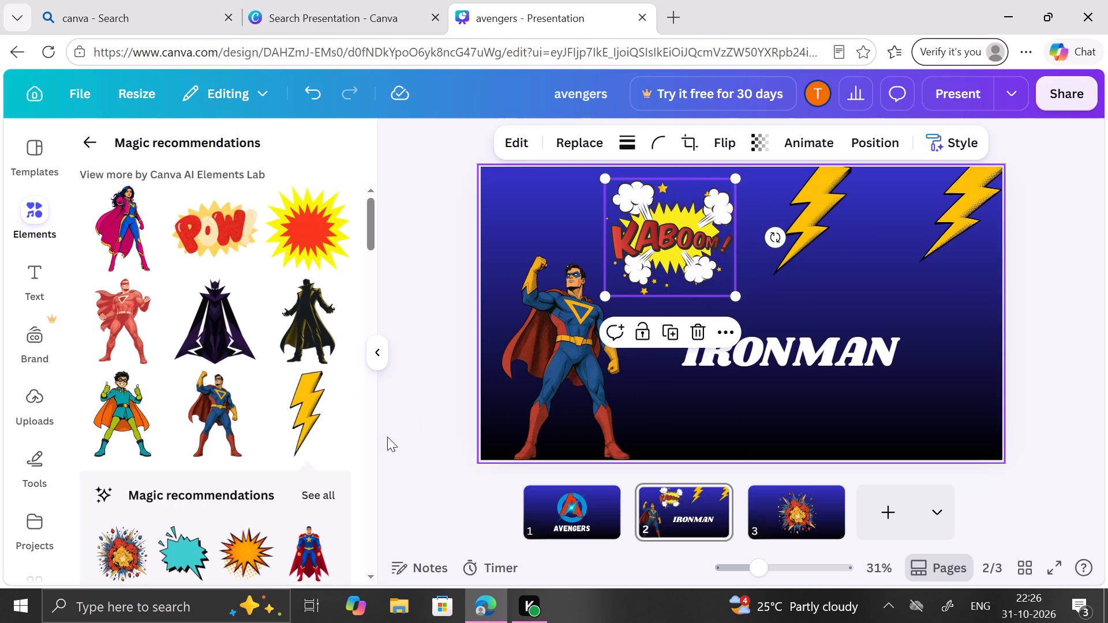
Browse the full set of graphics recommended for the lightning bolt, looking for more superhero, comic-effect and lightning elements.
left_click(316, 491)
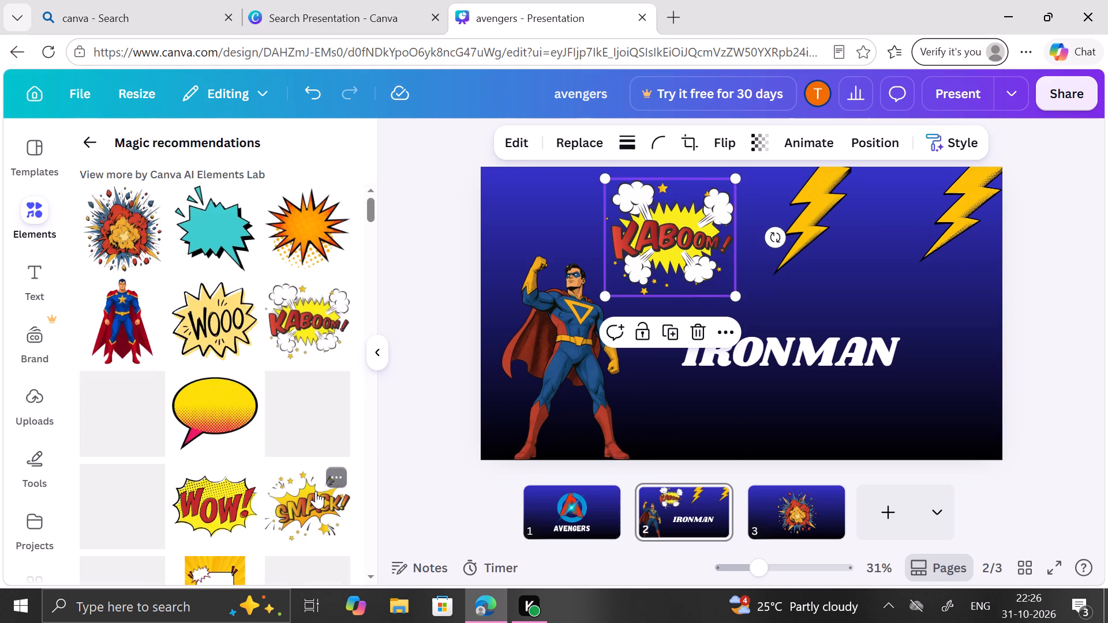
scroll(316, 491, "down", 3)
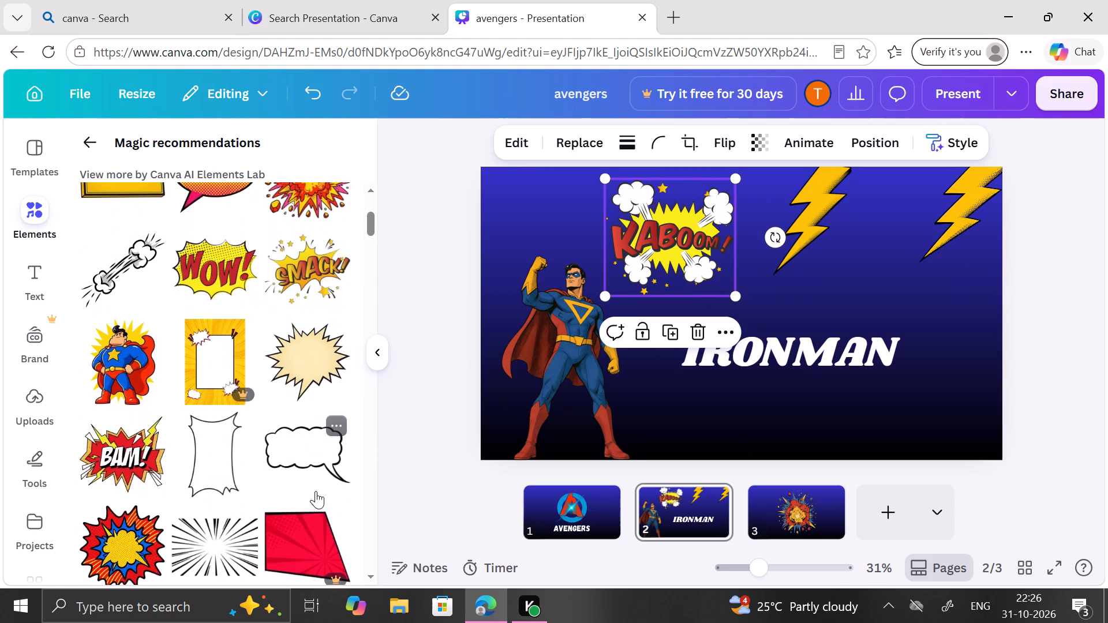
scroll(316, 491, "down", 3)
scroll(316, 491, "up", 1)
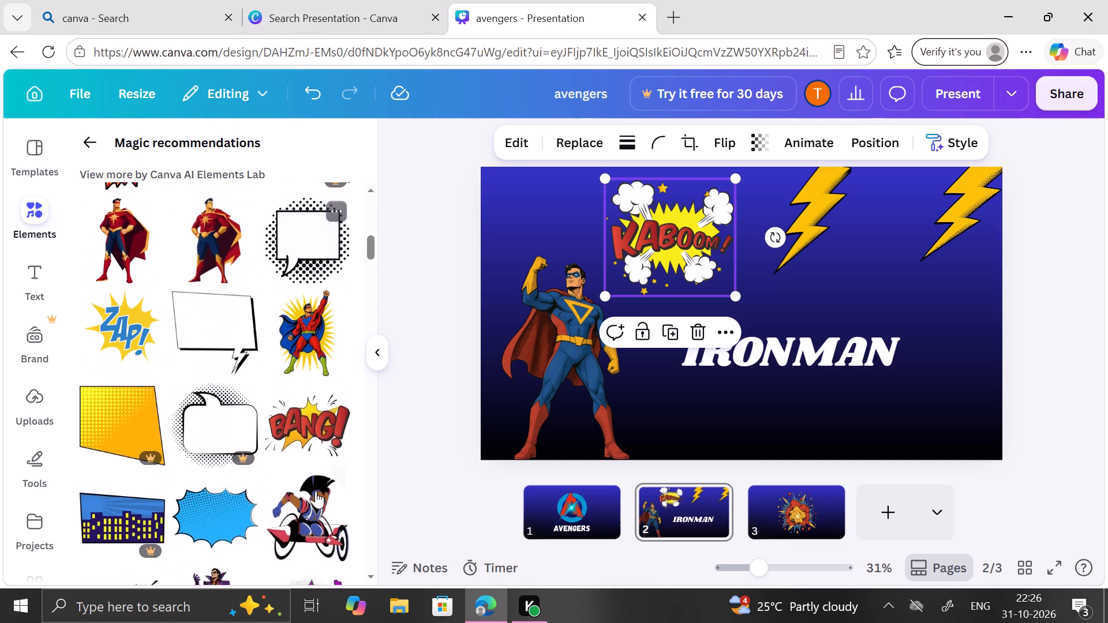
scroll(316, 491, "up", 1)
scroll(316, 491, "down", 2)
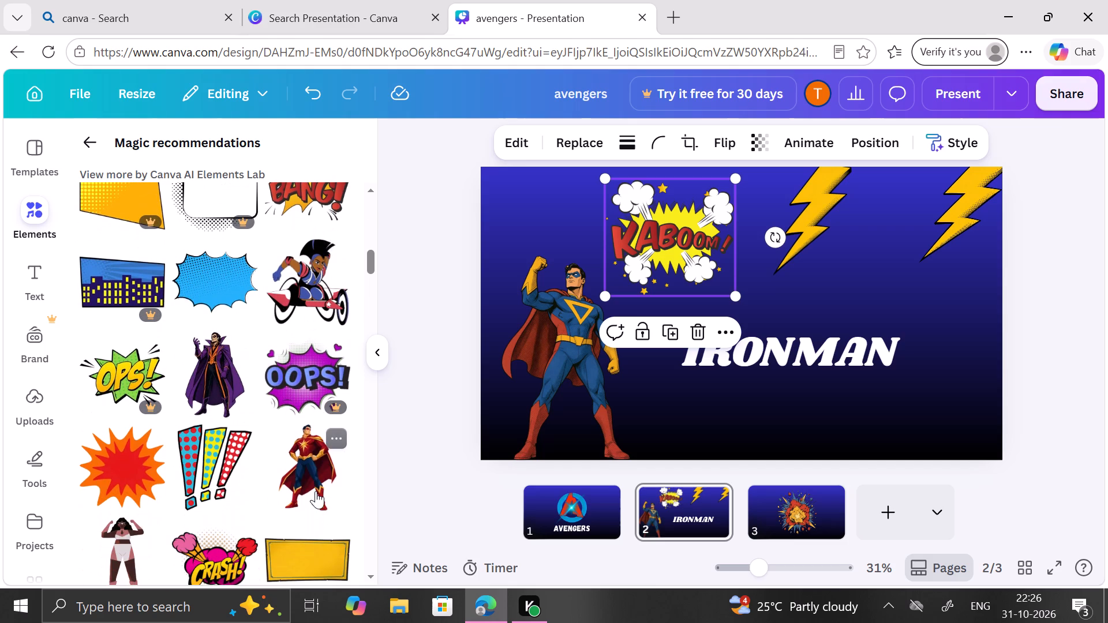
scroll(316, 491, "down", 3)
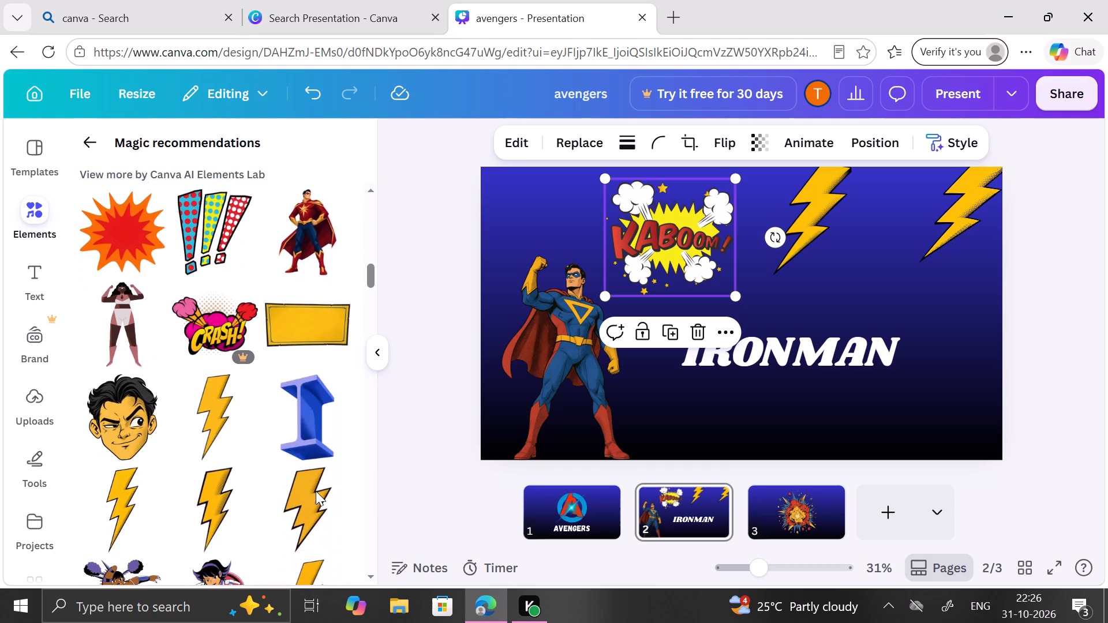
scroll(316, 491, "down", 4)
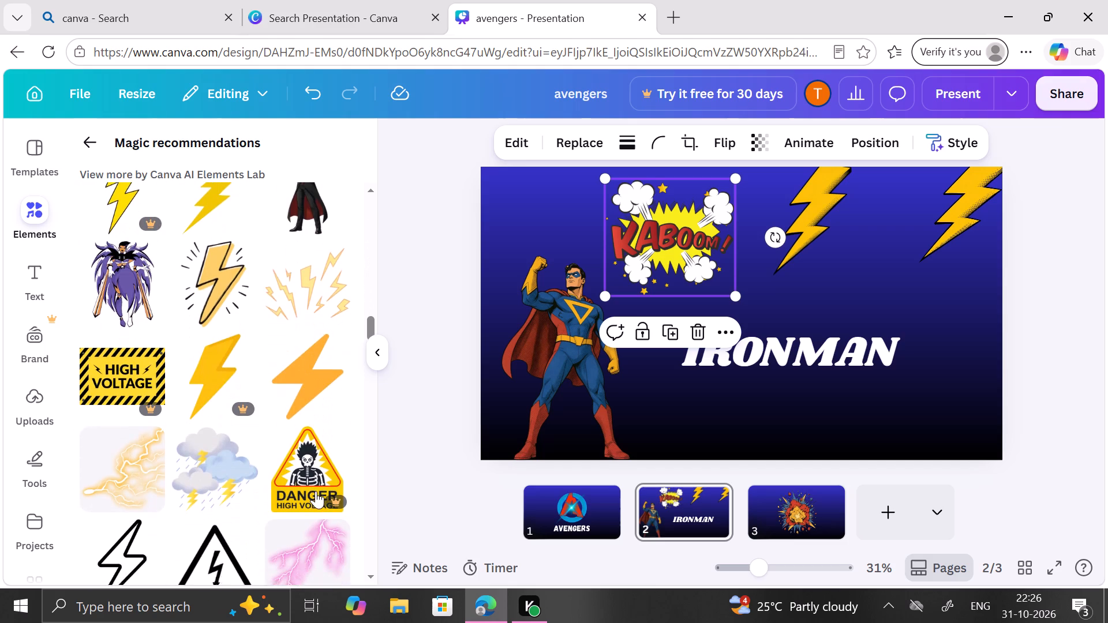
scroll(316, 491, "down", 2)
scroll(316, 491, "up", 1)
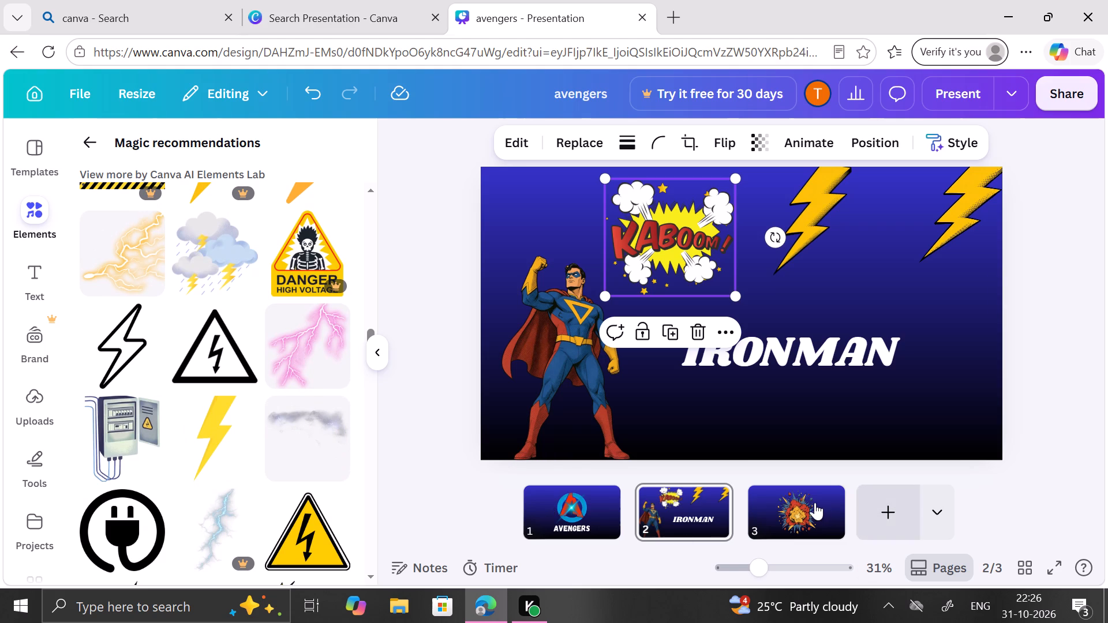
Add a fourth slide at the end of the presentation.
left_click(892, 521)
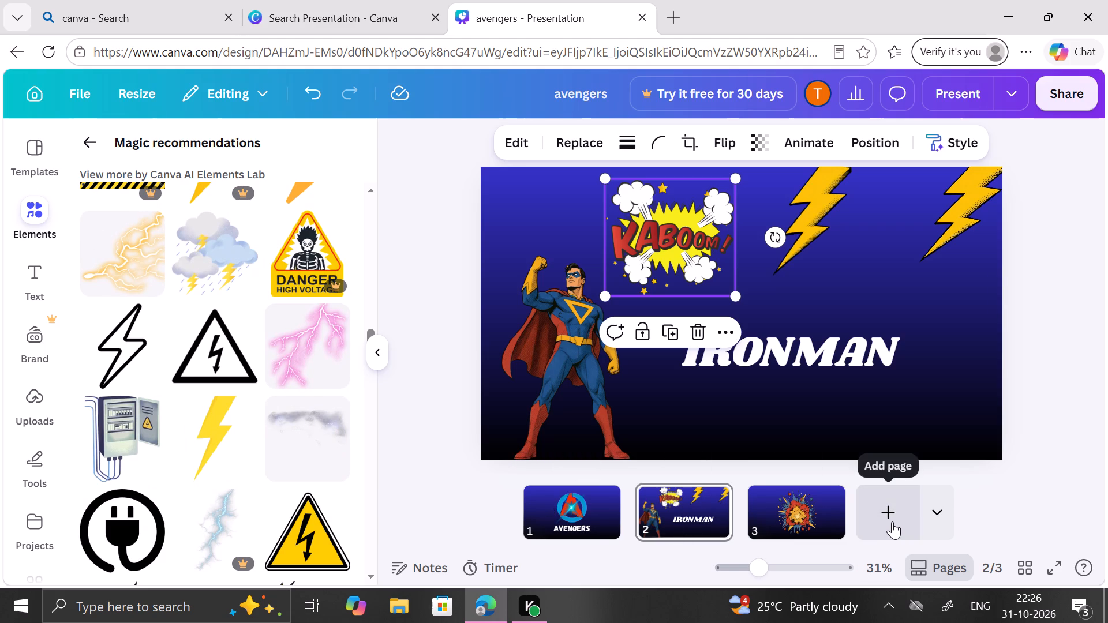
left_click(681, 417)
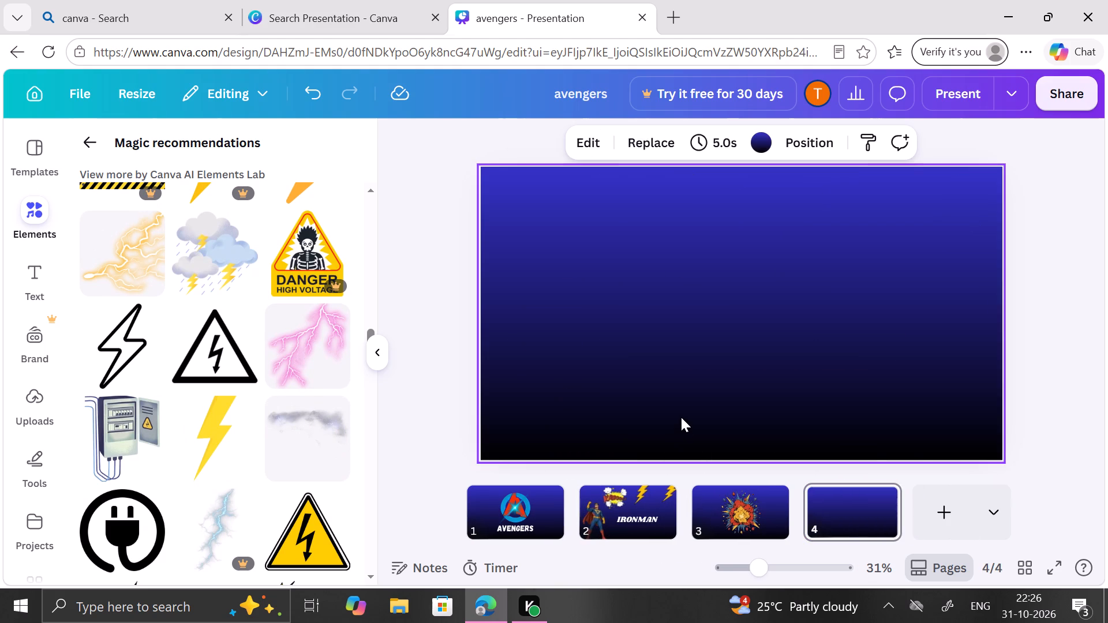
Add the glowing orange branching lightning graphic to the fourth slide and fit it into the slide's top-right corner.
left_click(156, 291)
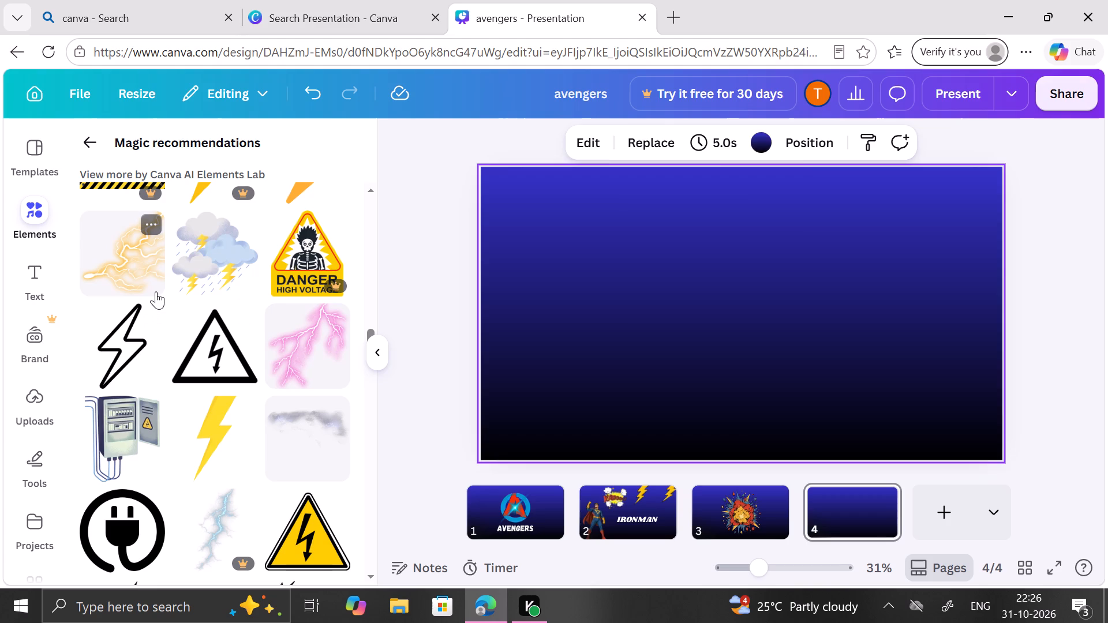
left_click_drag(667, 337, 724, 328)
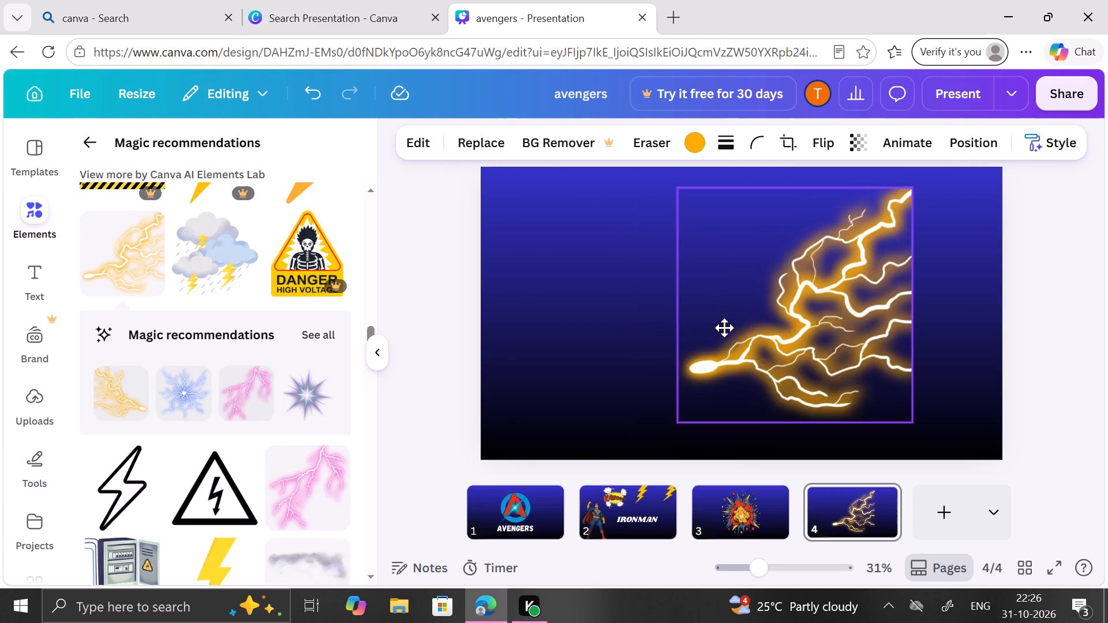
left_click_drag(724, 328, 794, 314)
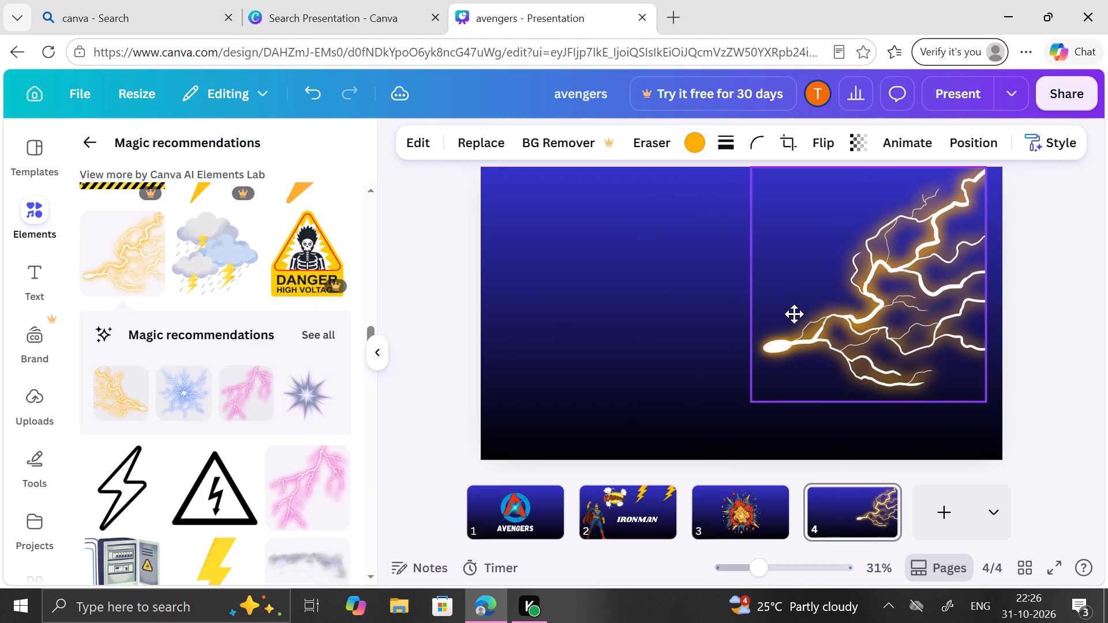
left_click_drag(794, 314, 805, 316)
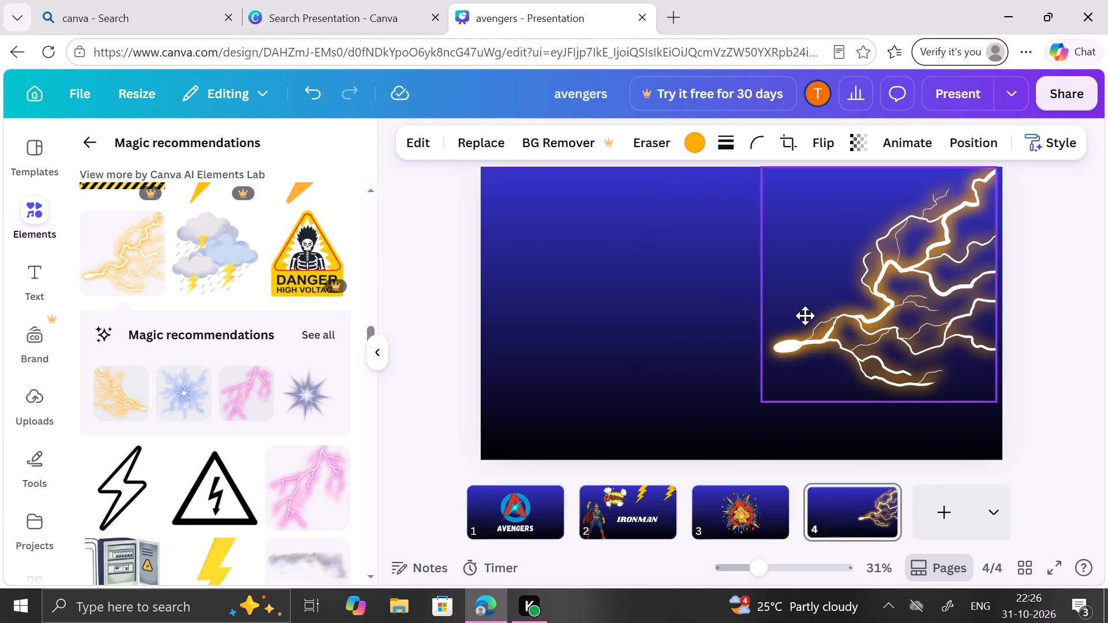
left_click_drag(805, 316, 804, 309)
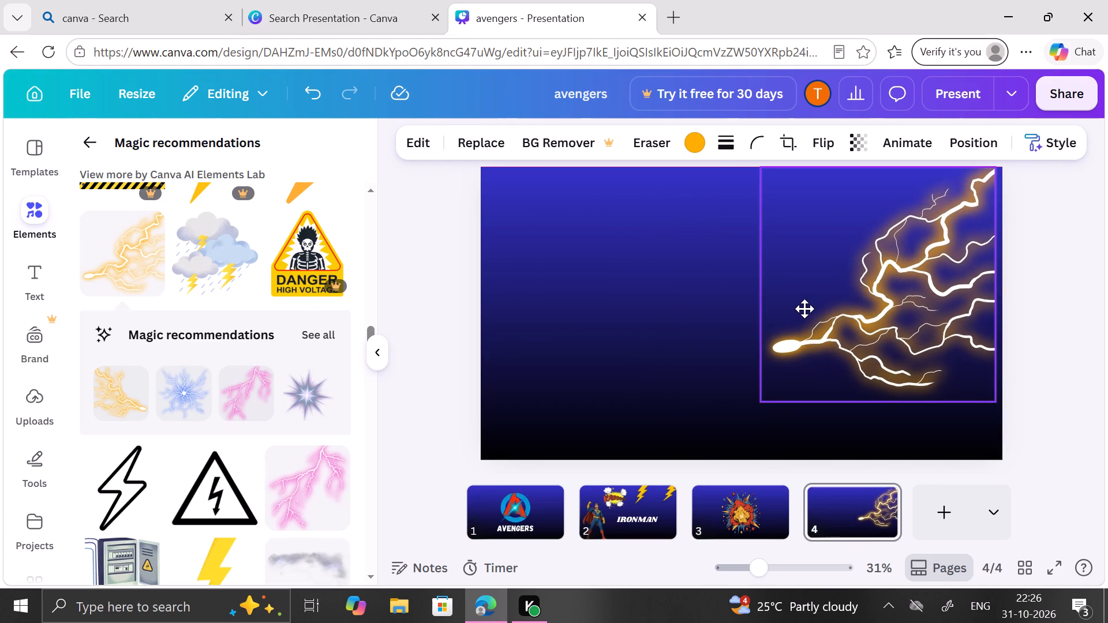
left_click_drag(804, 309, 807, 310)
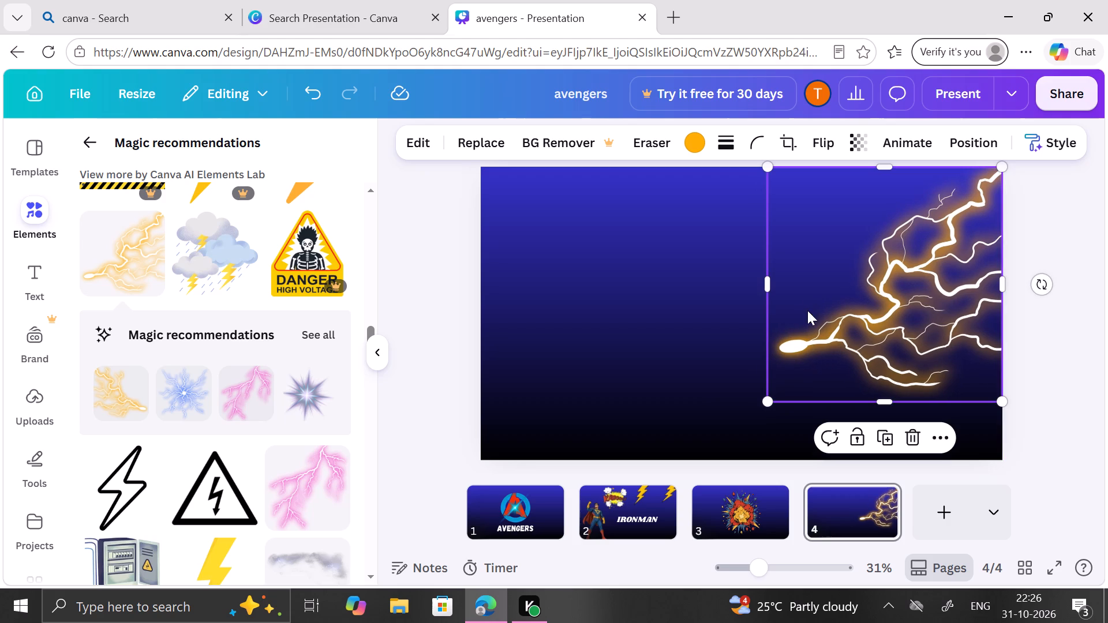
Add the star-chested superhero in a flowing red cape to slide 4, standing on the bottom edge with his cape meeting the lightning.
scroll(321, 345, "down", 2)
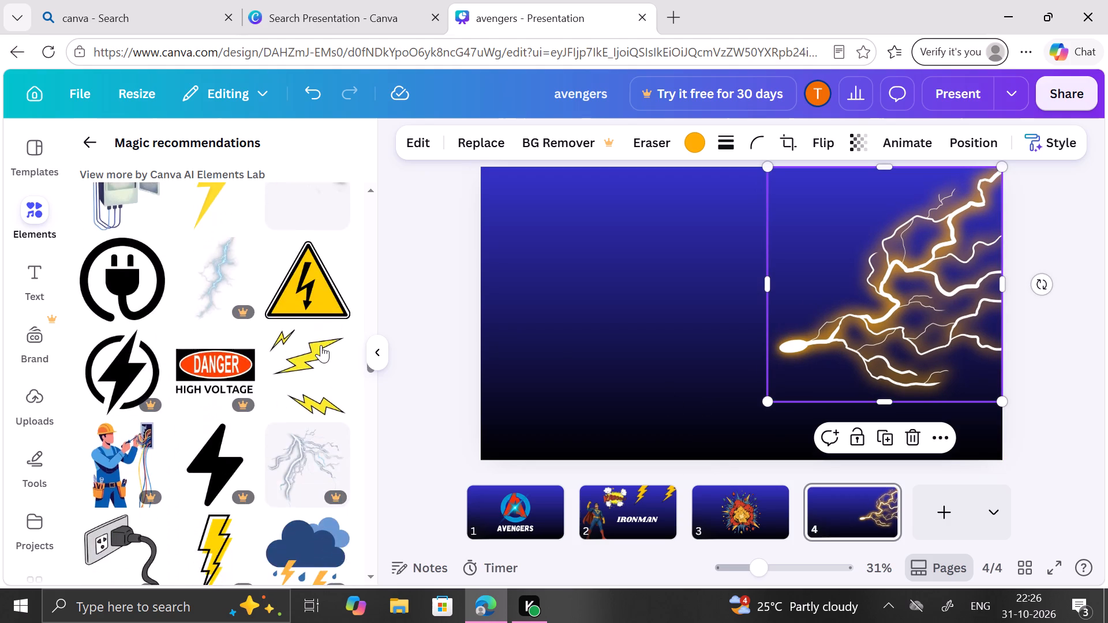
scroll(321, 345, "up", 14)
scroll(321, 345, "down", 4)
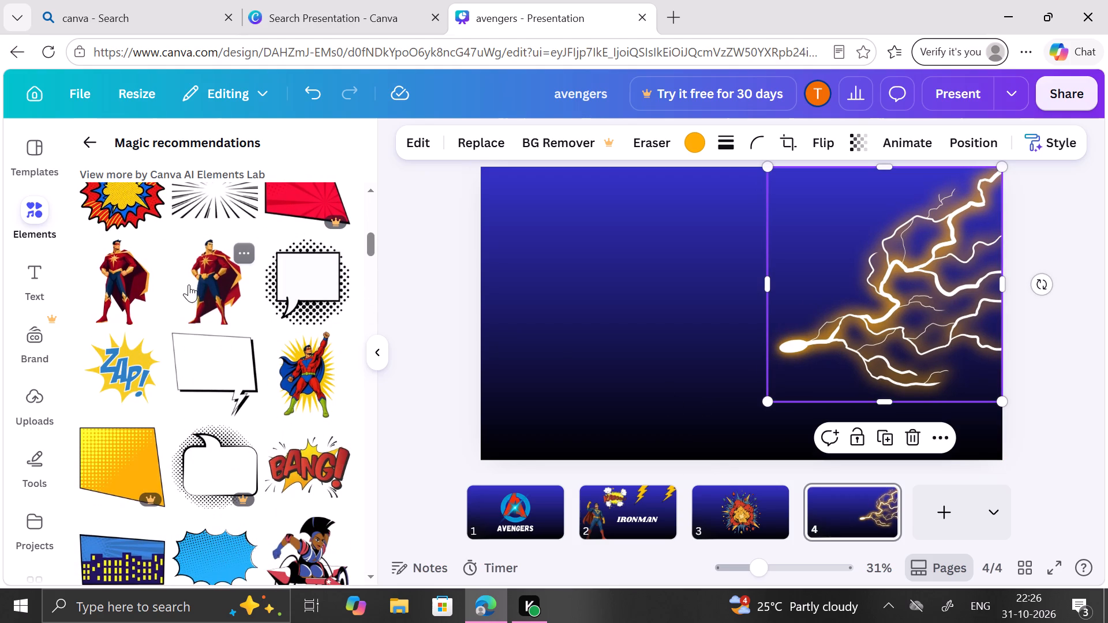
left_click(214, 283)
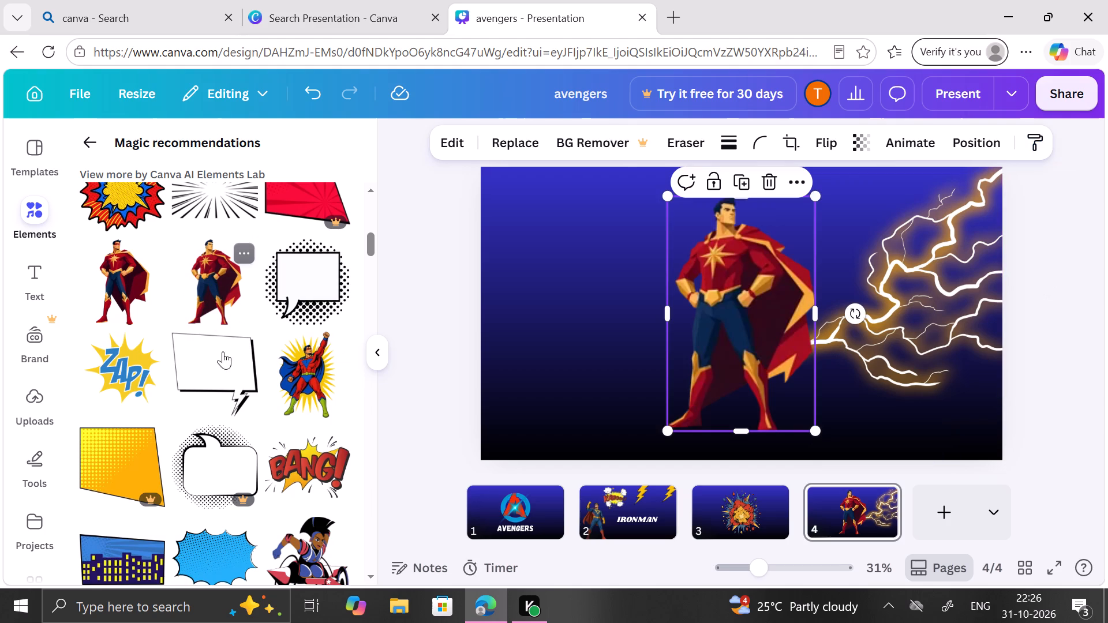
left_click_drag(697, 323, 691, 326)
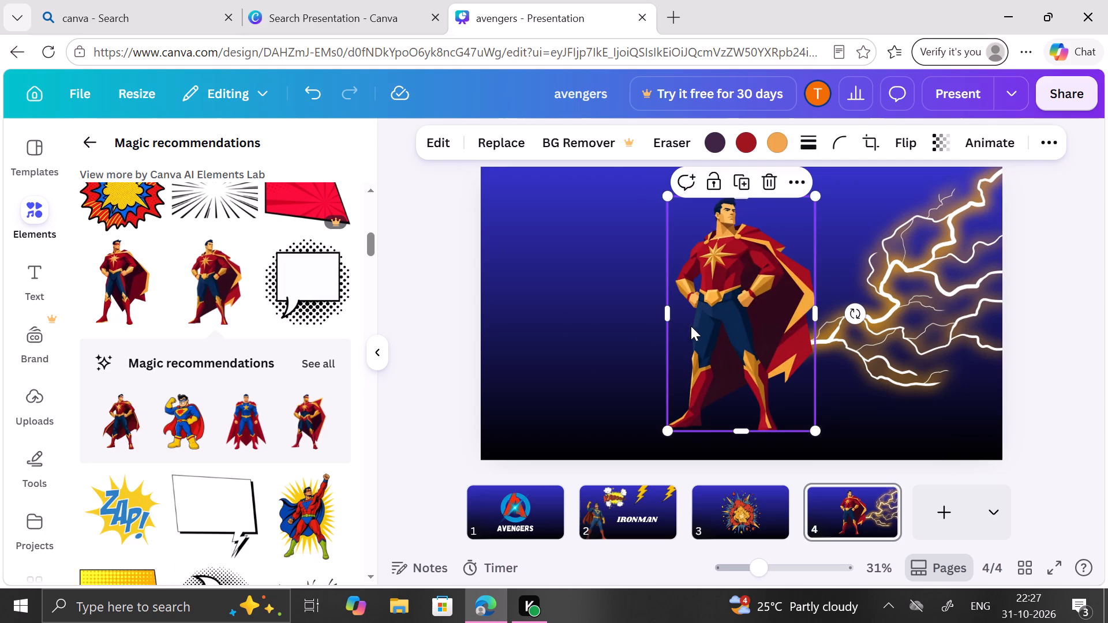
left_click_drag(691, 326, 668, 366)
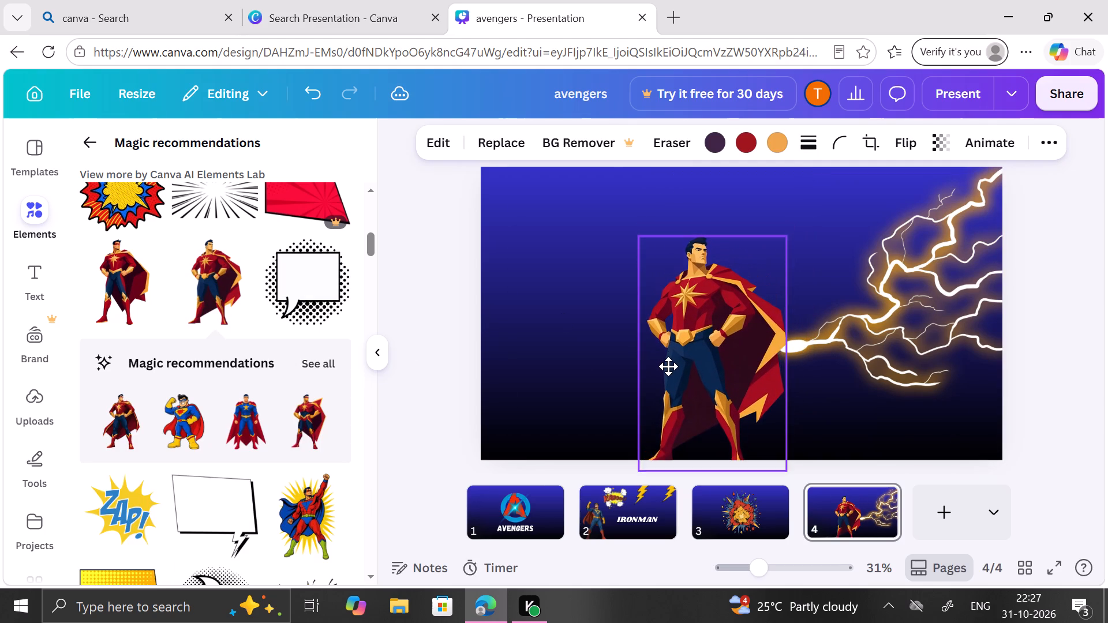
left_click_drag(668, 366, 671, 371)
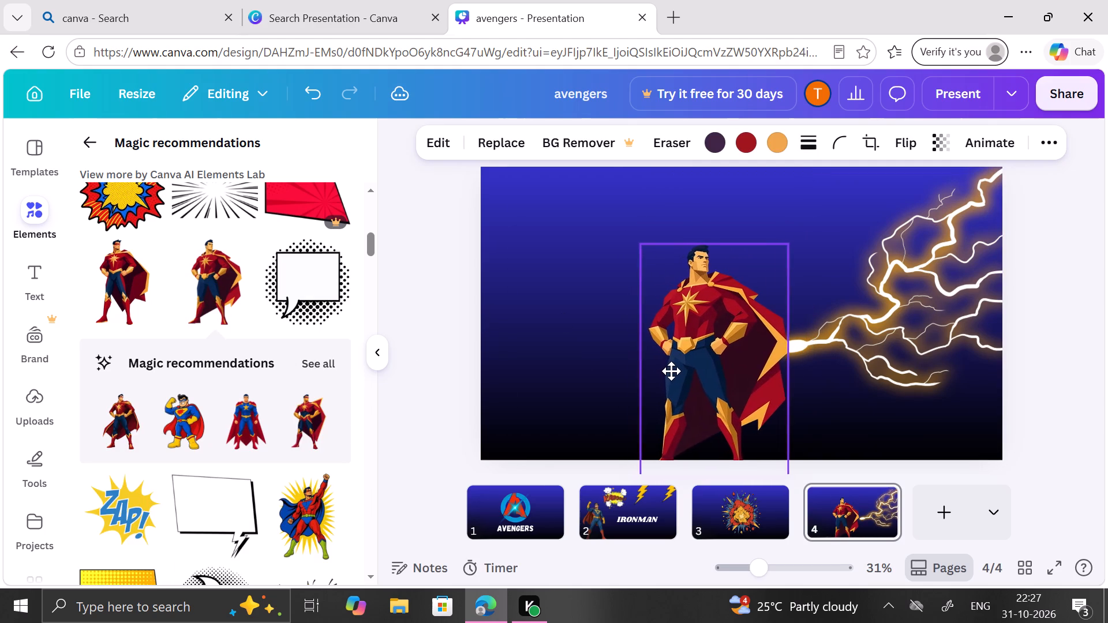
left_click_drag(671, 371, 676, 357)
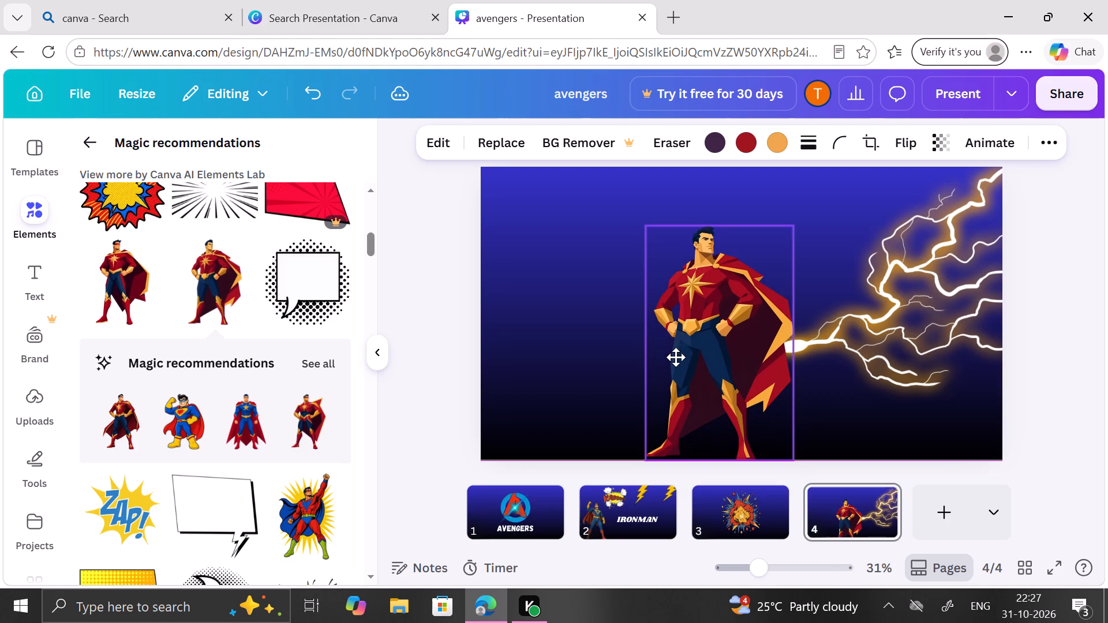
left_click_drag(676, 357, 670, 346)
left_click_drag(670, 346, 677, 363)
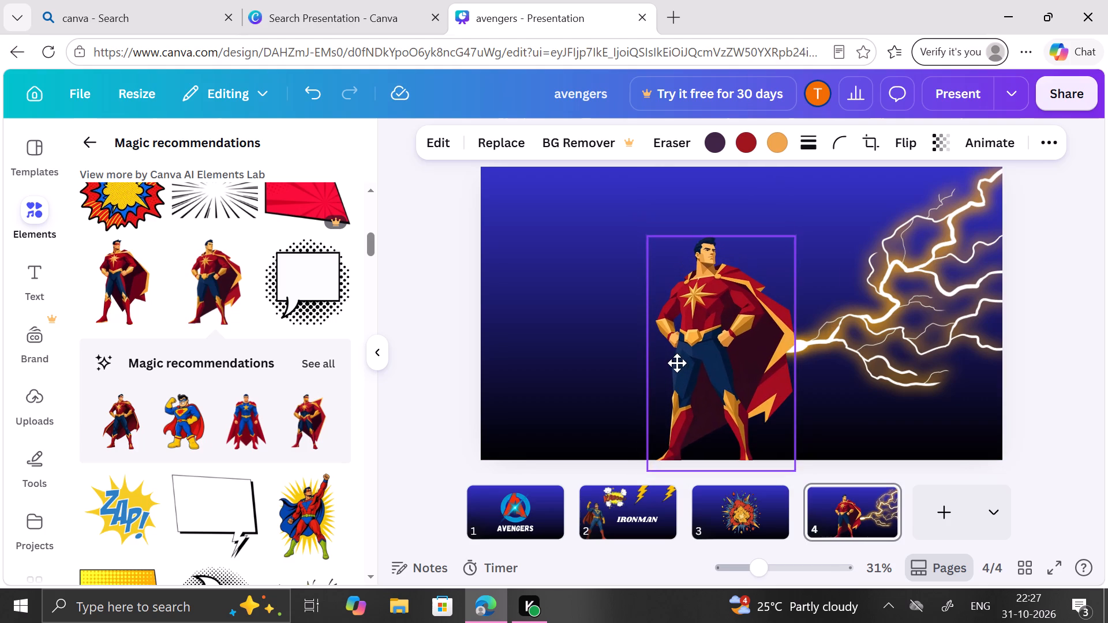
left_click_drag(677, 363, 677, 347)
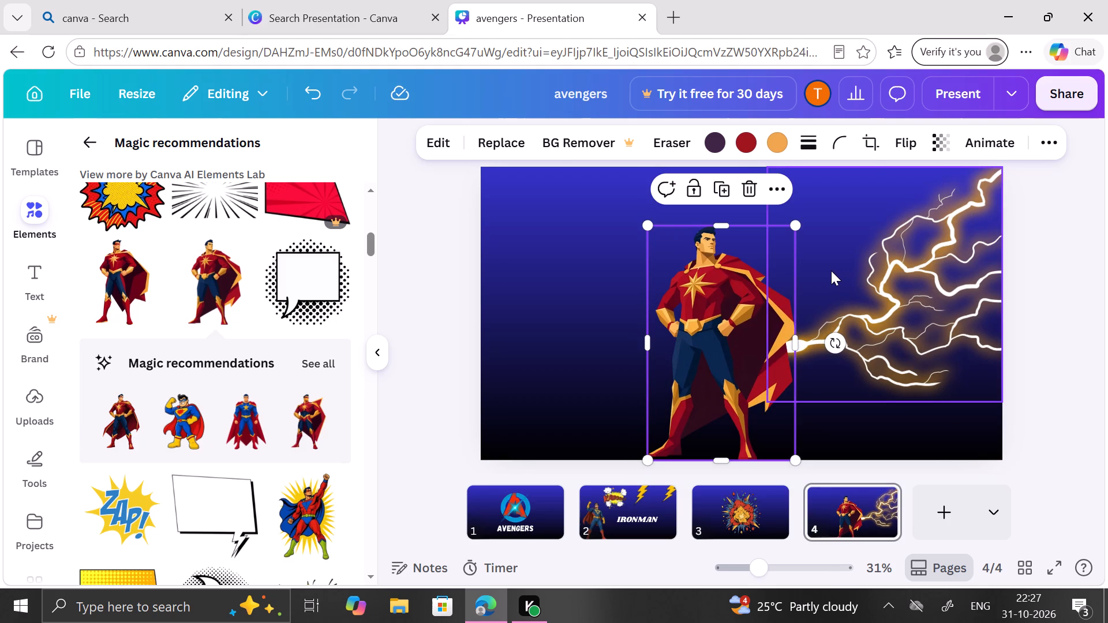
left_click(831, 271)
left_click(586, 373)
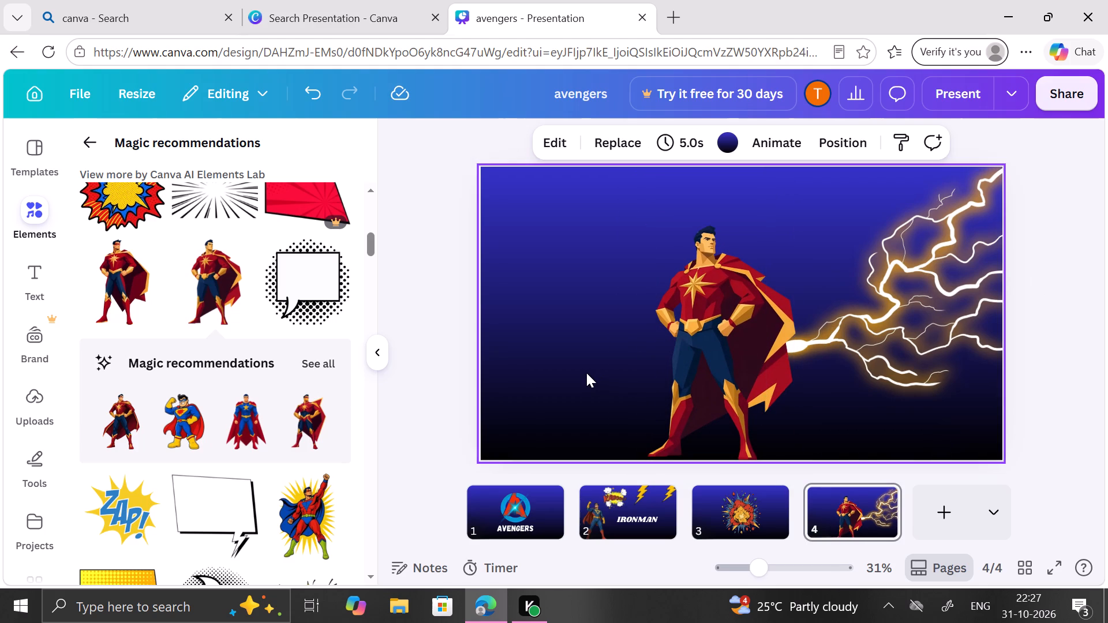
Review the AVENGERS title slide, the IRONMAN slide and the explosion slide in turn.
scroll(586, 373, "down", 1)
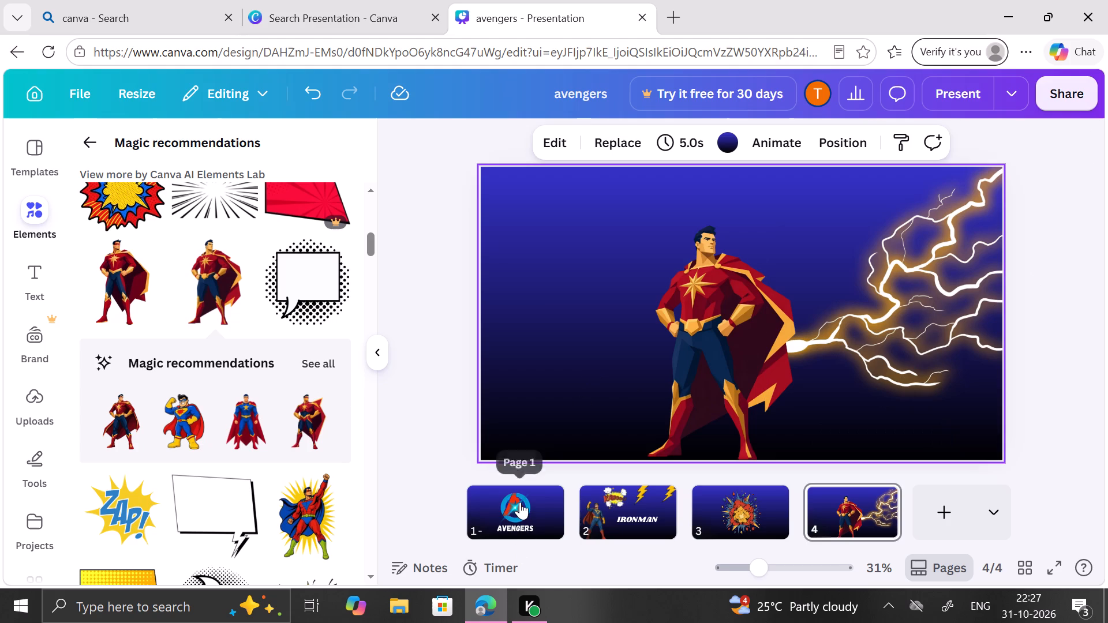
left_click(520, 502)
scroll(520, 502, "right", 1)
left_click(586, 499)
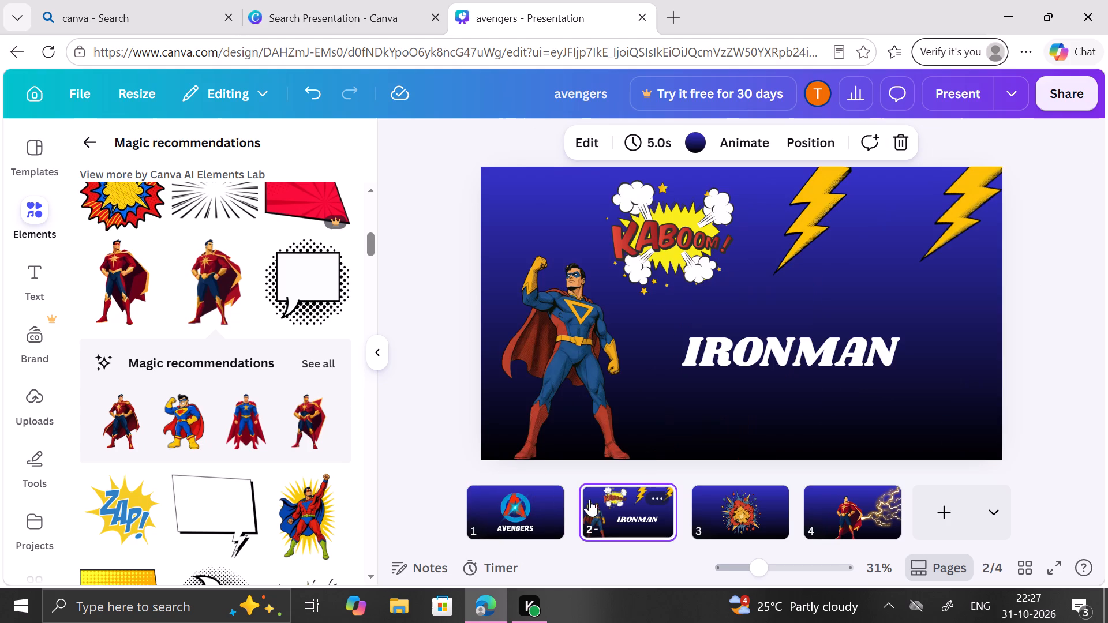
left_click(713, 497)
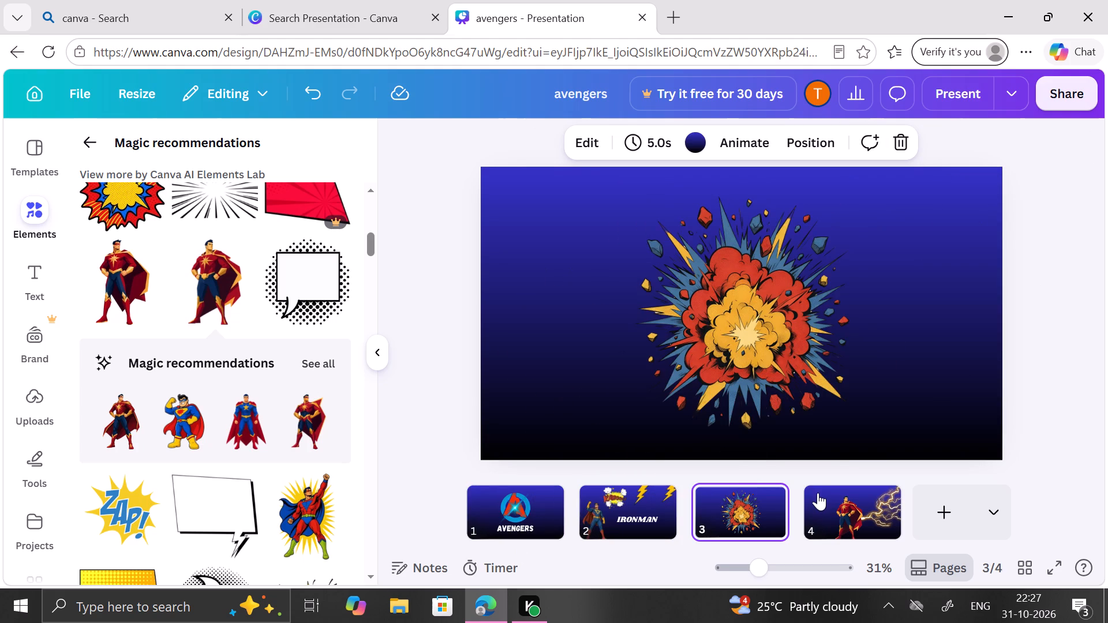
Delete the lightning bolt nearest the KABOOM! graphic on the IRONMAN slide, keeping the one in the top-right corner.
left_click(823, 493)
left_click(598, 509)
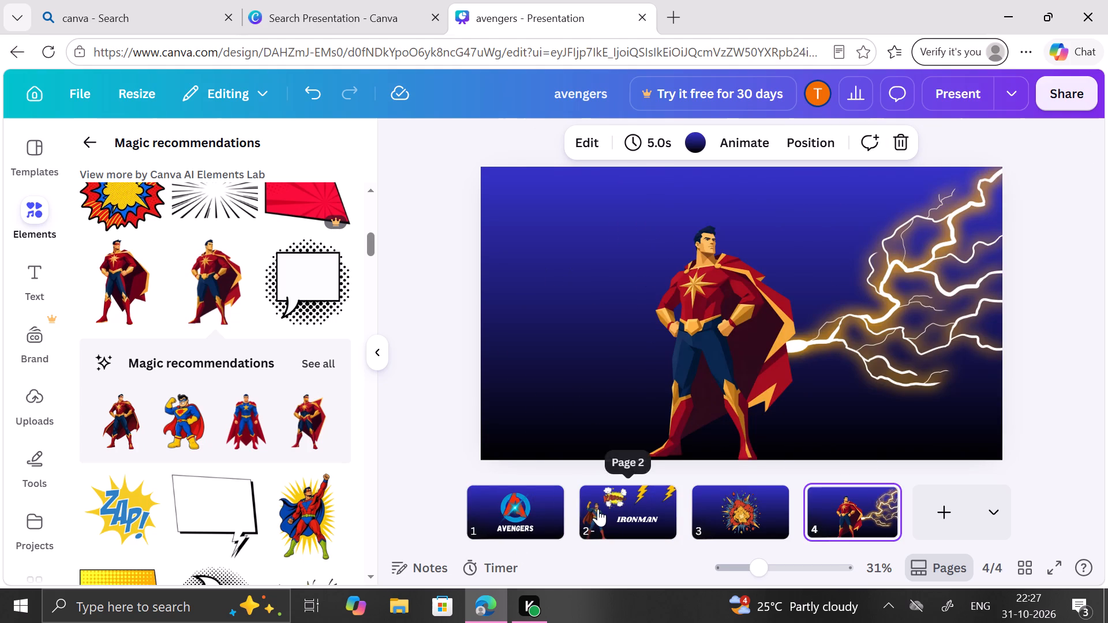
left_click(787, 267)
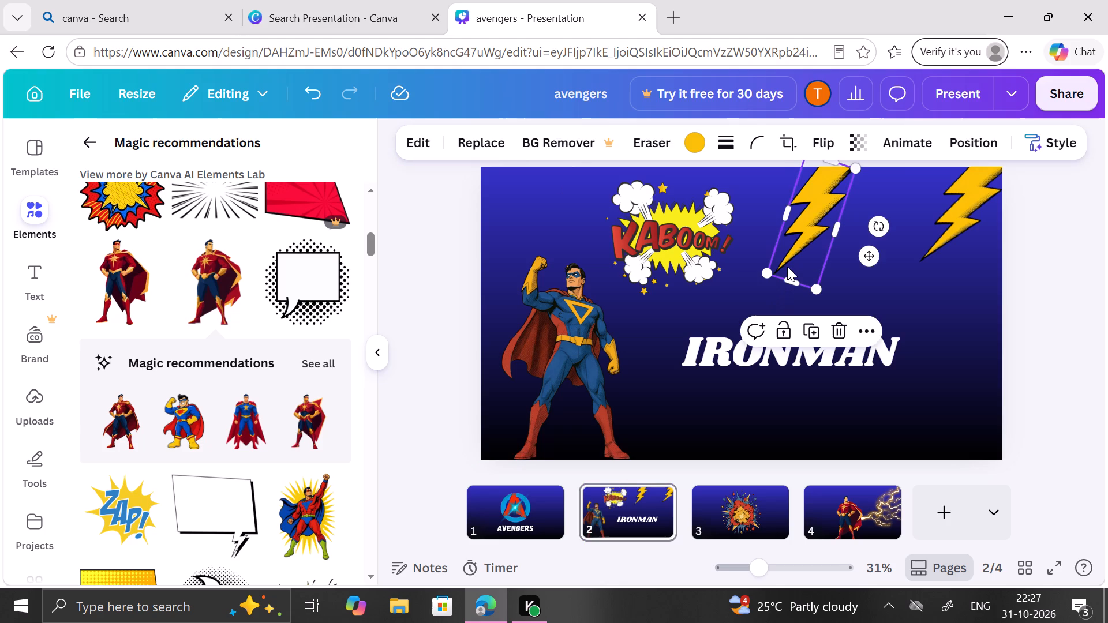
left_click(841, 331)
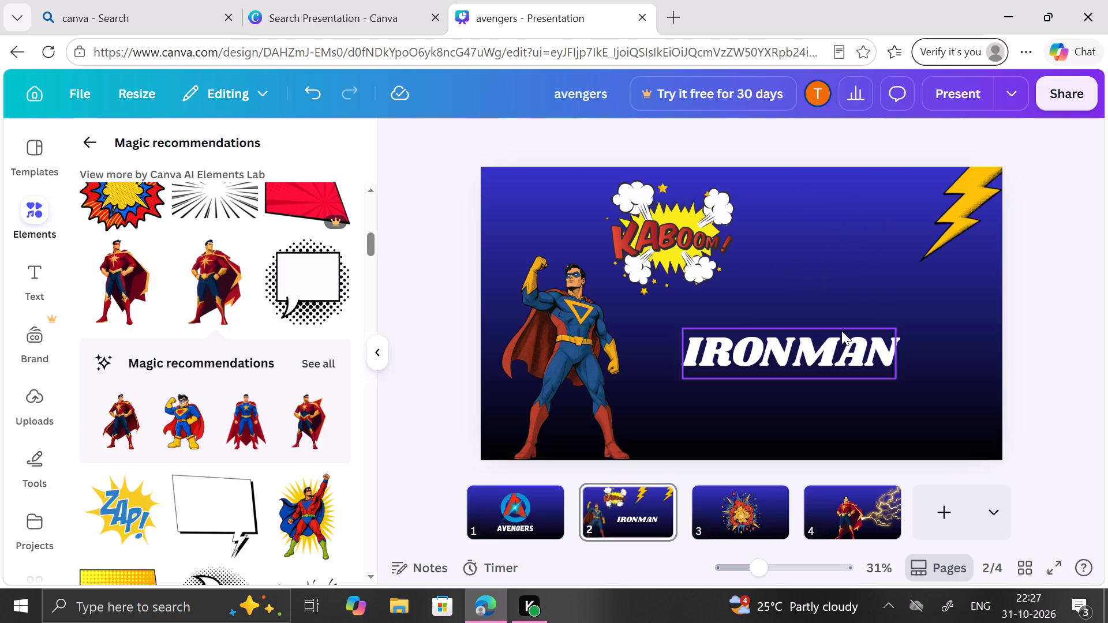
Add the red BANG! comic graphic to the IRONMAN slide and place it in the slide's bottom-right corner.
scroll(343, 437, "down", 2)
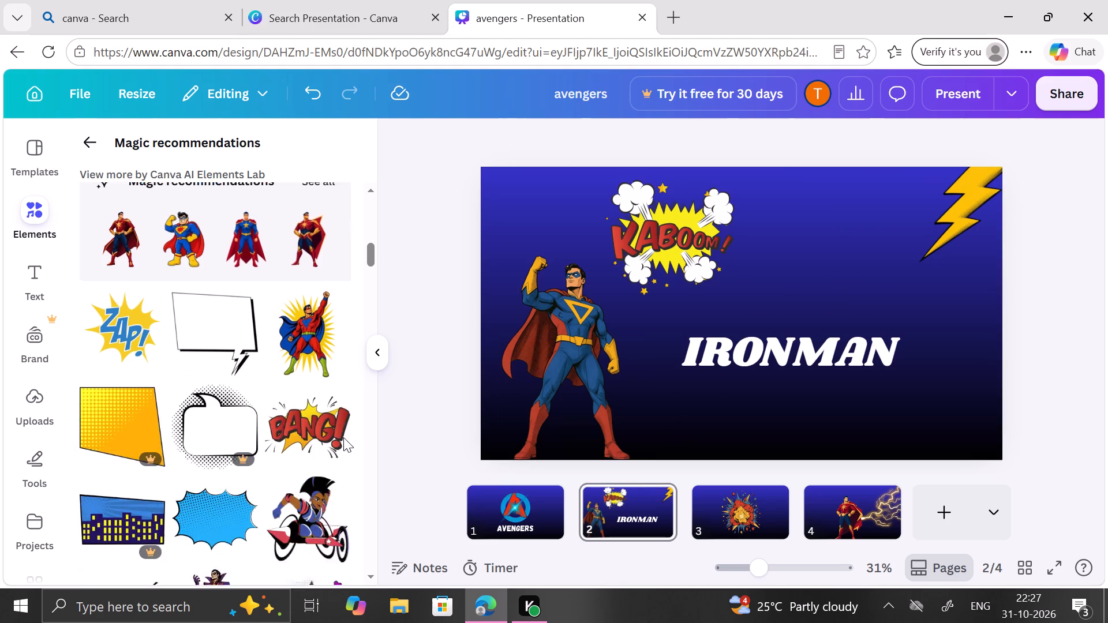
scroll(343, 437, "up", 1)
scroll(343, 437, "down", 1)
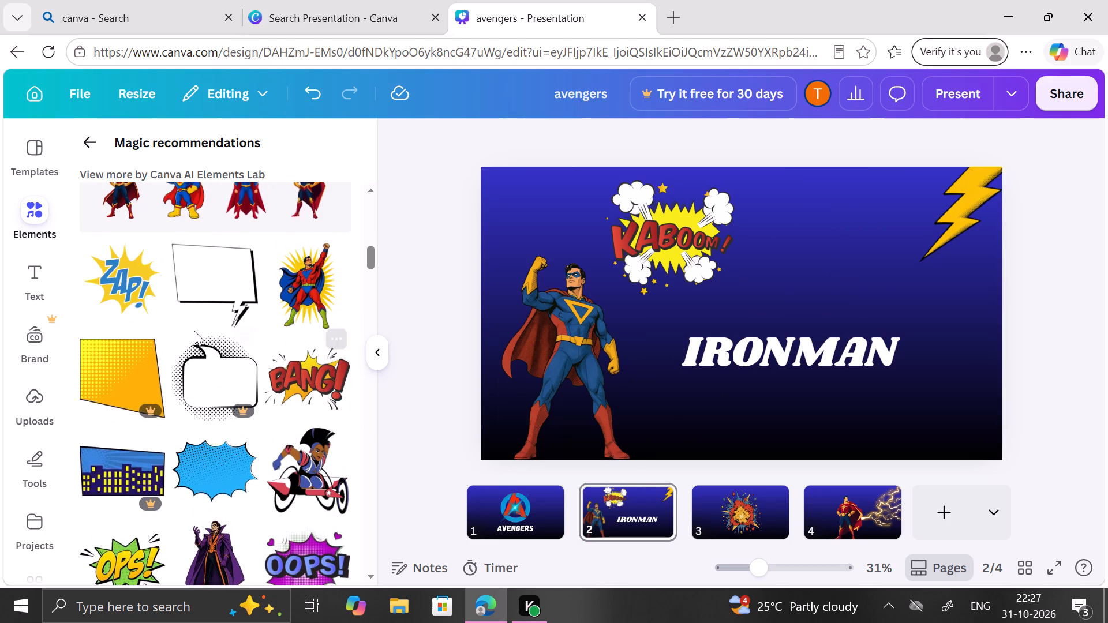
left_click(328, 380)
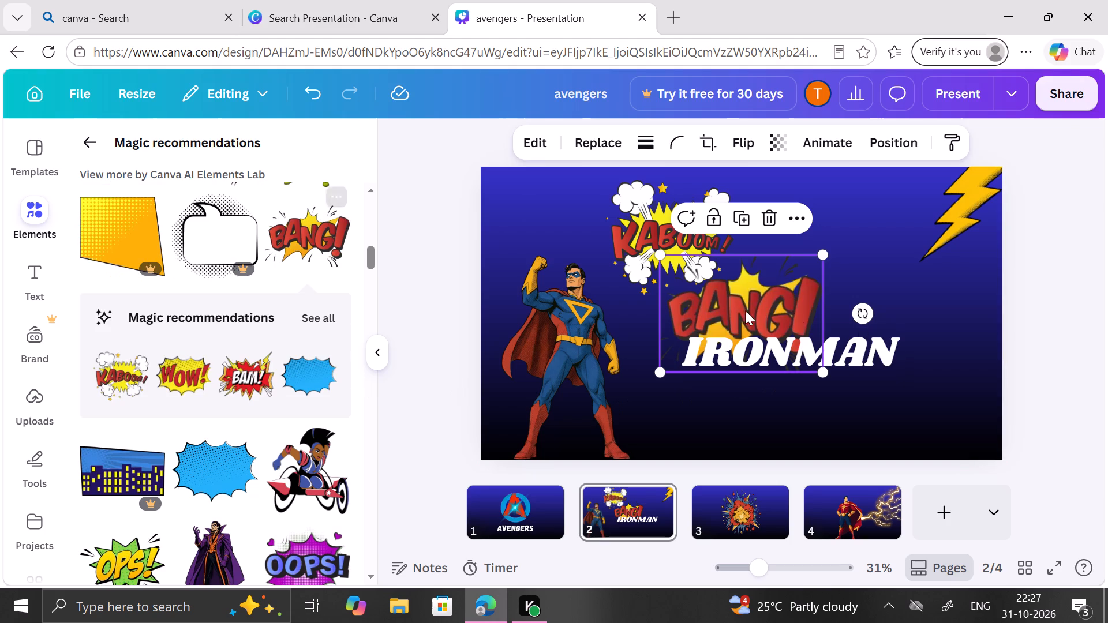
left_click_drag(743, 310, 918, 415)
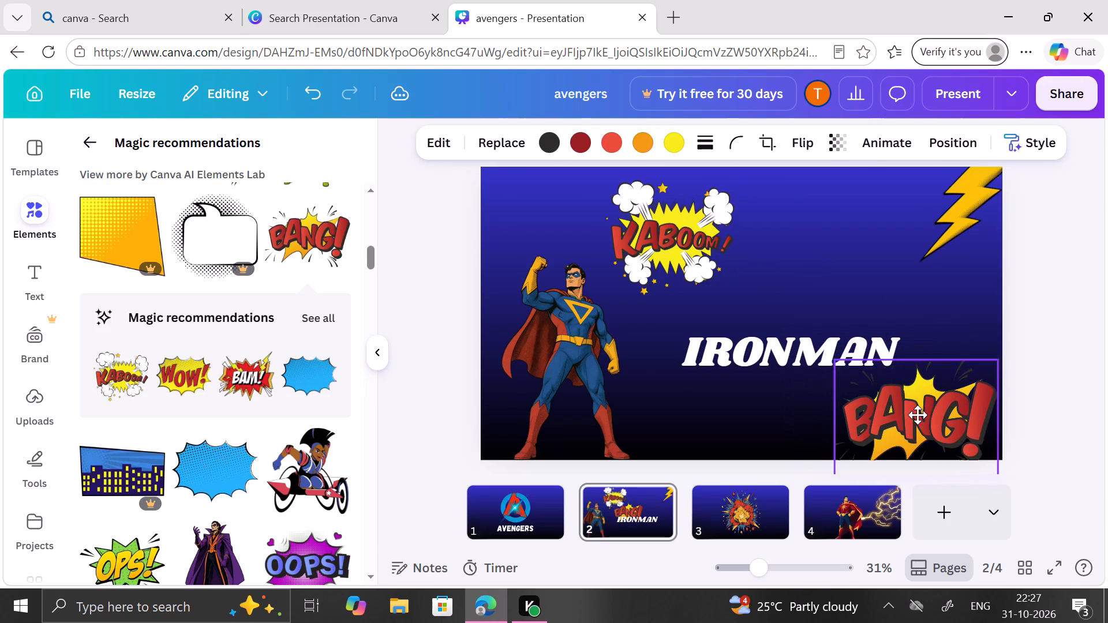
left_click_drag(918, 415, 923, 415)
Move the IRONMAN heading slightly higher on slide 2, clear of the BANG! graphic.
left_click_drag(787, 362, 783, 361)
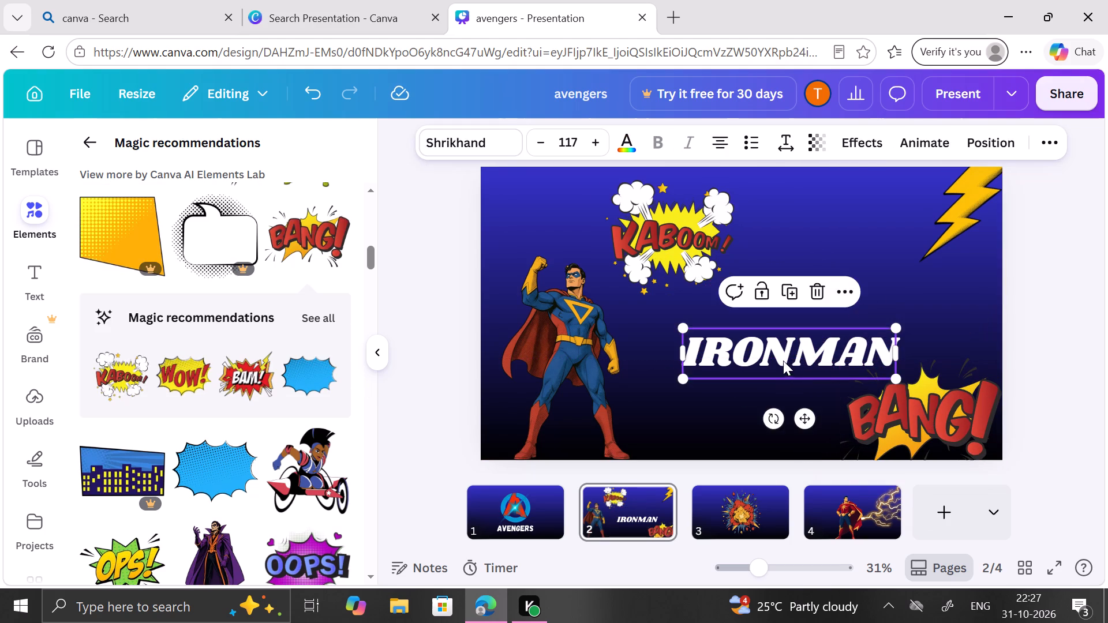
left_click_drag(783, 361, 784, 350)
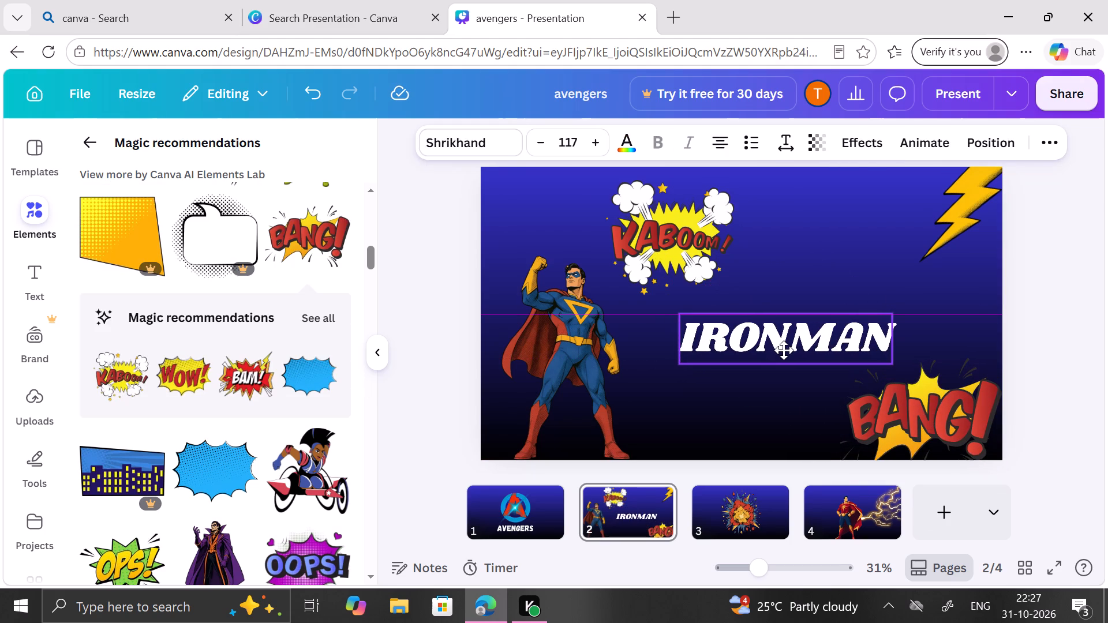
left_click_drag(784, 350, 783, 347)
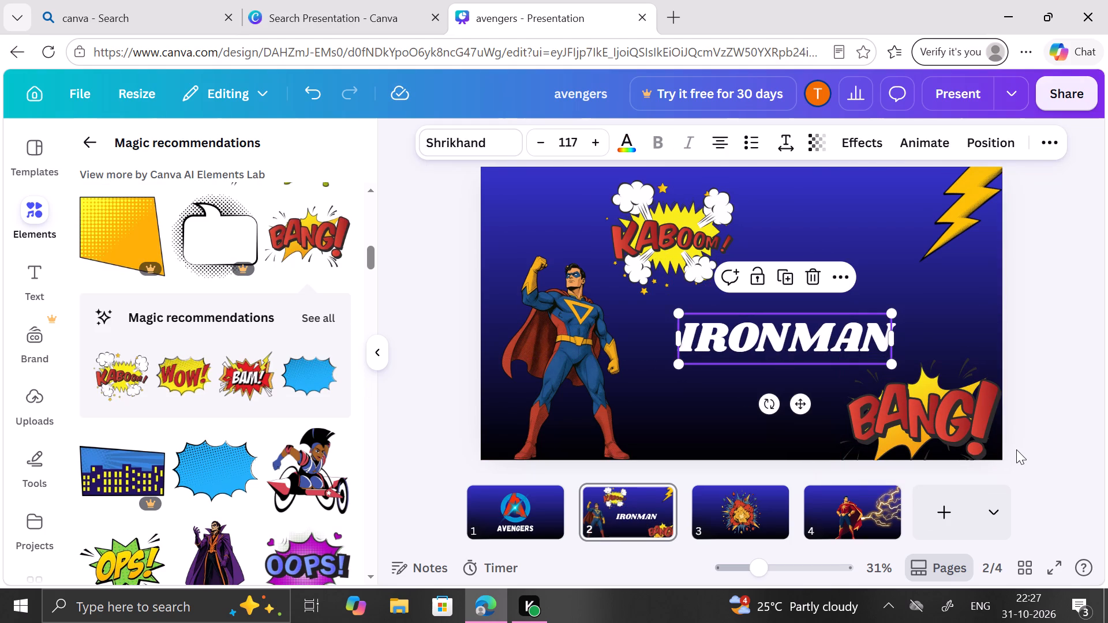
left_click_drag(1016, 444, 1031, 436)
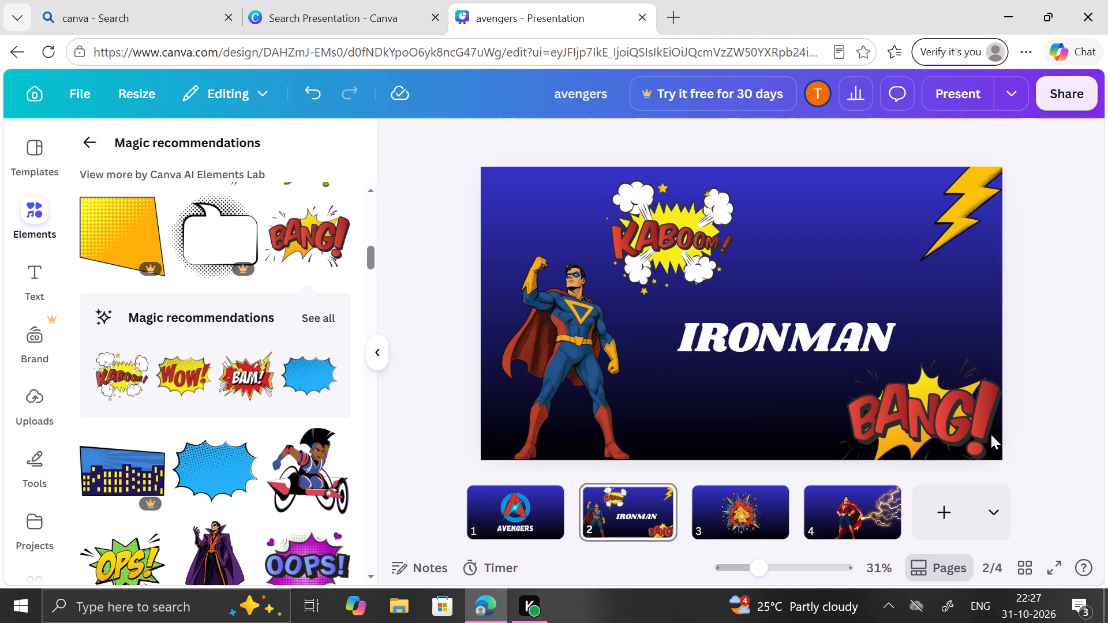
Shrink the BANG! graphic and fit it snugly into the bottom-right corner of the IRONMAN slide.
left_click_drag(966, 434, 946, 361)
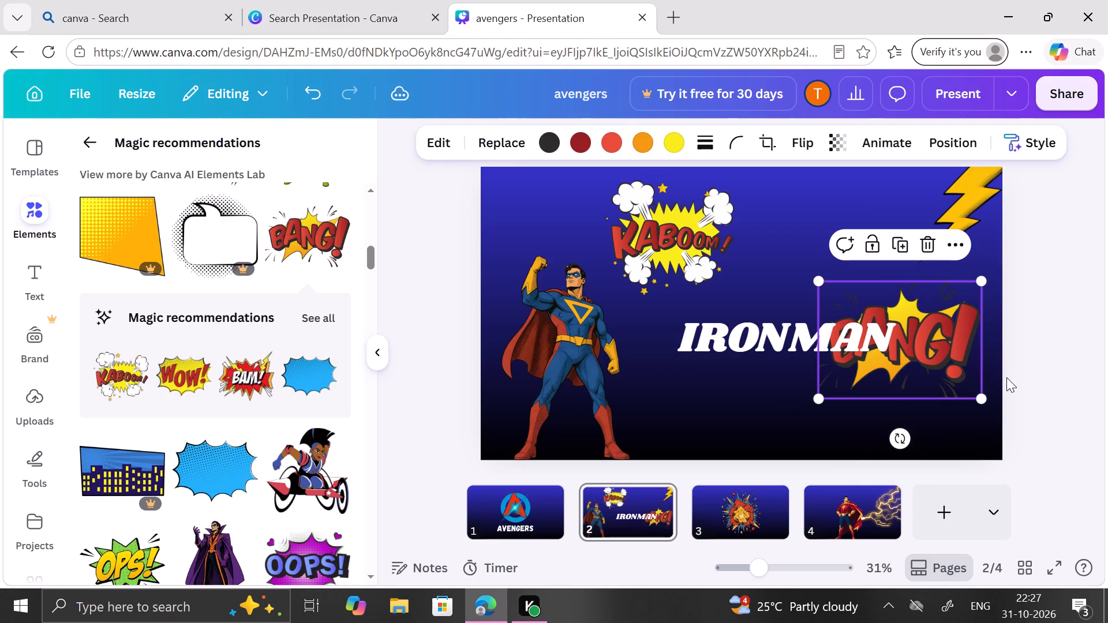
left_click_drag(983, 395, 942, 379)
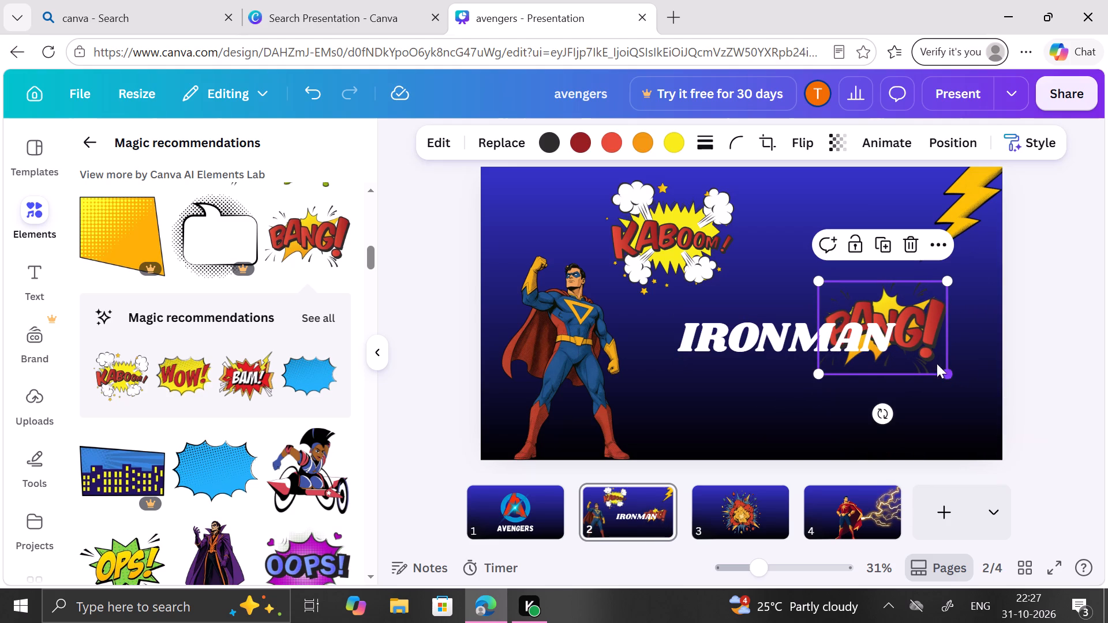
left_click_drag(923, 333, 974, 422)
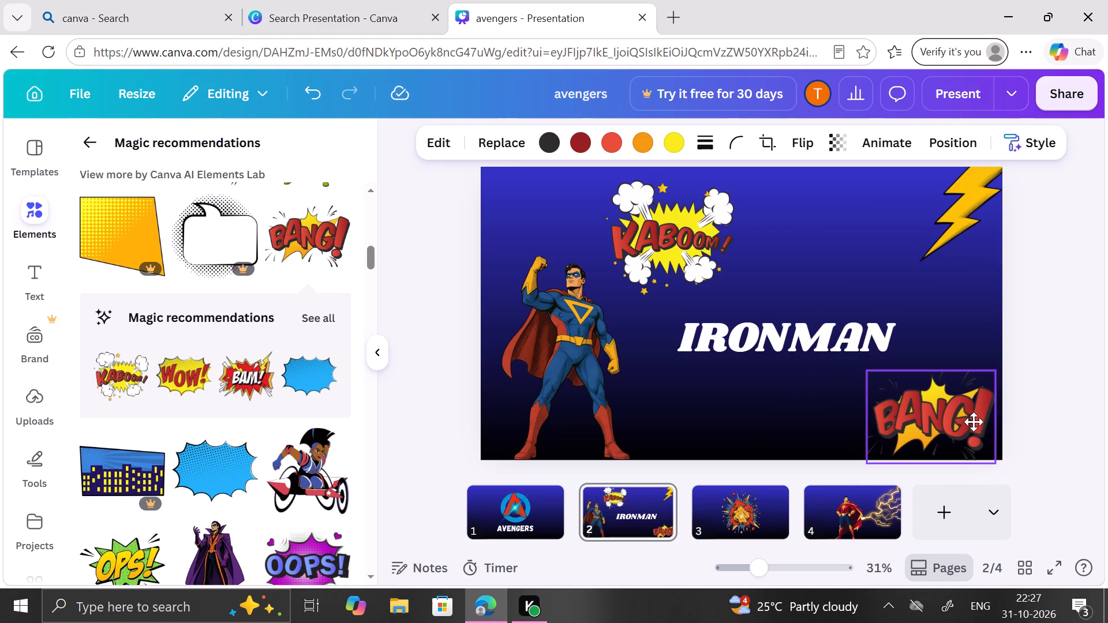
left_click_drag(974, 422, 980, 422)
Review the four slides, from the AVENGERS title slide through to the caped superhero with lightning.
left_click(754, 517)
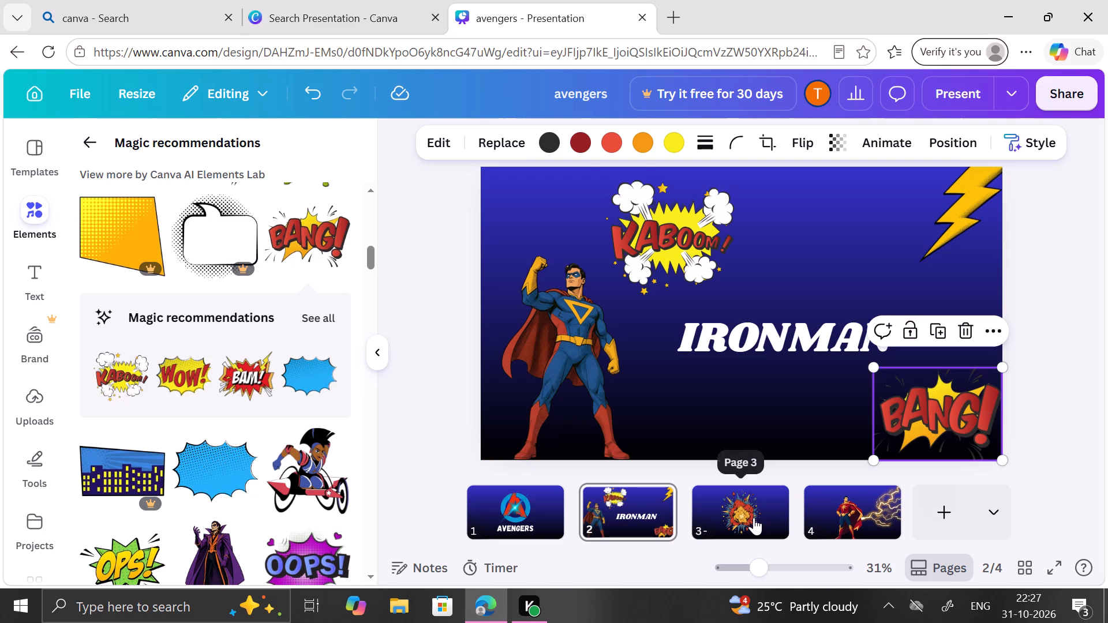
left_click(521, 541)
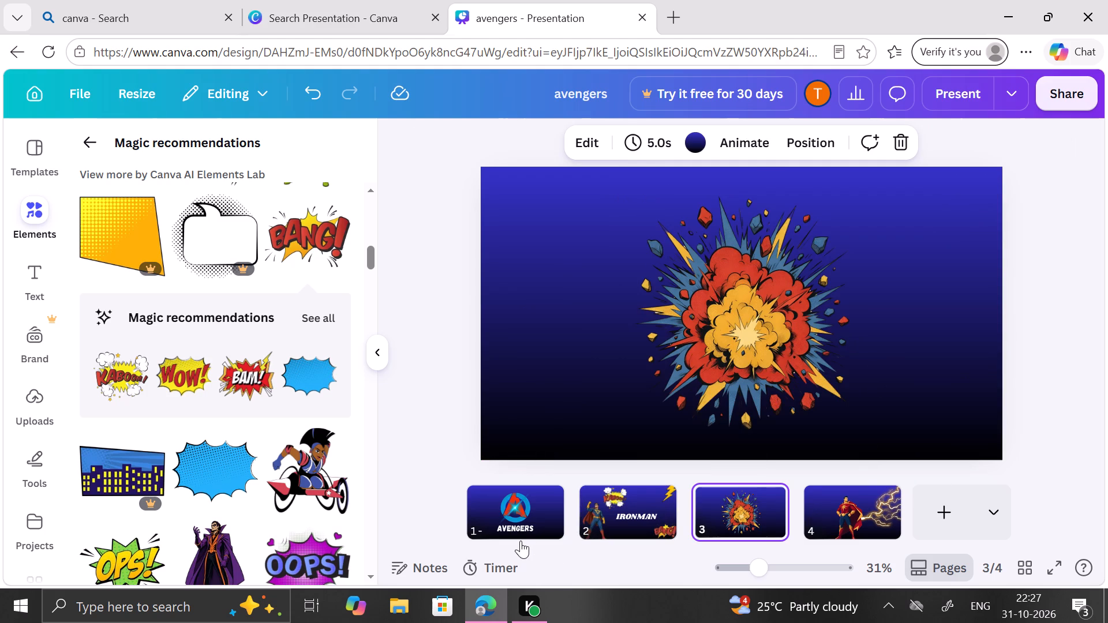
double_click(521, 532)
scroll(555, 528, "right", 1)
left_click(618, 517)
scroll(620, 516, "right", 1)
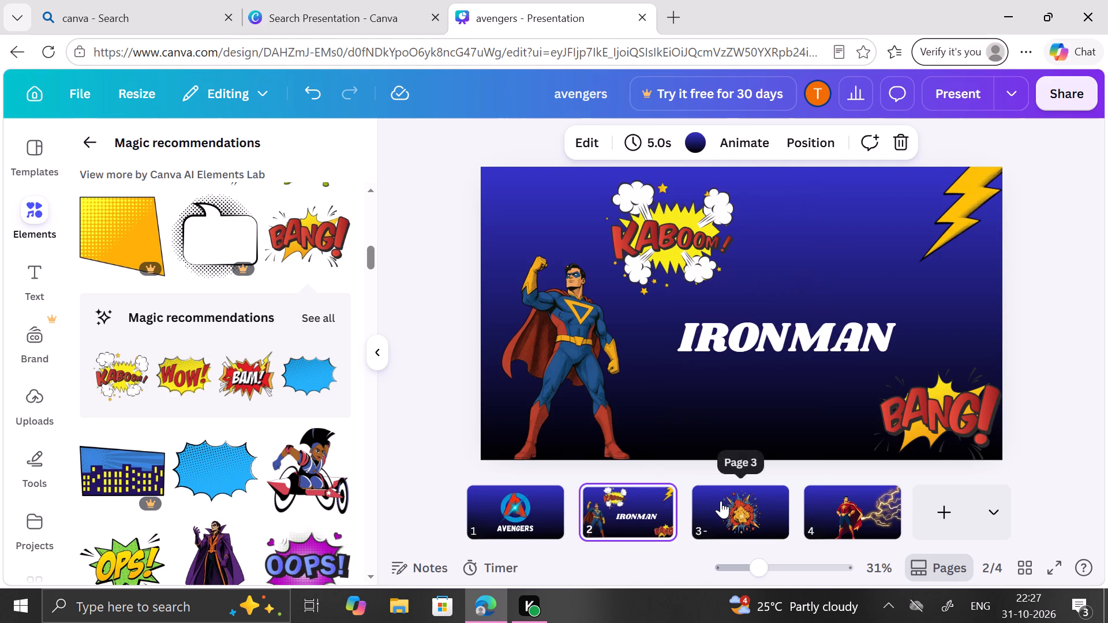
left_click(721, 501)
left_click(822, 503)
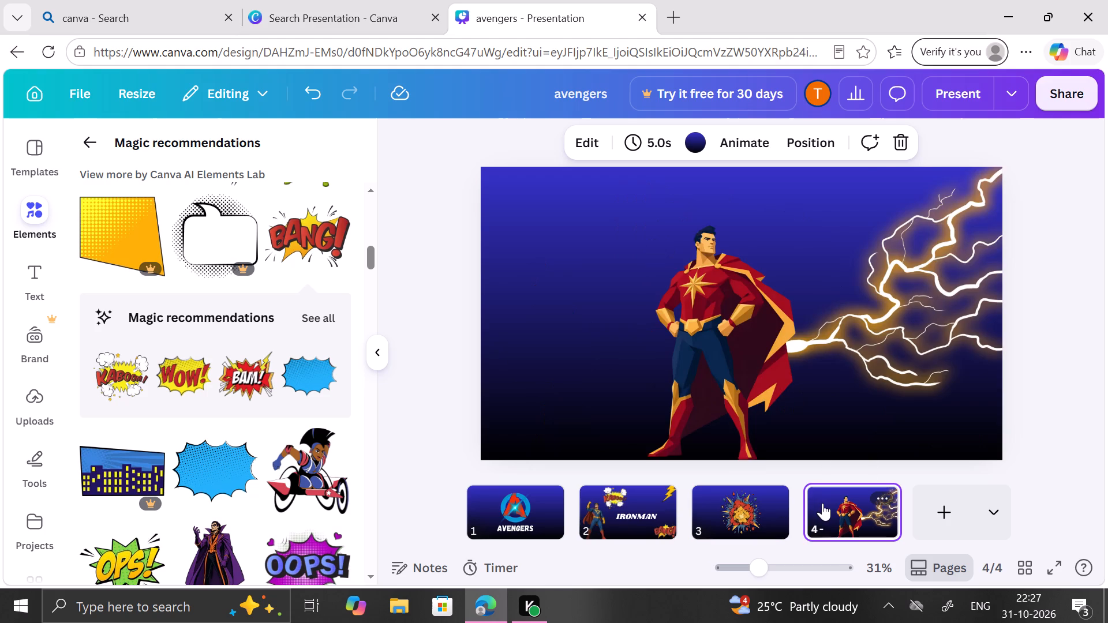
Add a fifth slide with the same blue-to-black gradient background at the end of the presentation.
left_click(961, 497)
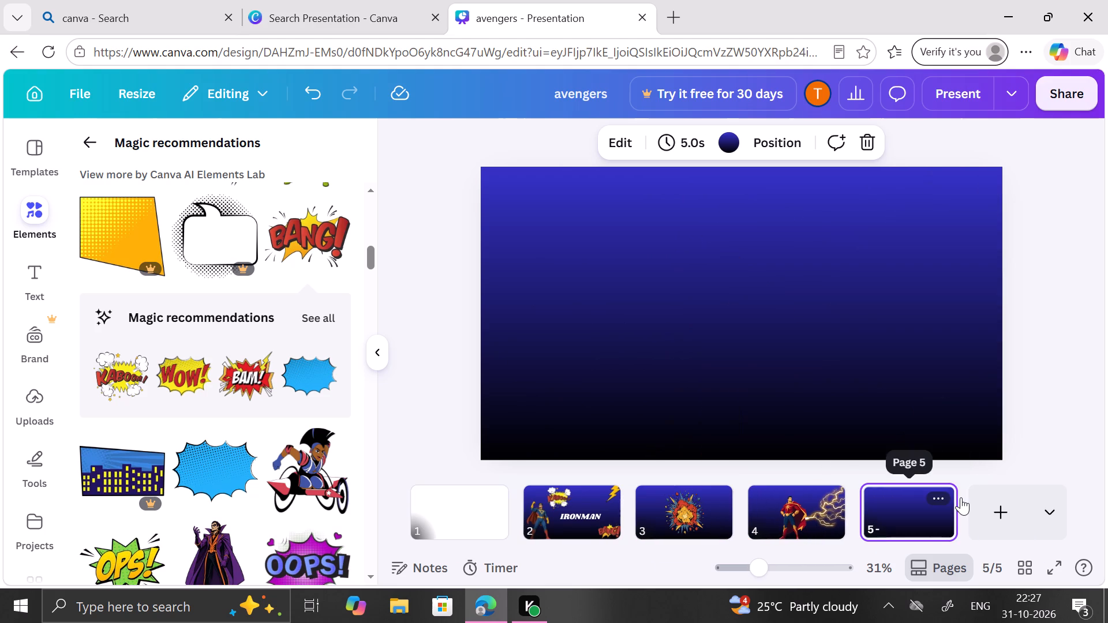
Browse the recommended comic, superhero and lightning graphics for something to use on the fifth slide.
scroll(300, 554, "down", 1)
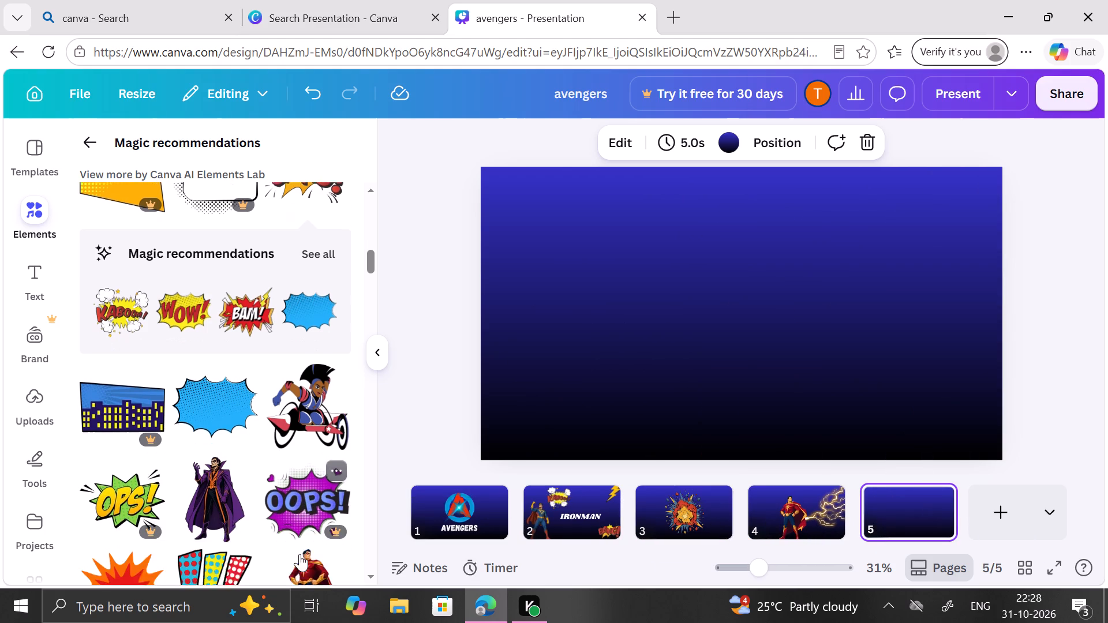
scroll(300, 554, "down", 3)
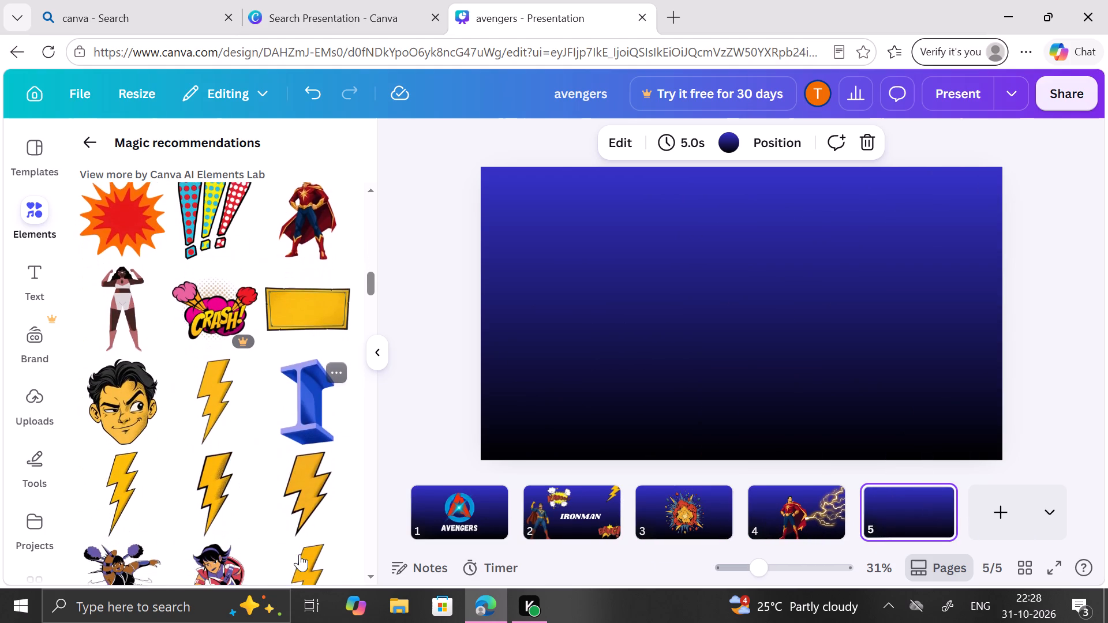
scroll(300, 554, "down", 3)
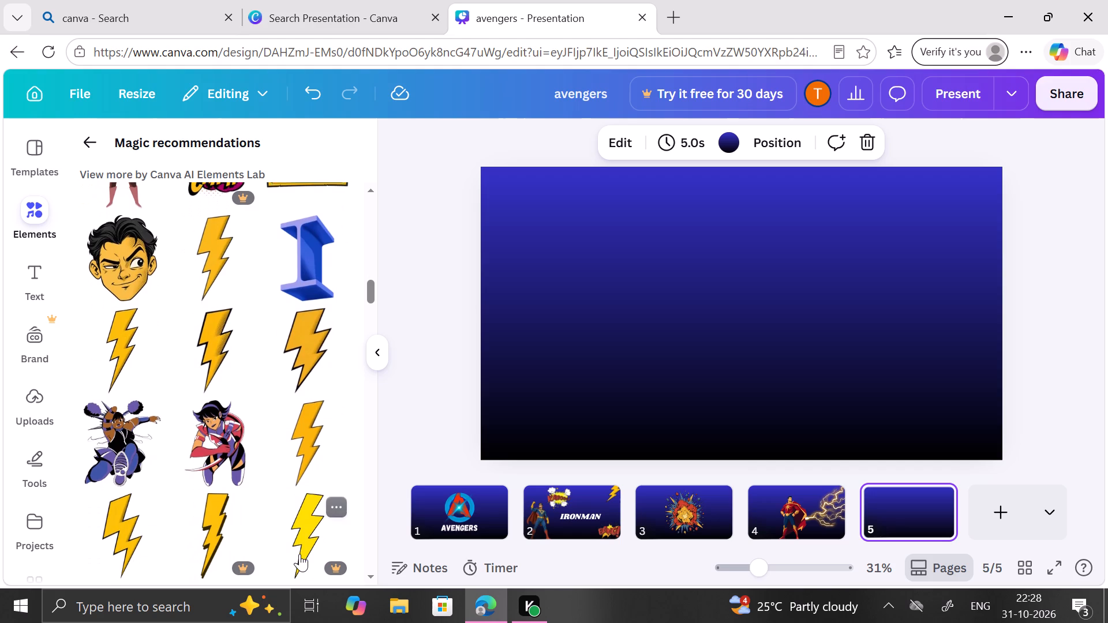
scroll(300, 554, "down", 4)
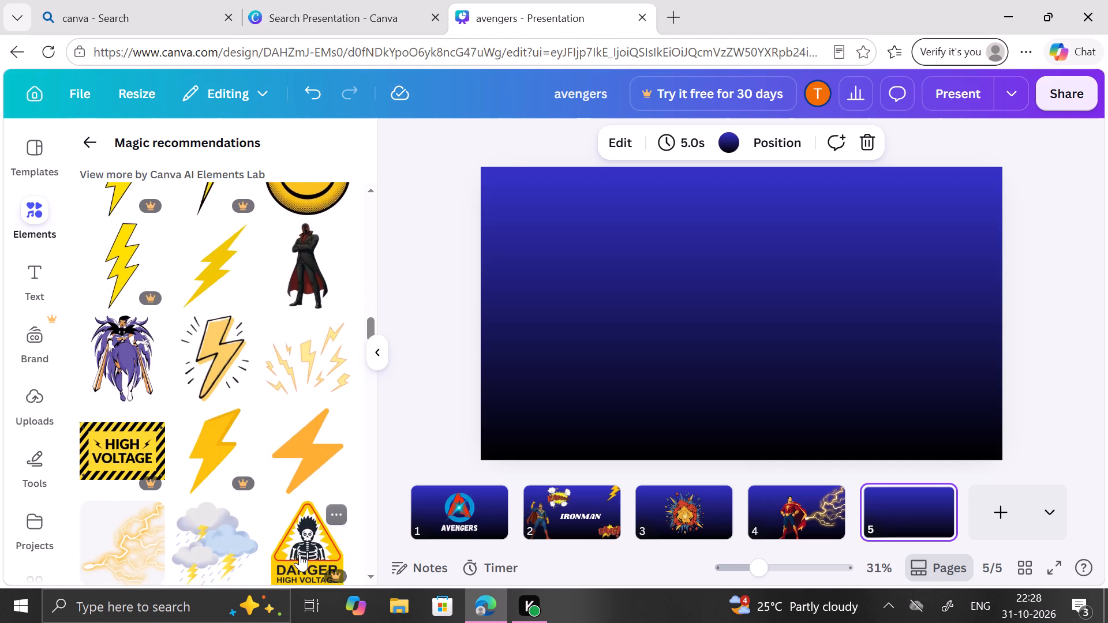
scroll(300, 554, "down", 5)
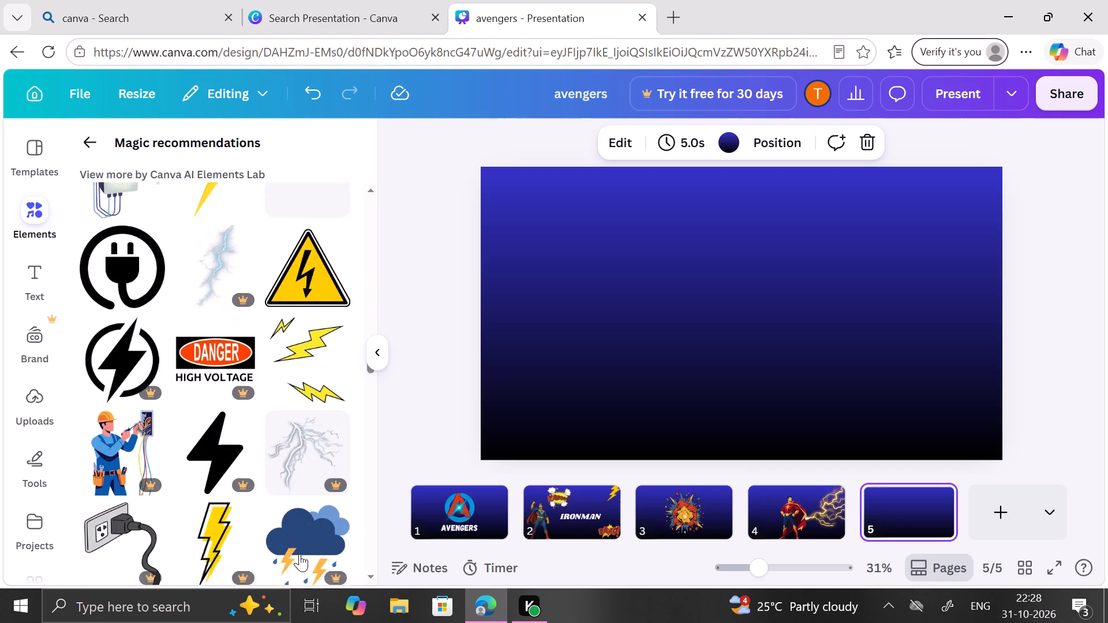
scroll(300, 554, "down", 4)
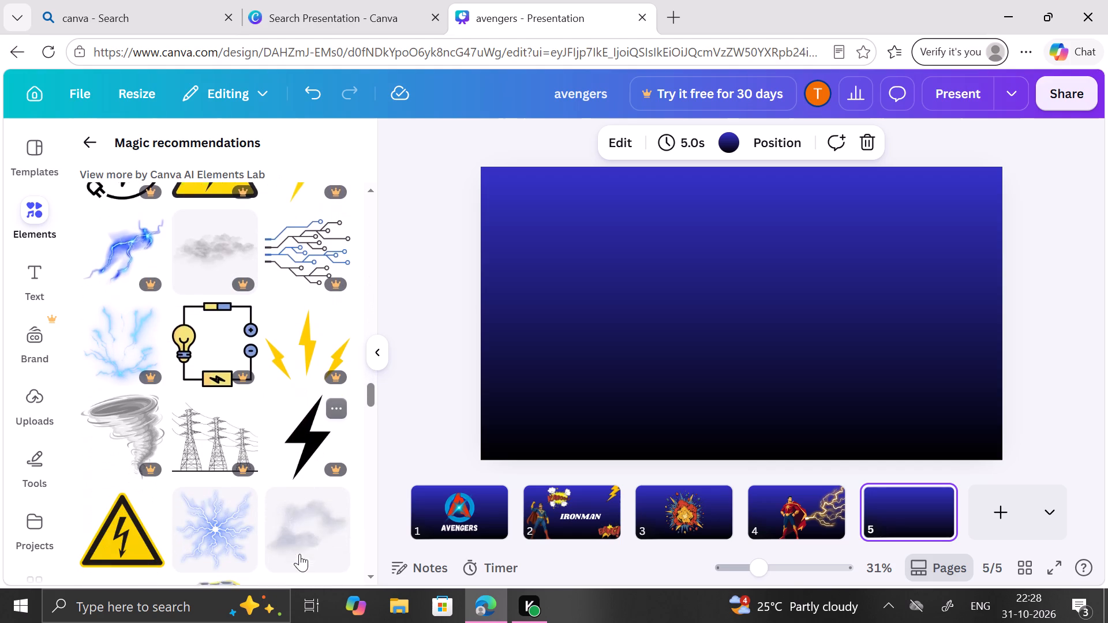
scroll(300, 554, "down", 2)
scroll(300, 554, "up", 1)
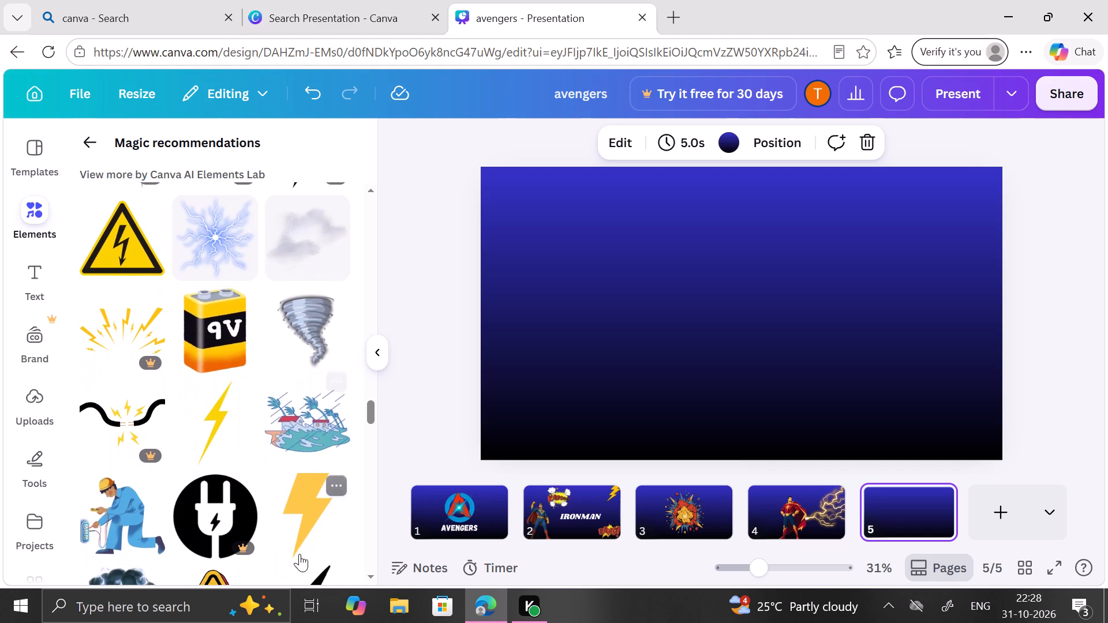
scroll(300, 554, "up", 19)
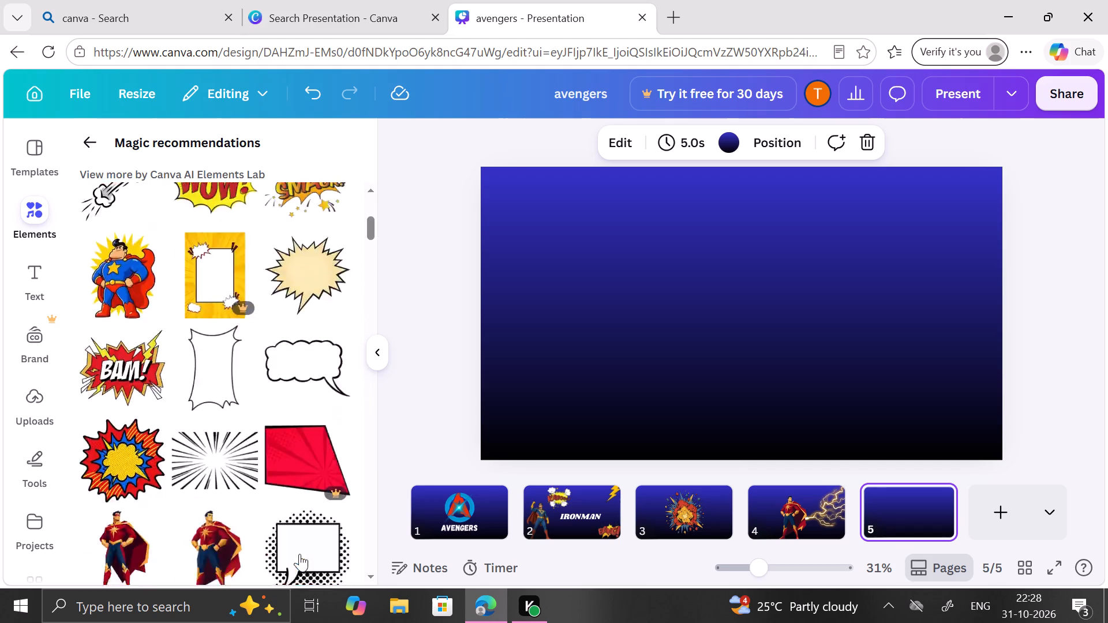
scroll(300, 554, "up", 4)
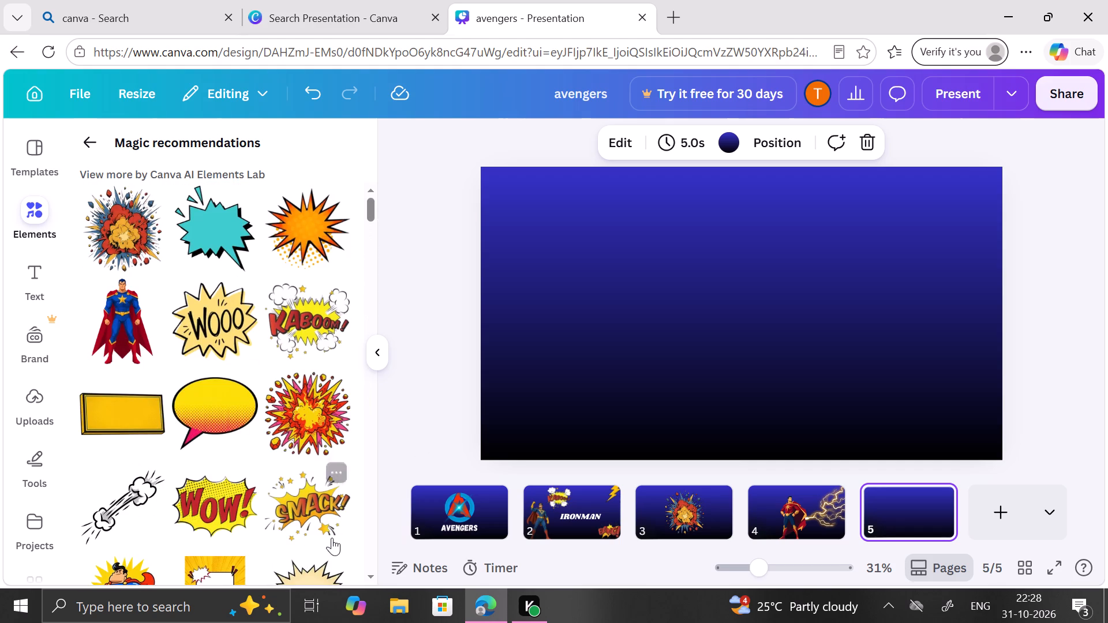
Look through slides 1 to 4 again, finishing on the IRONMAN slide.
left_click(487, 498)
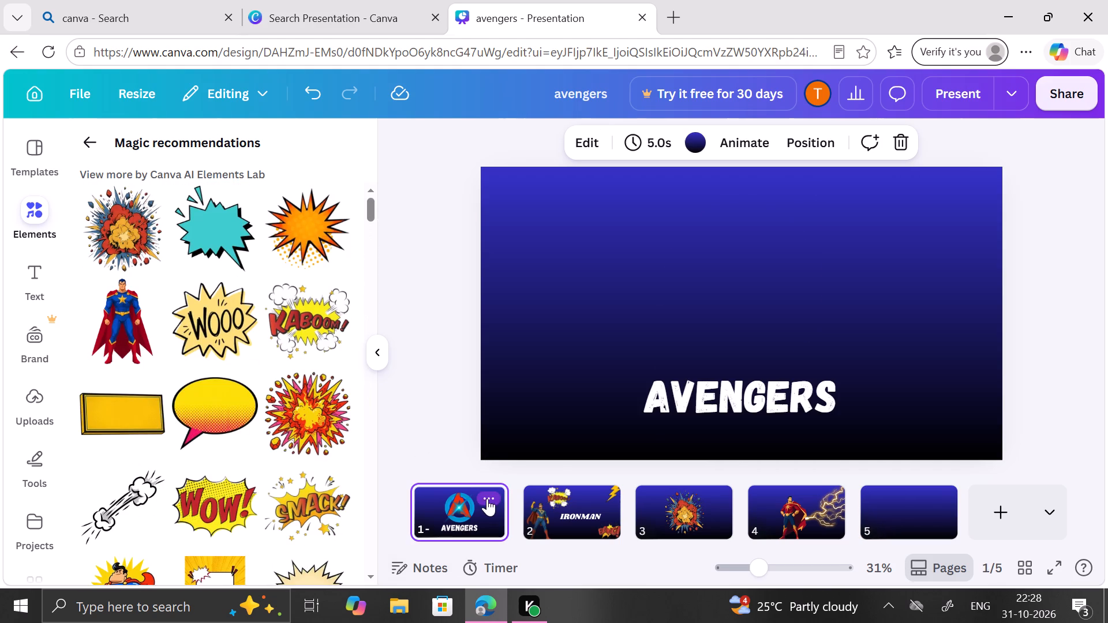
left_click(543, 494)
left_click(632, 502)
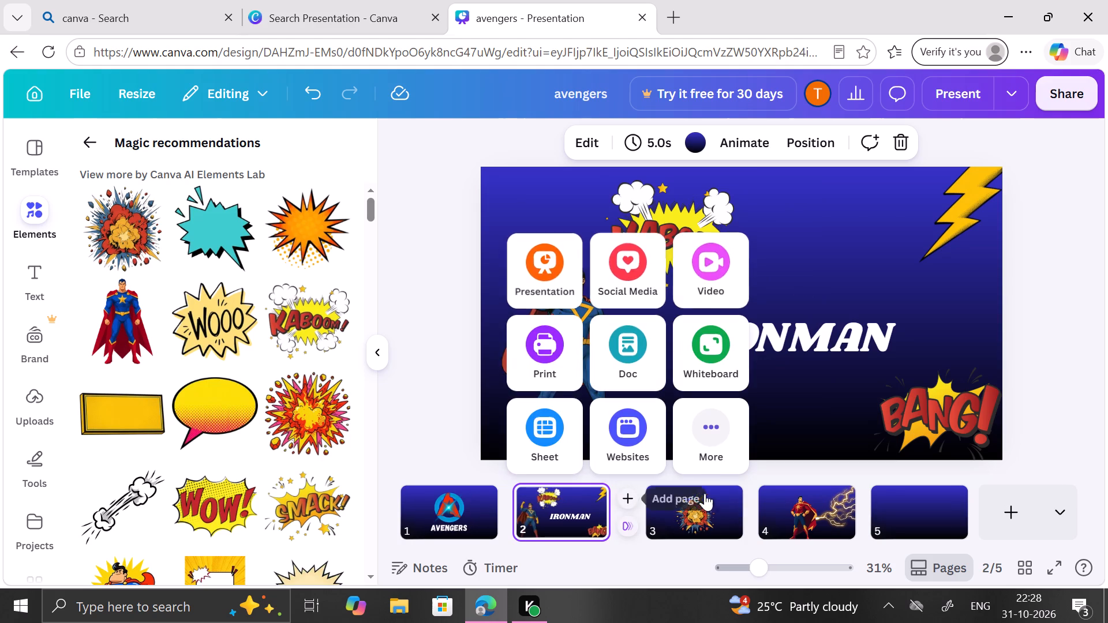
left_click(745, 503)
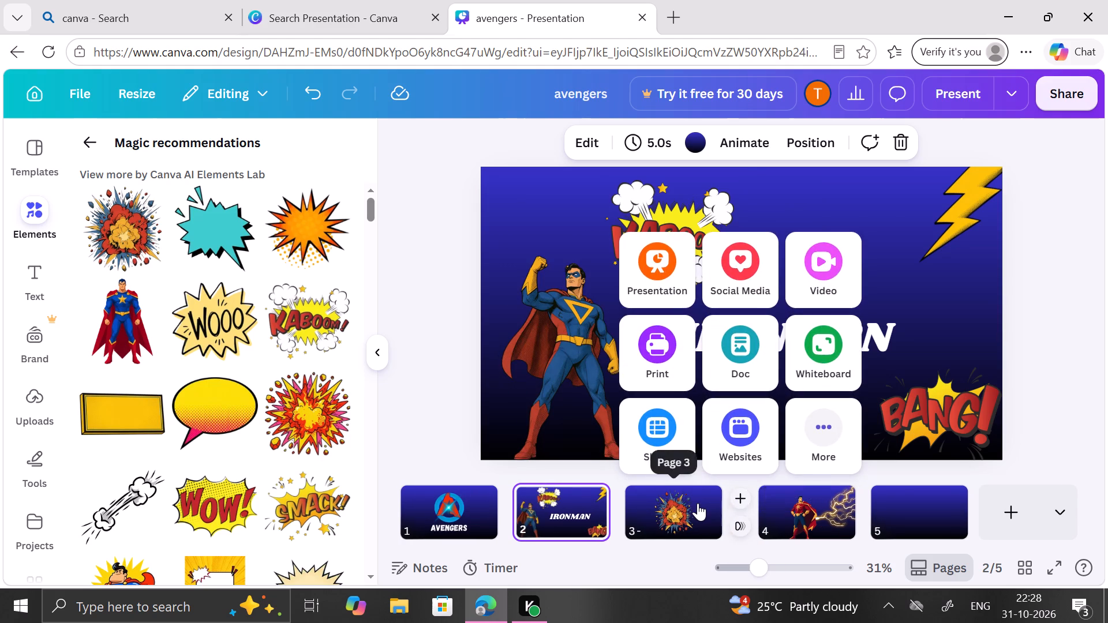
left_click(698, 503)
left_click(791, 489)
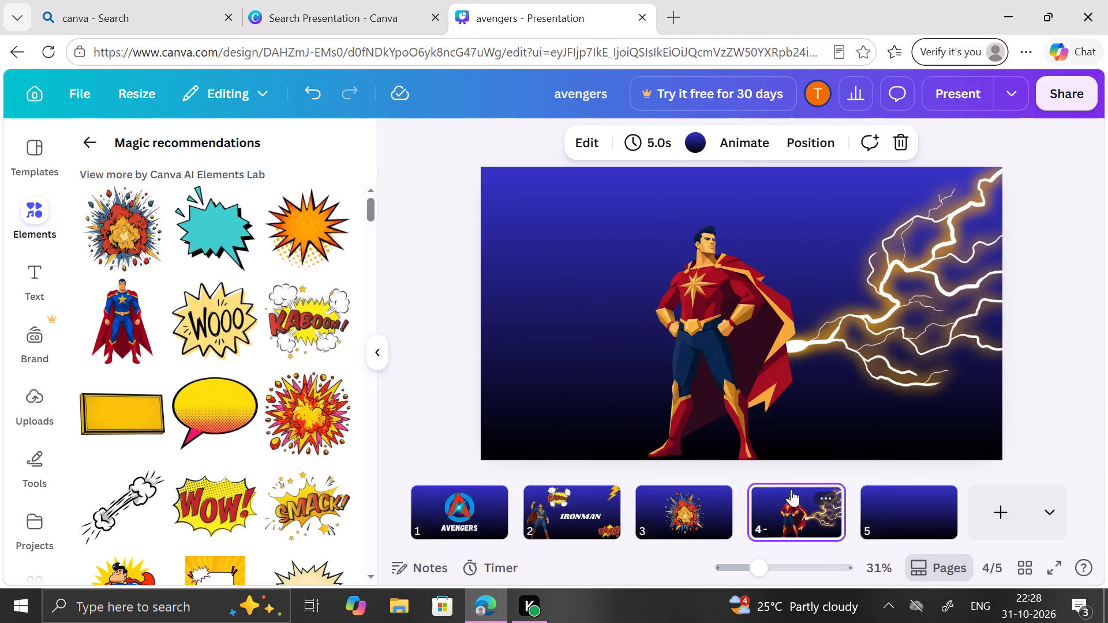
left_click(672, 502)
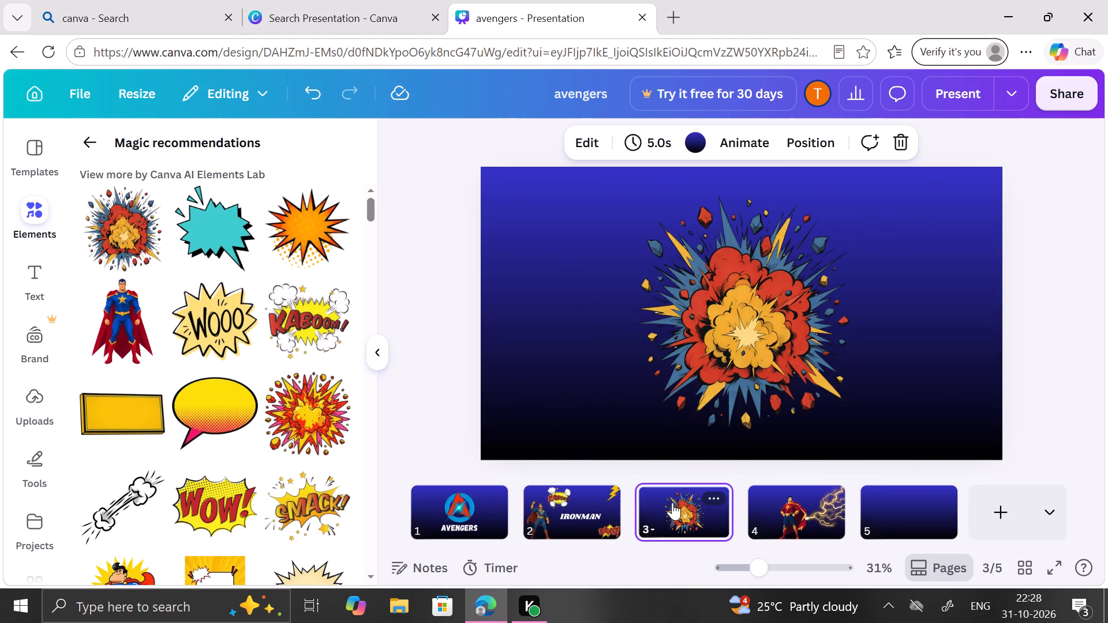
left_click(560, 516)
left_click(460, 527)
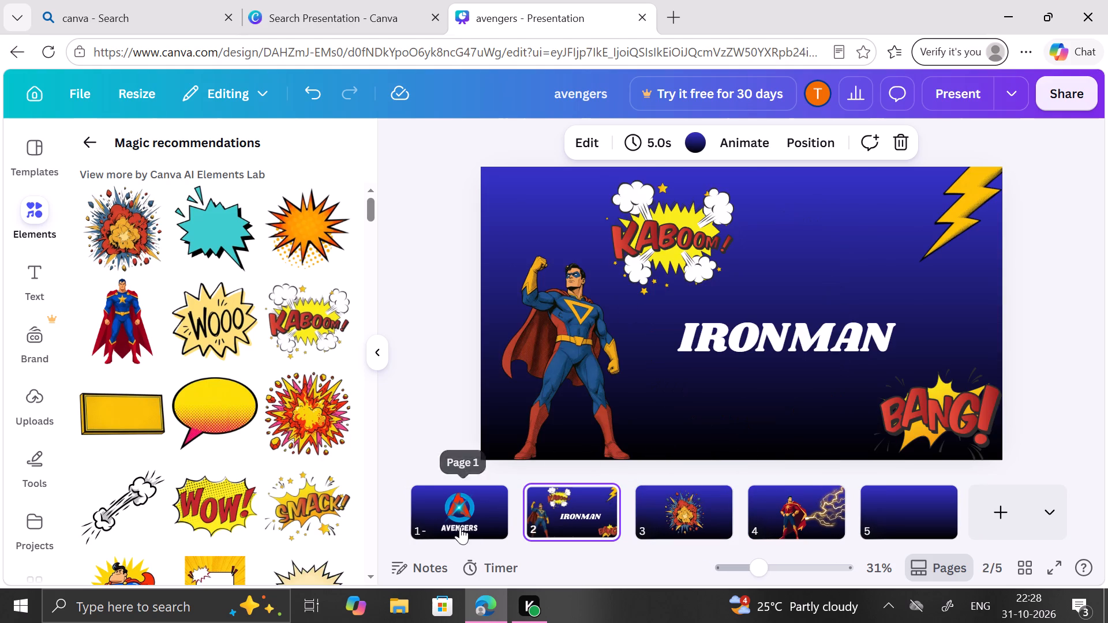
left_click(535, 517)
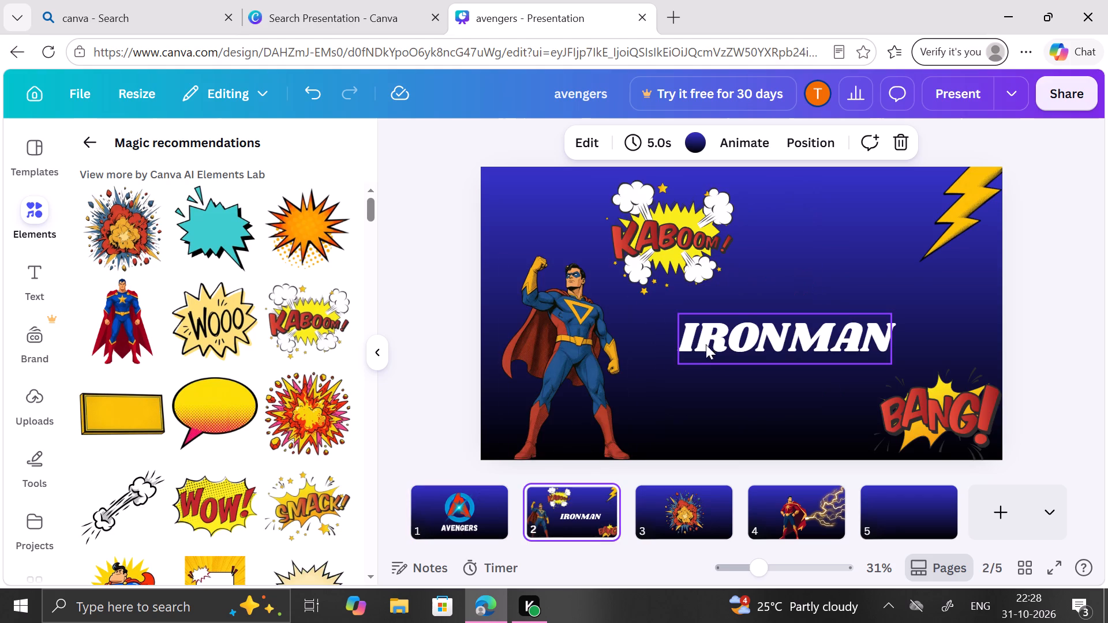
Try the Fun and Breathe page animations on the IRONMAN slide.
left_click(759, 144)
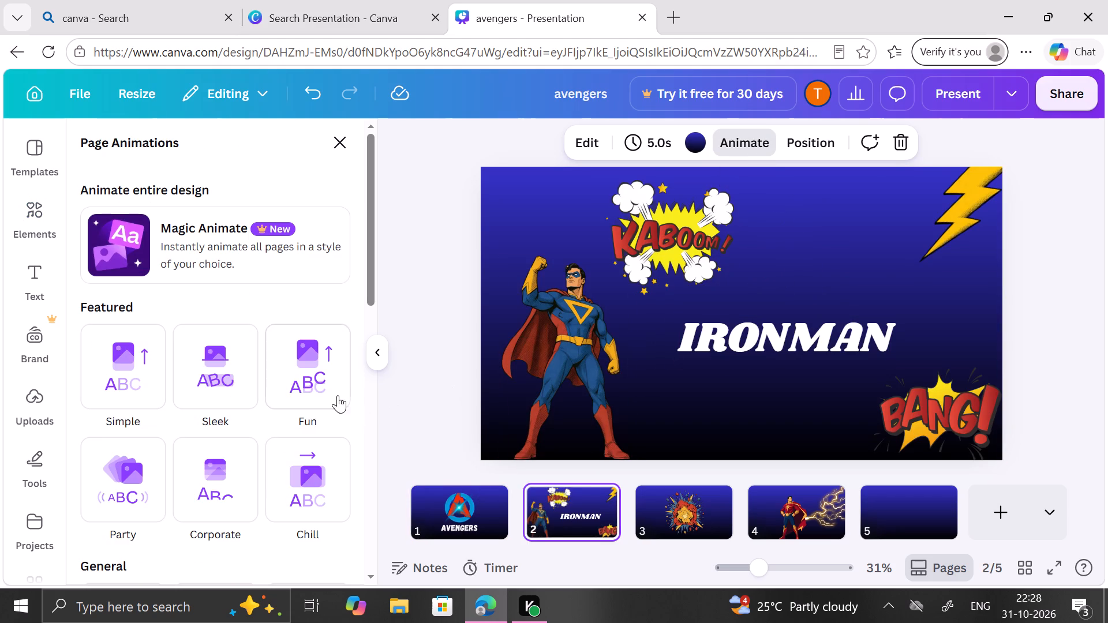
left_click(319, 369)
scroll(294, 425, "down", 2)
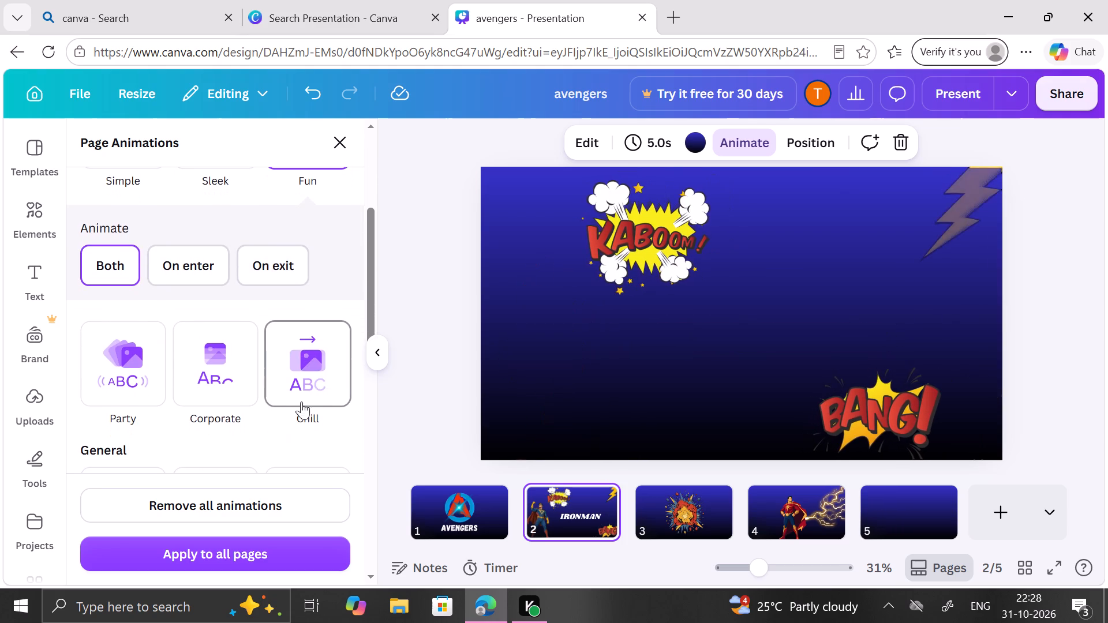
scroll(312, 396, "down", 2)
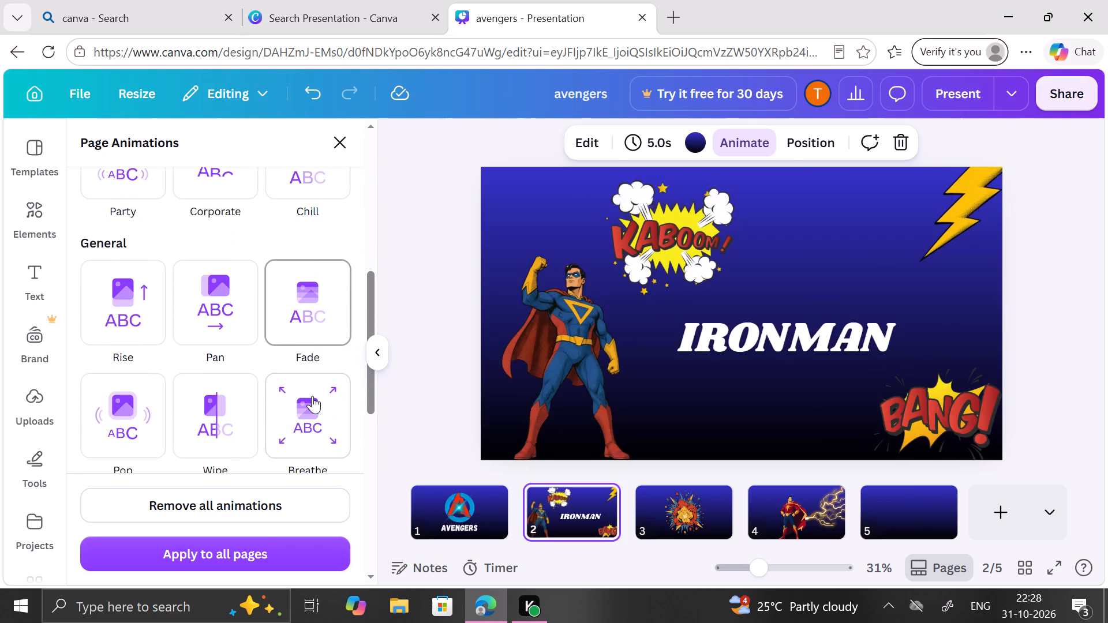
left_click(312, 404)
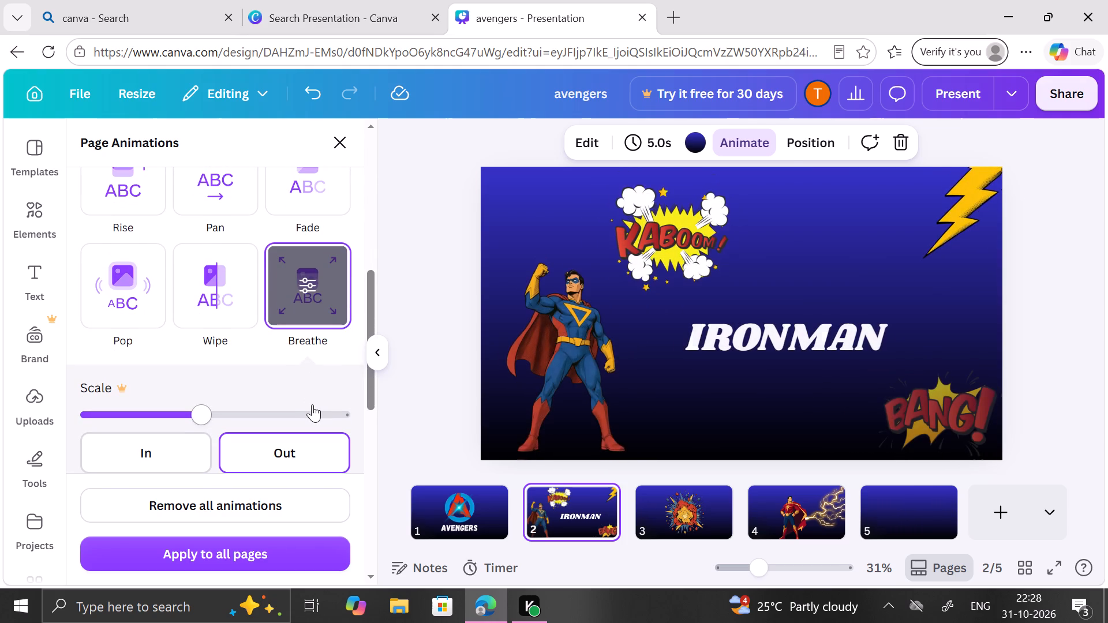
Set the Scrapbook page animation on the IRONMAN slide and apply it to all pages.
scroll(312, 404, "down", 3)
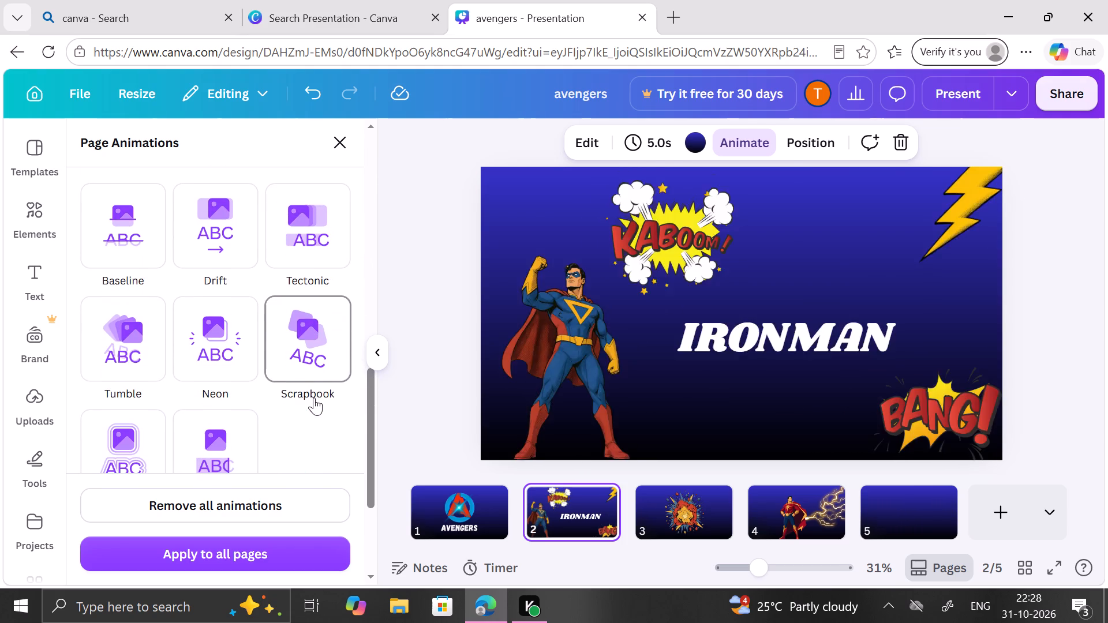
left_click(317, 370)
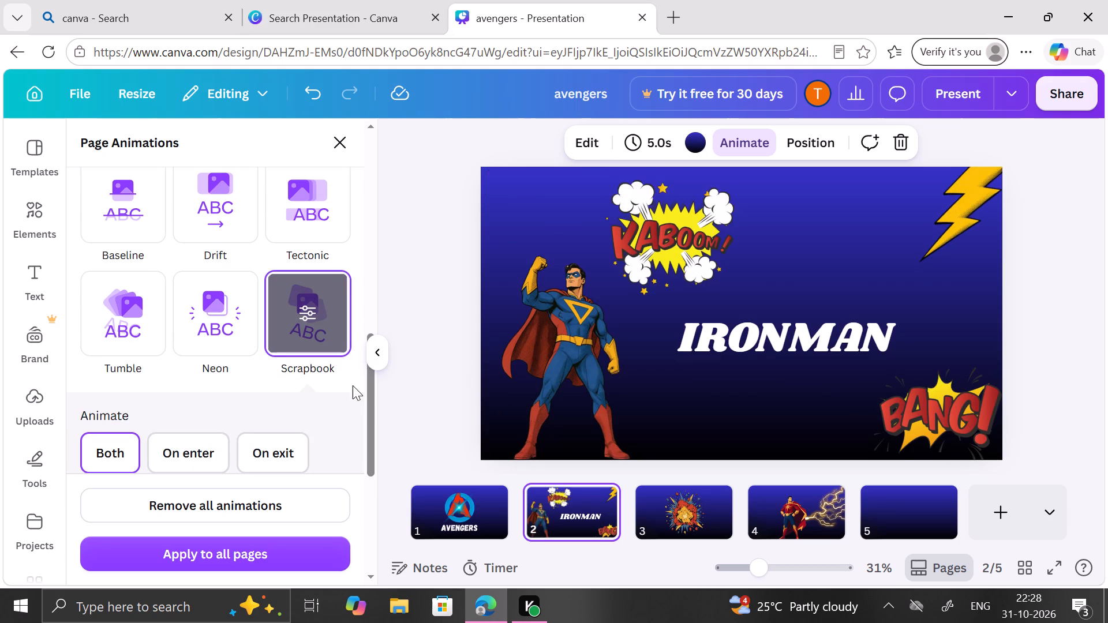
left_click(268, 541)
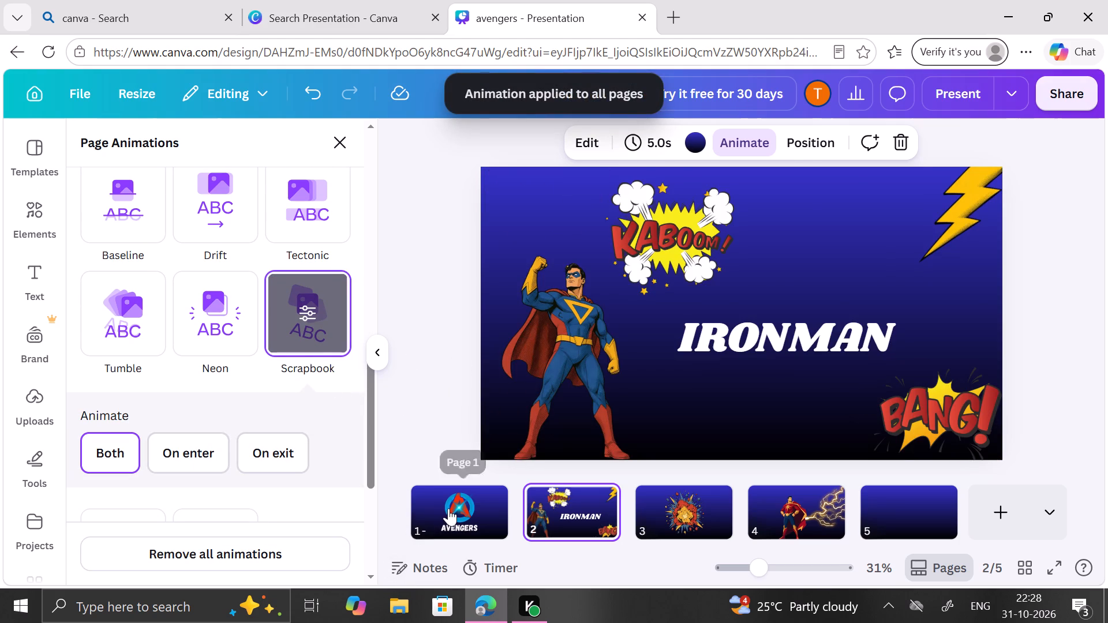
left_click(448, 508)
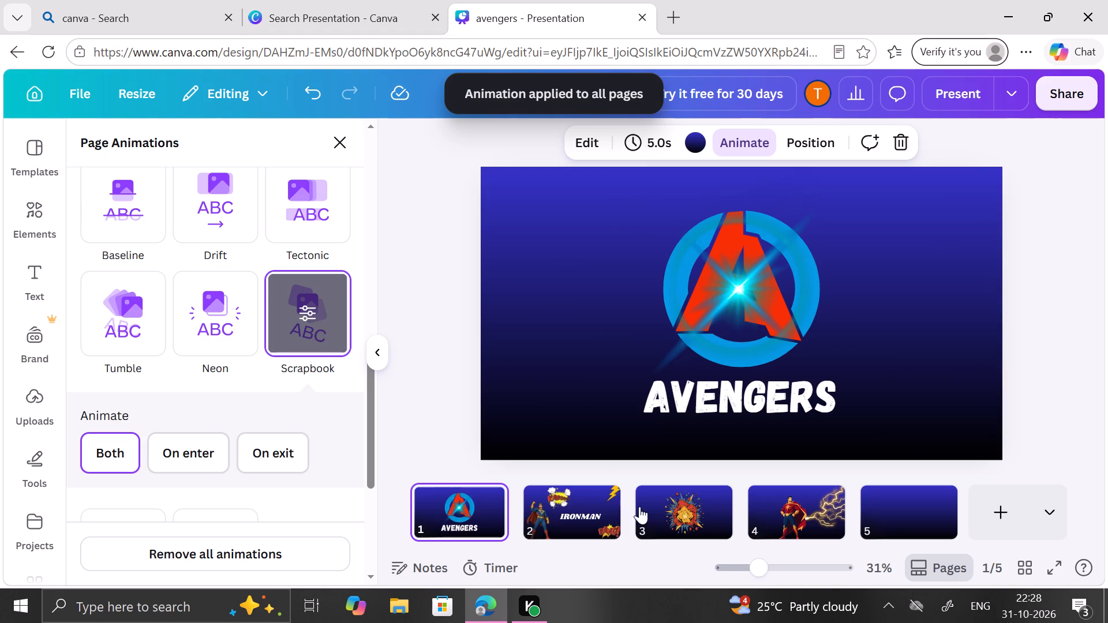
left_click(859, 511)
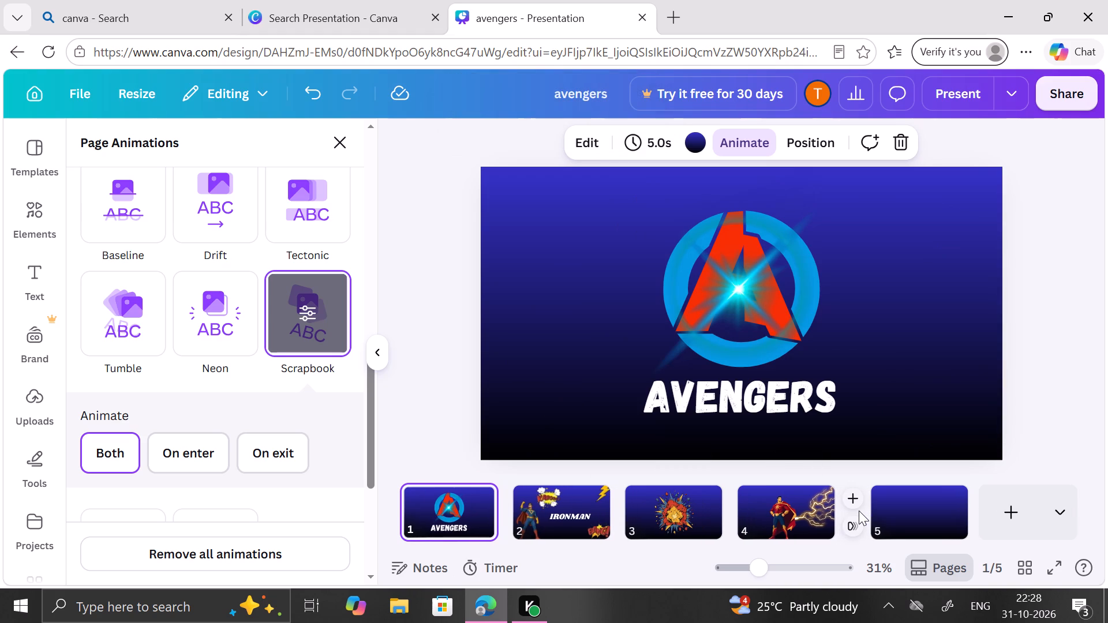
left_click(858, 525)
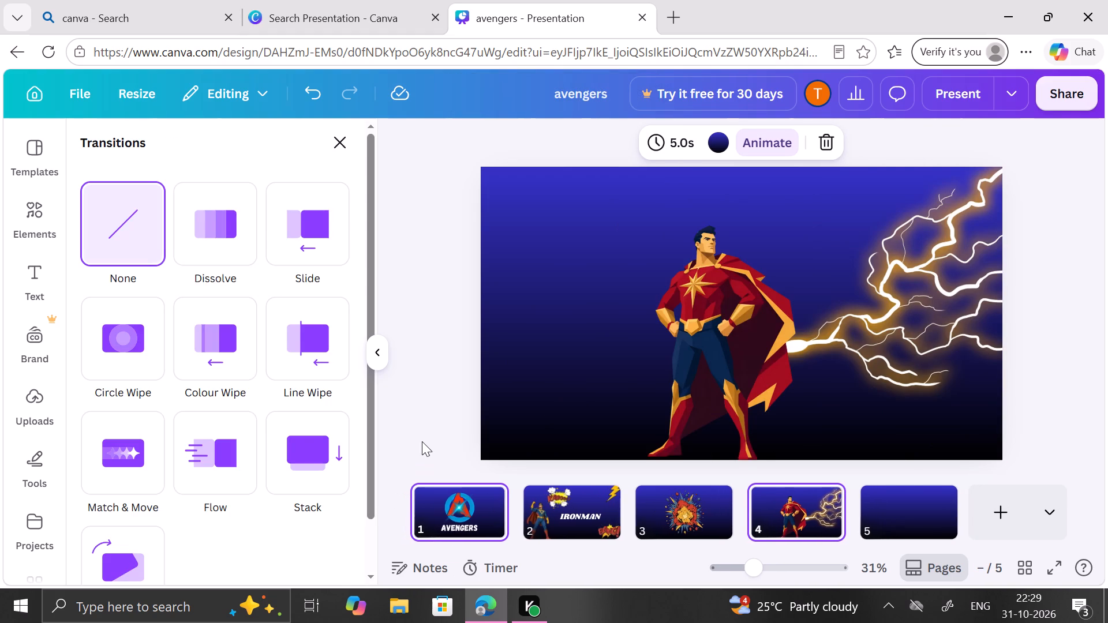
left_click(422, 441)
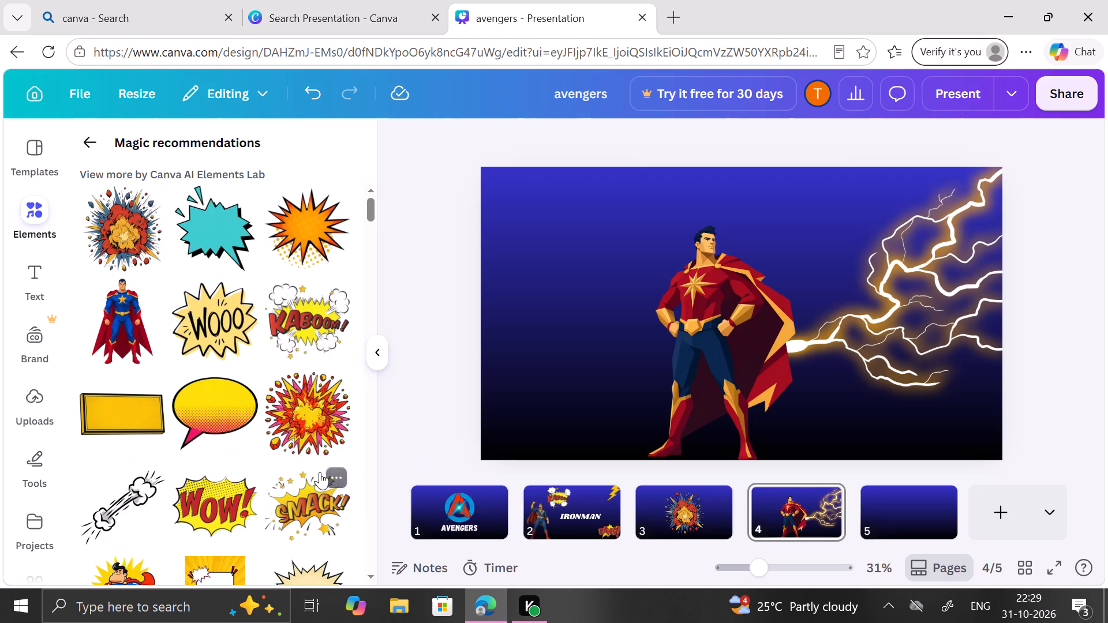
Add the dark thundercloud graphic with a golden lightning bolt from the recommended graphics to slide 5.
scroll(283, 471, "down", 2)
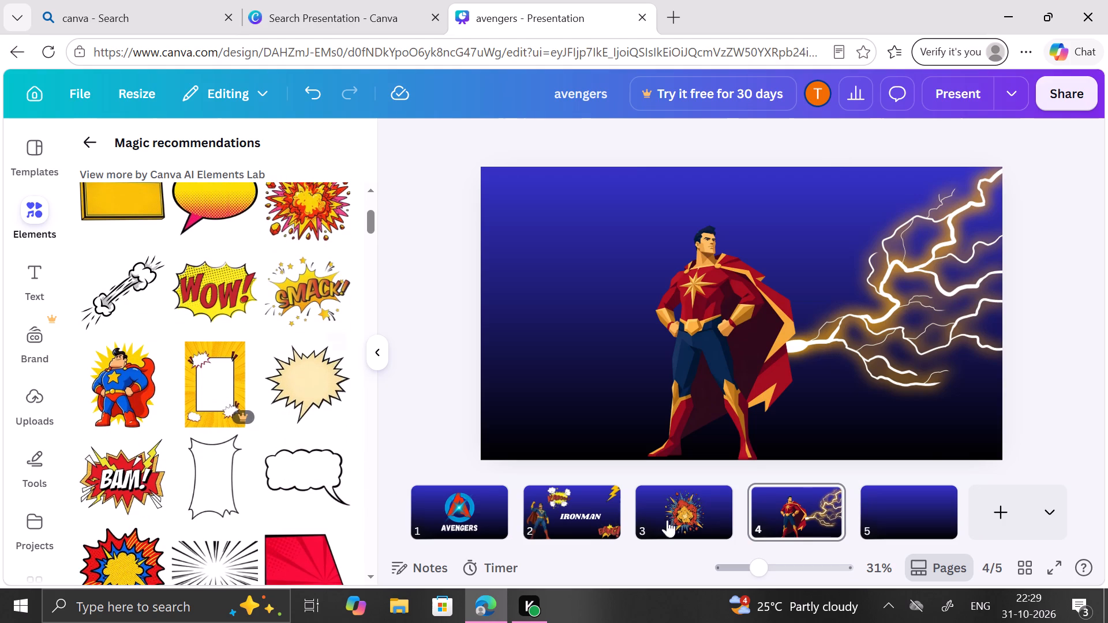
left_click(911, 494)
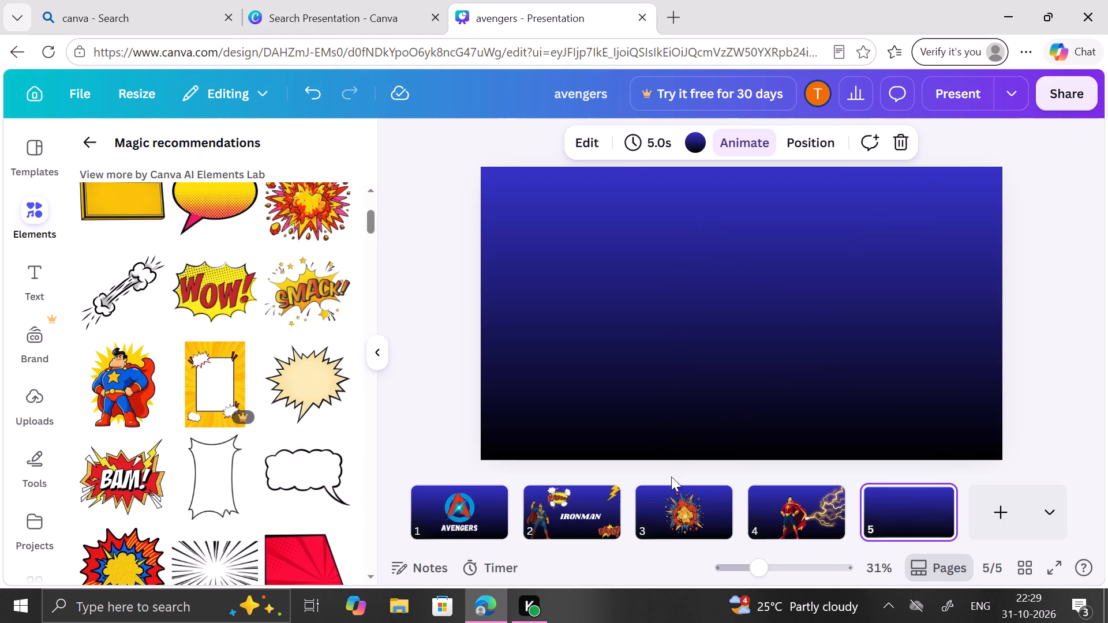
scroll(274, 489, "down", 4)
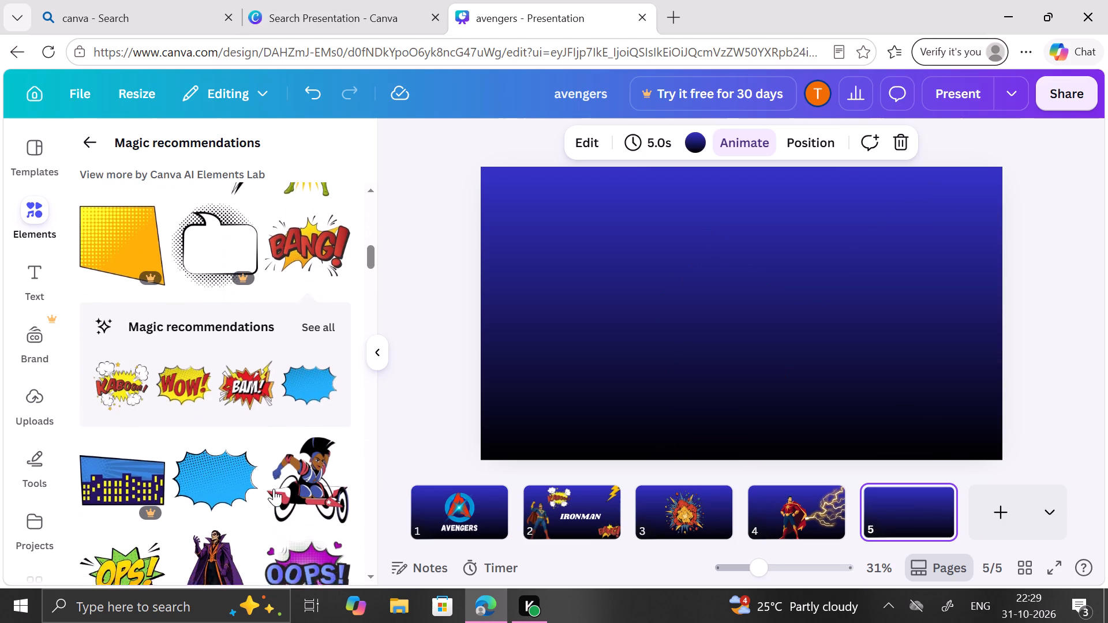
scroll(274, 489, "down", 4)
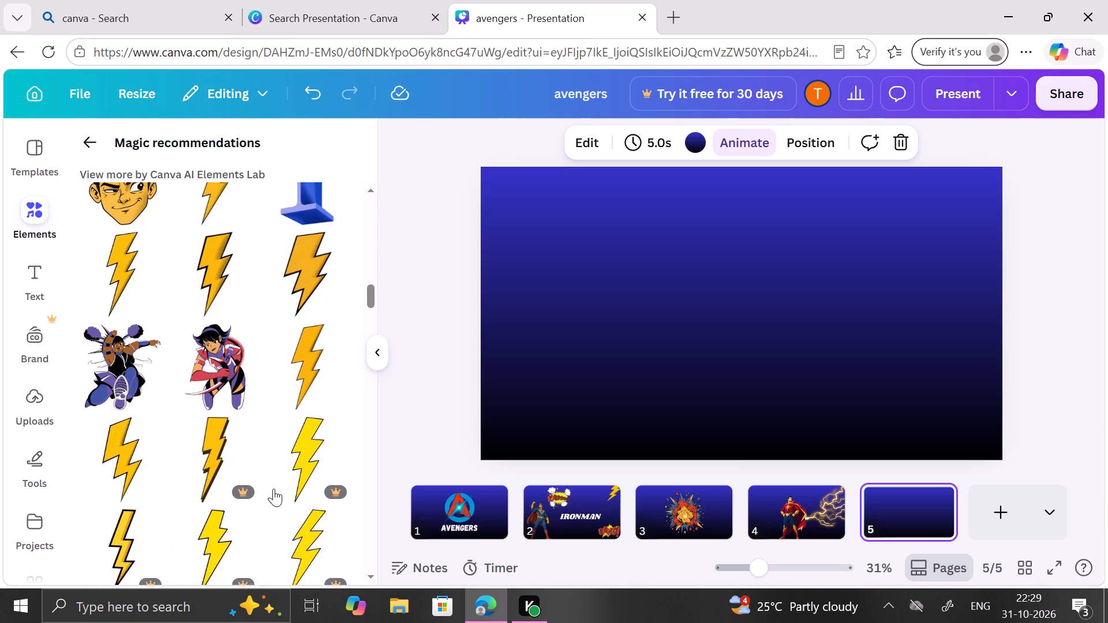
scroll(274, 489, "down", 3)
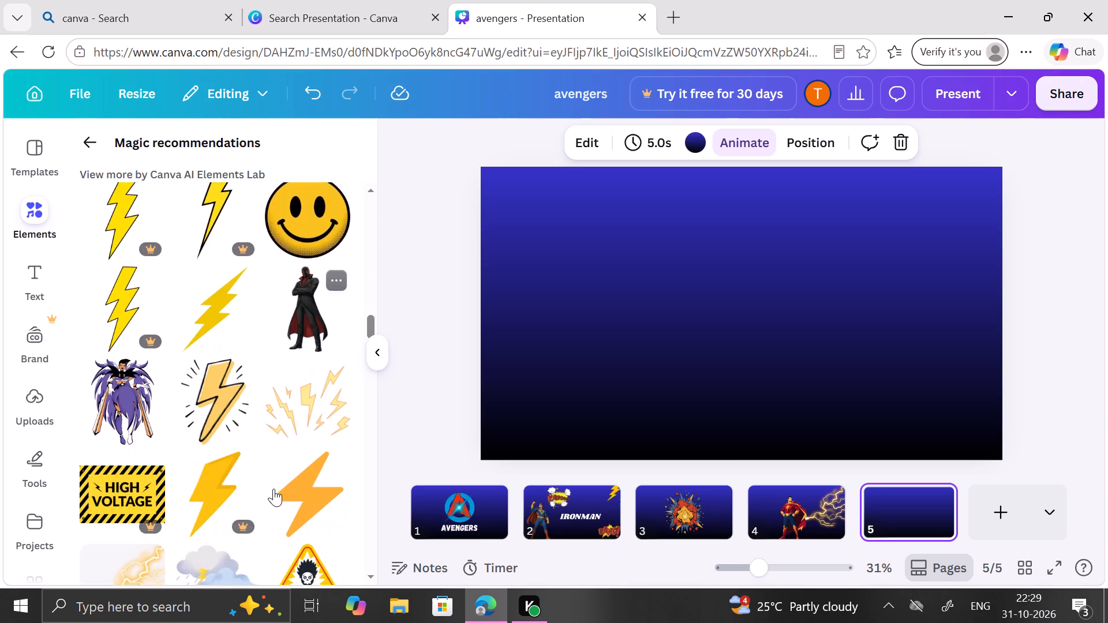
scroll(274, 489, "down", 2)
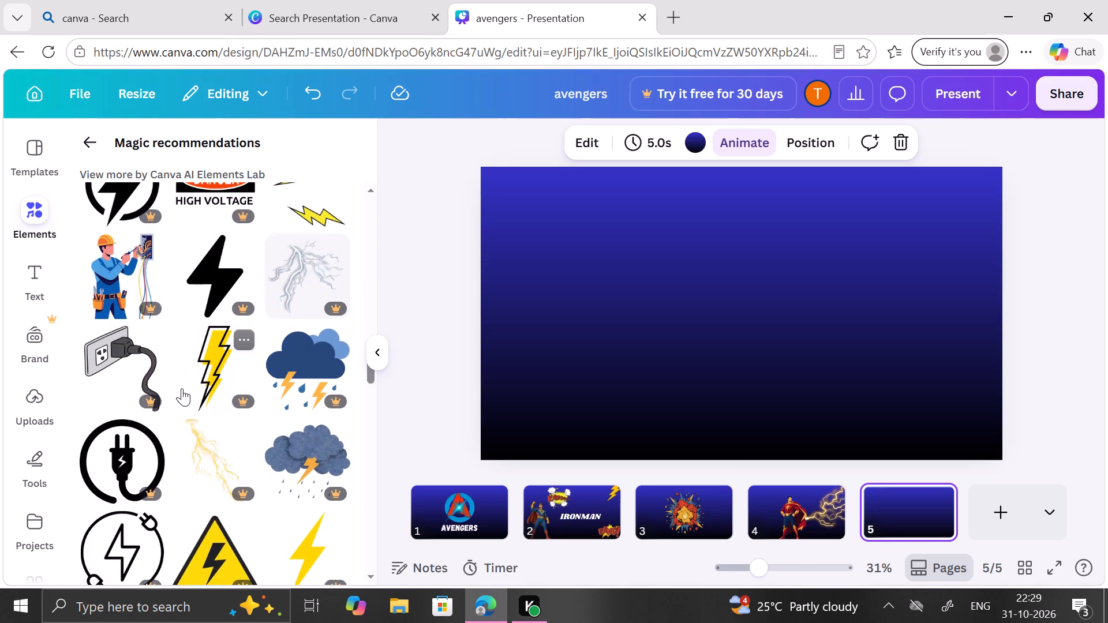
scroll(182, 388, "down", 4)
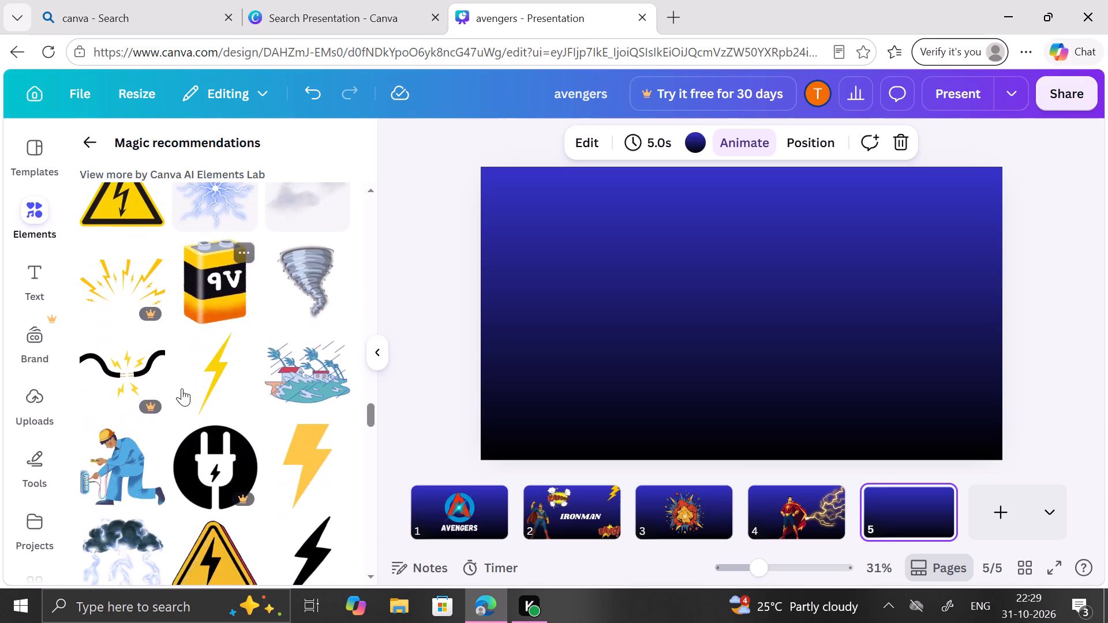
scroll(182, 388, "down", 5)
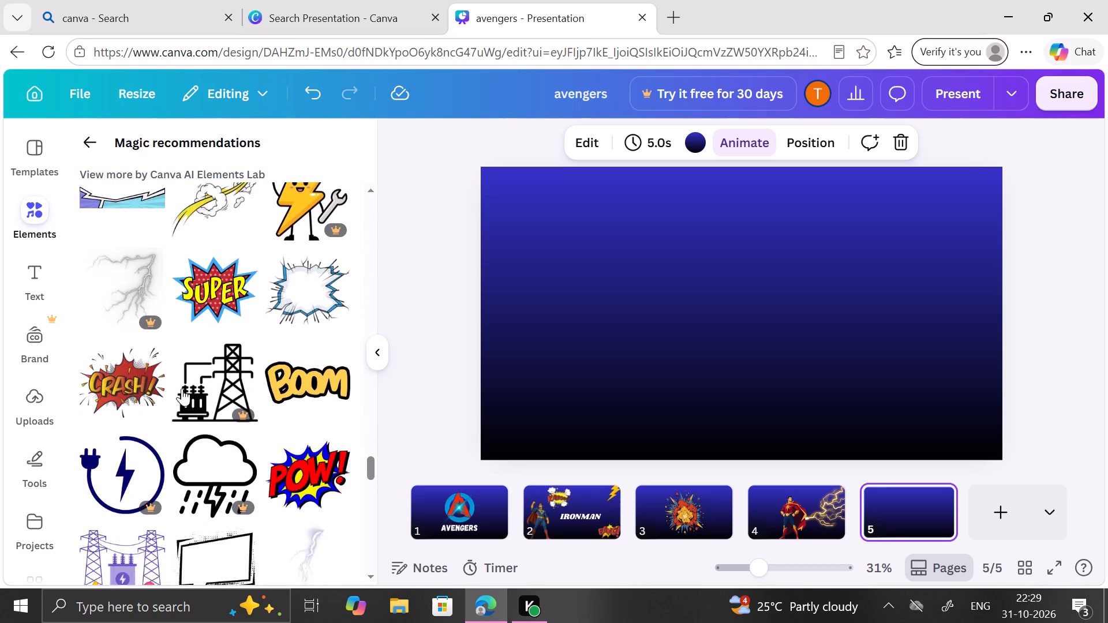
scroll(182, 388, "down", 5)
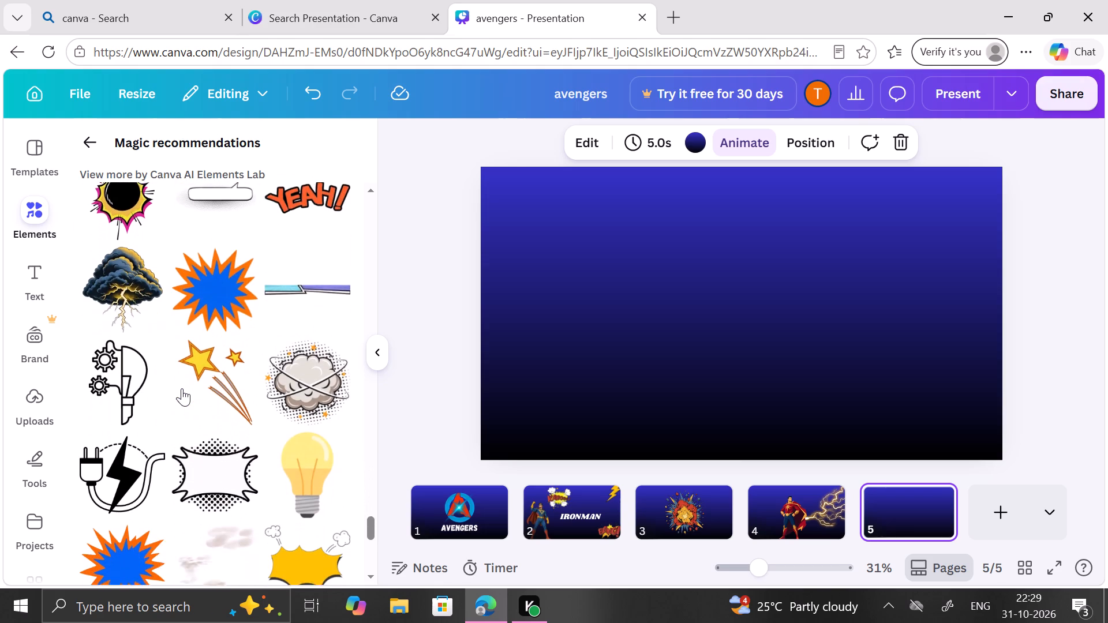
scroll(182, 388, "down", 1)
left_click(100, 223)
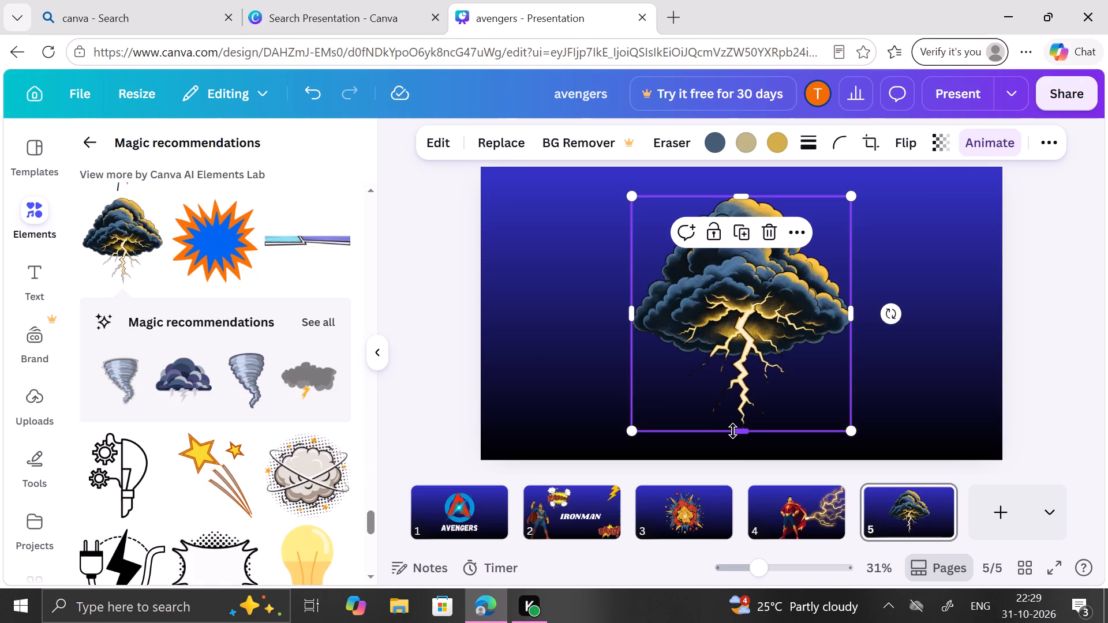
Shrink the thundercloud to about half its size and centre it horizontally near the top of slide 5.
left_click_drag(734, 431, 732, 443)
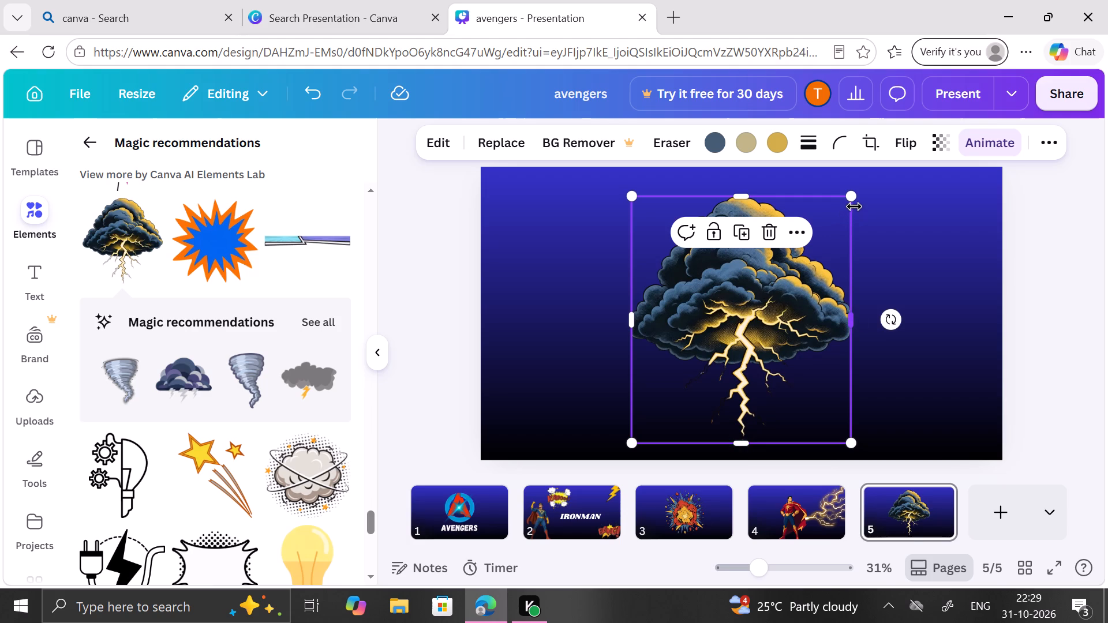
left_click_drag(855, 193, 717, 309)
left_click_drag(673, 396, 729, 271)
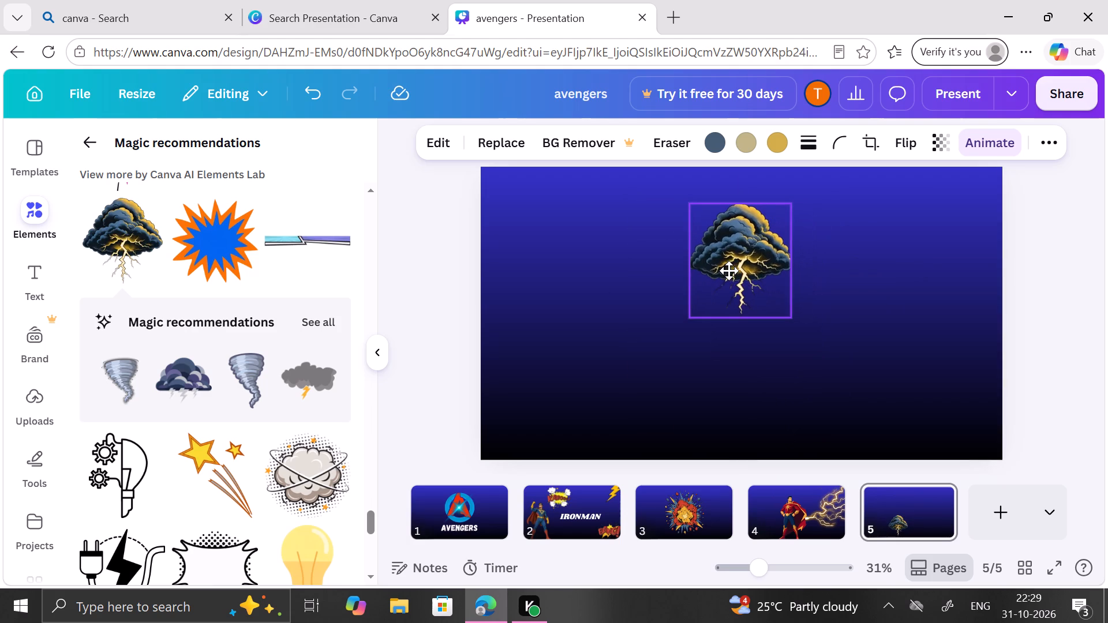
left_click_drag(729, 271, 729, 266)
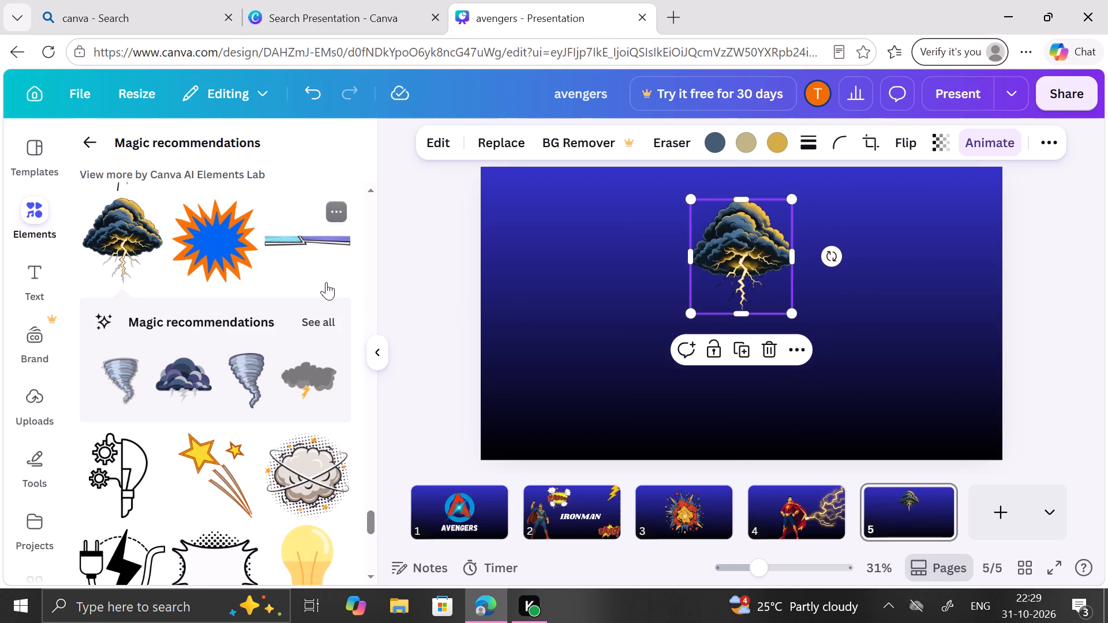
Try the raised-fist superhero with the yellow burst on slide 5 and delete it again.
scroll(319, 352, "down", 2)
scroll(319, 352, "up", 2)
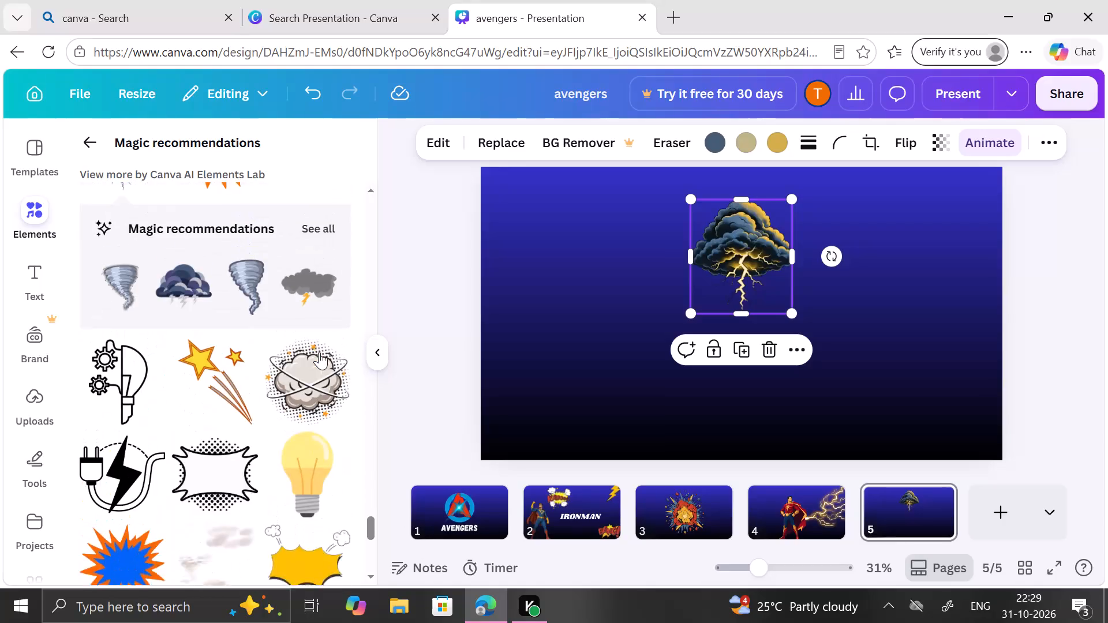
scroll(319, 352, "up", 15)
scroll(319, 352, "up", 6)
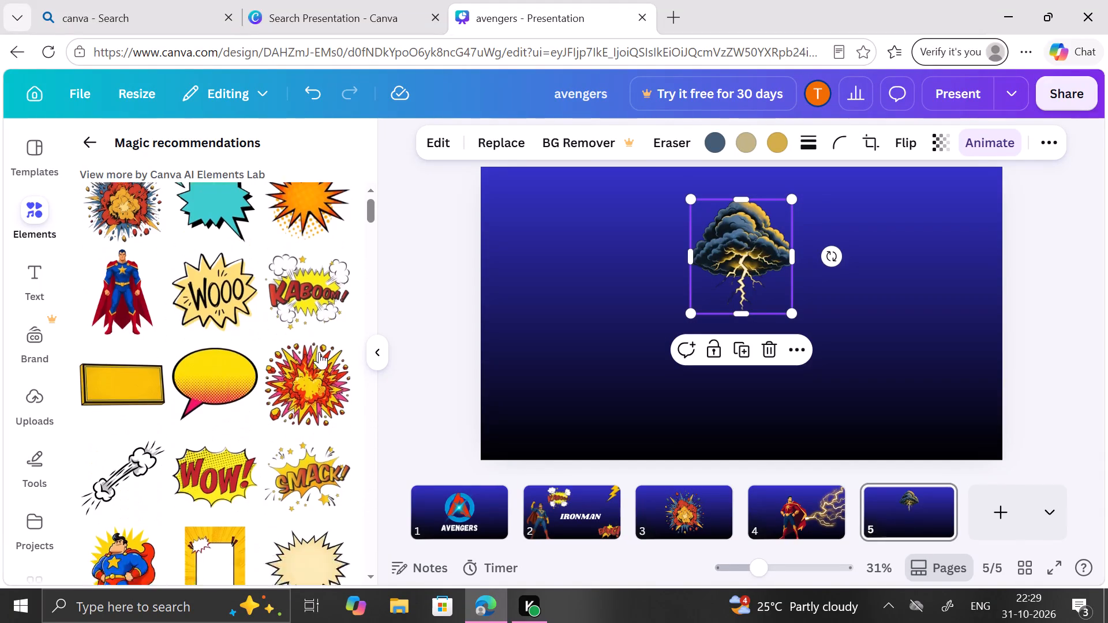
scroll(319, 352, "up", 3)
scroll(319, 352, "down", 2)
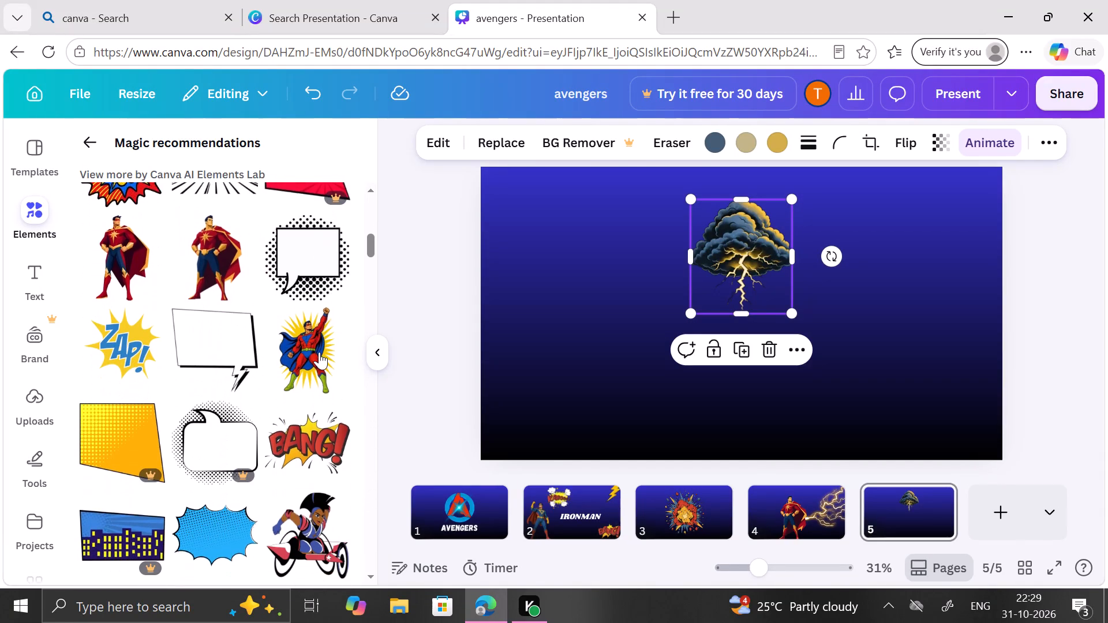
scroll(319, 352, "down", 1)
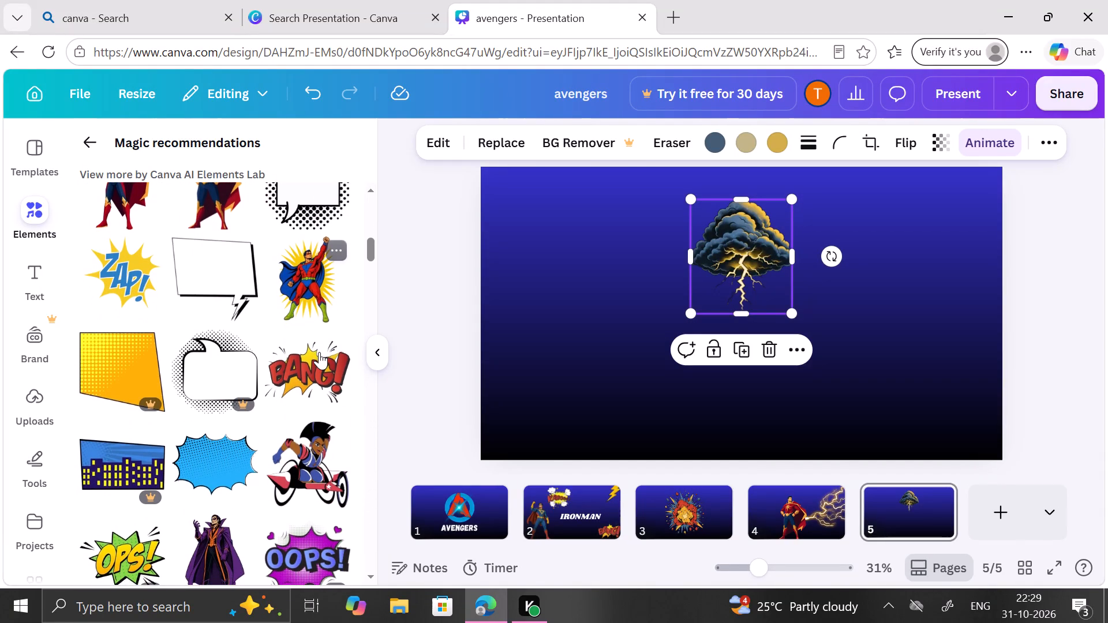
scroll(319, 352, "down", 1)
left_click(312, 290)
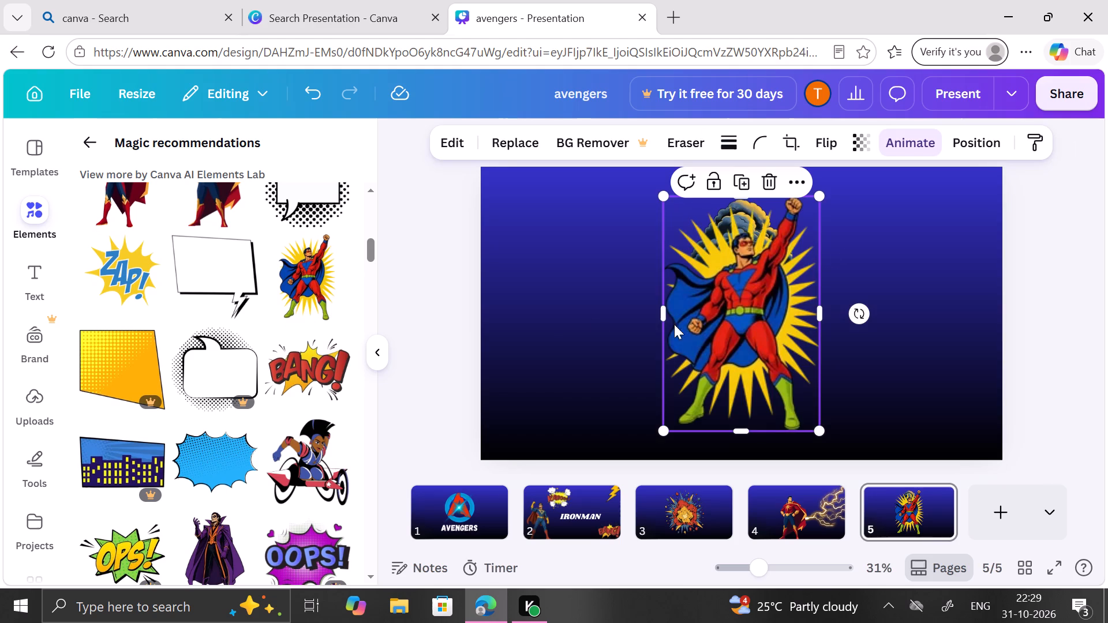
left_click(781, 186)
Add the masked red-caped superhero to slide 5, shrink it to about 346 × 554, and stand it at the bottom edge beneath the lightning.
scroll(215, 355, "up", 1)
left_click(144, 292)
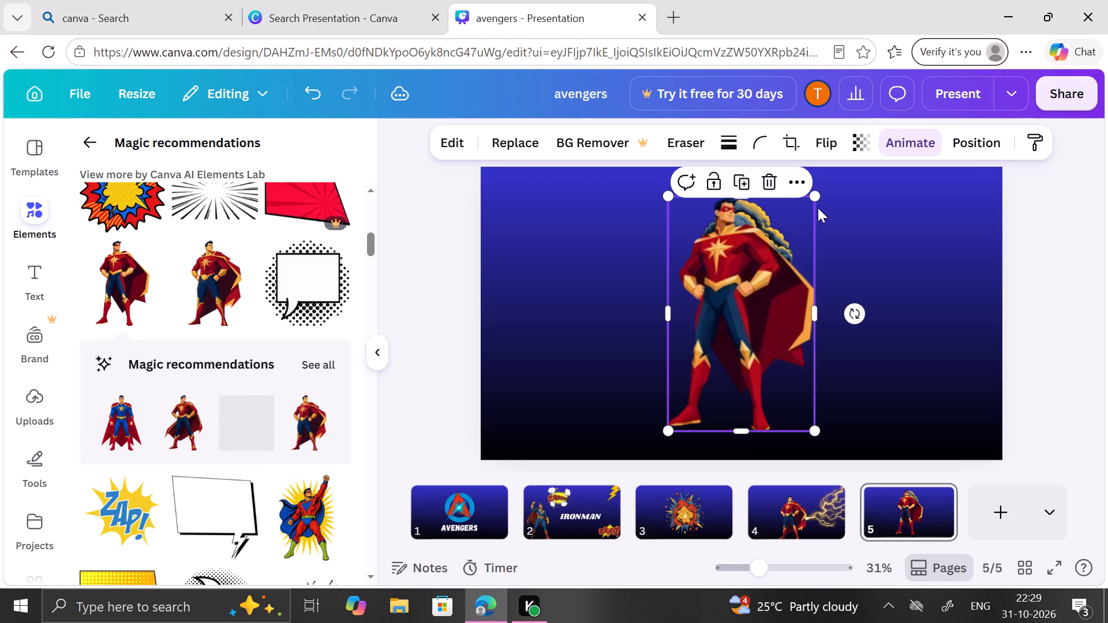
left_click_drag(817, 200, 749, 285)
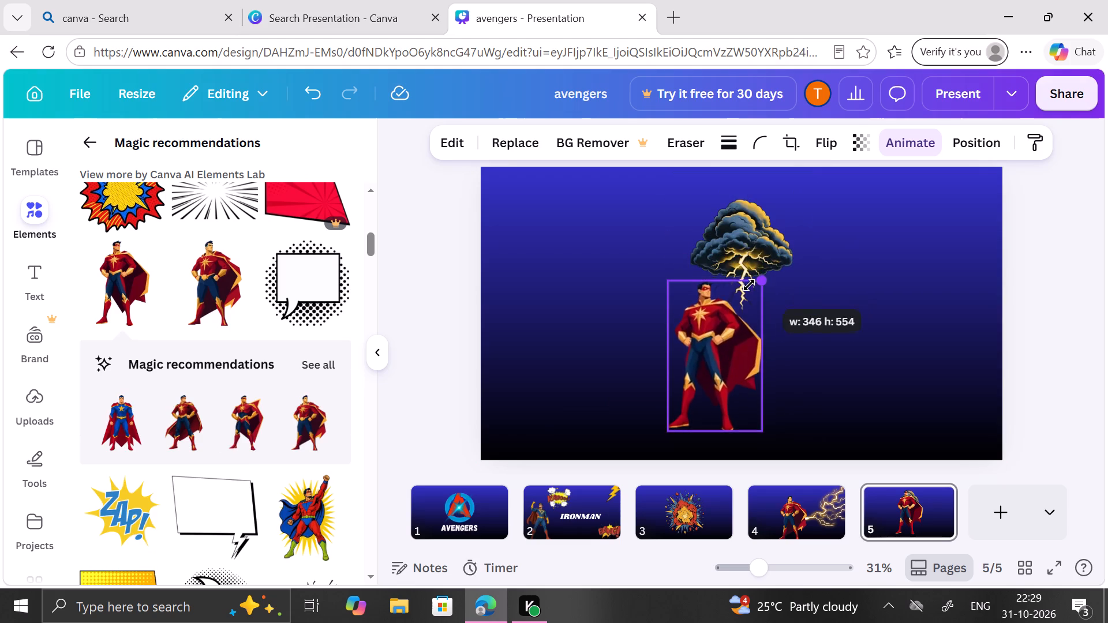
left_click_drag(749, 285, 766, 286)
left_click_drag(728, 317, 745, 332)
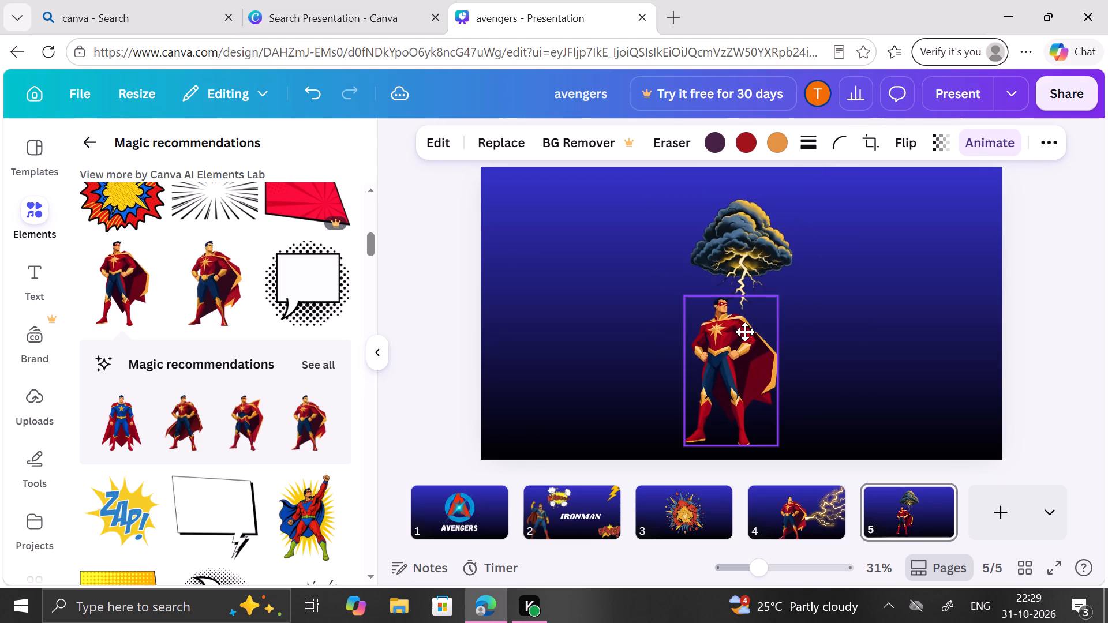
left_click_drag(745, 332, 758, 335)
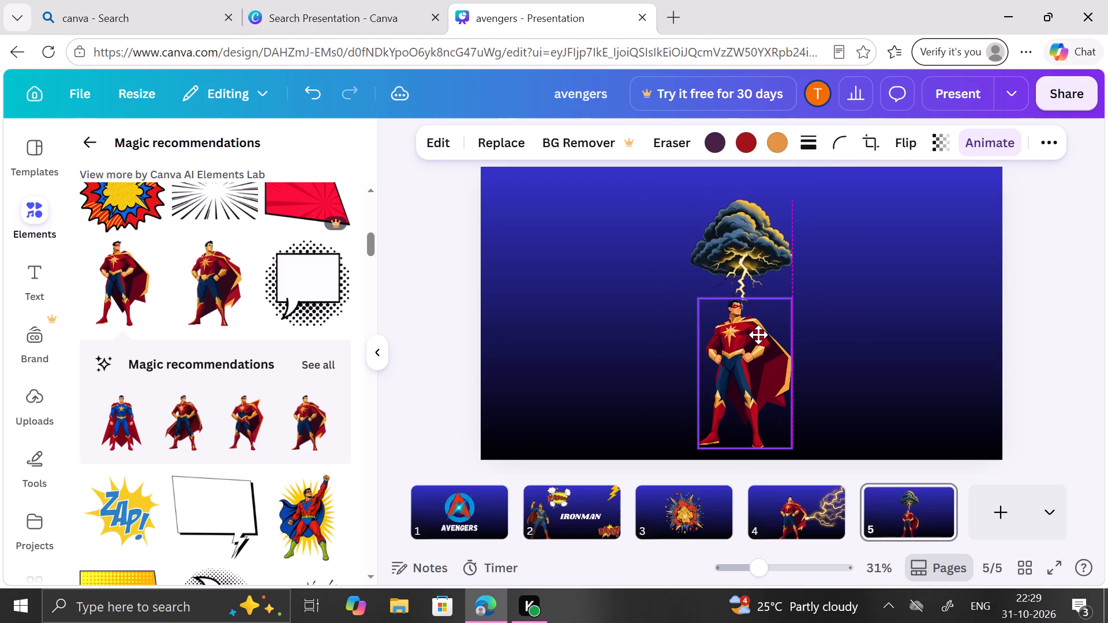
left_click_drag(758, 335, 767, 341)
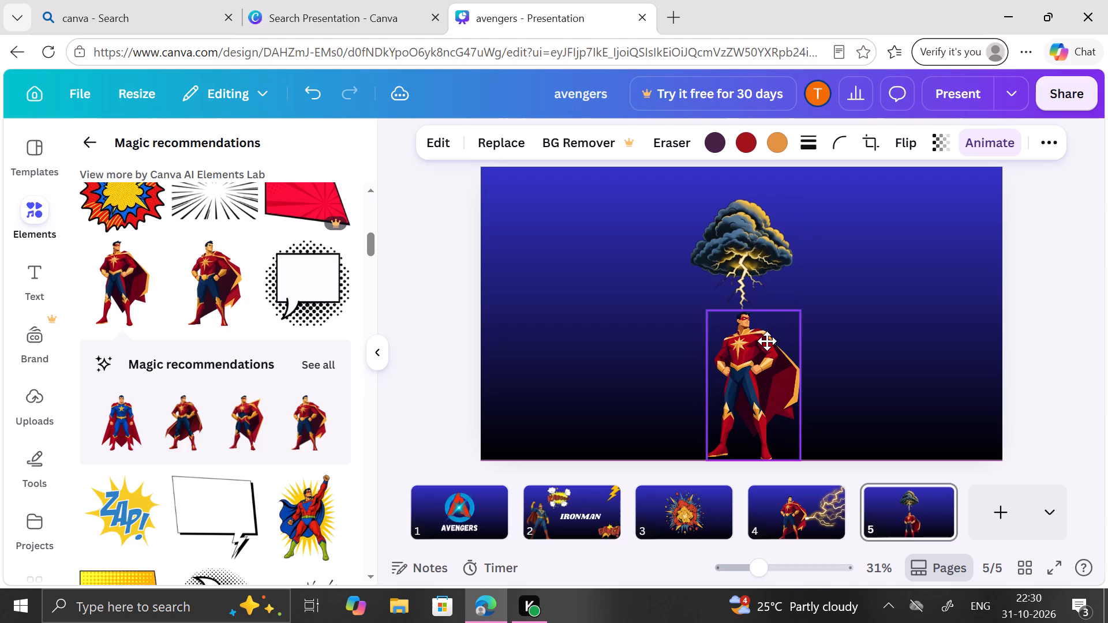
left_click_drag(767, 341, 766, 341)
left_click(901, 297)
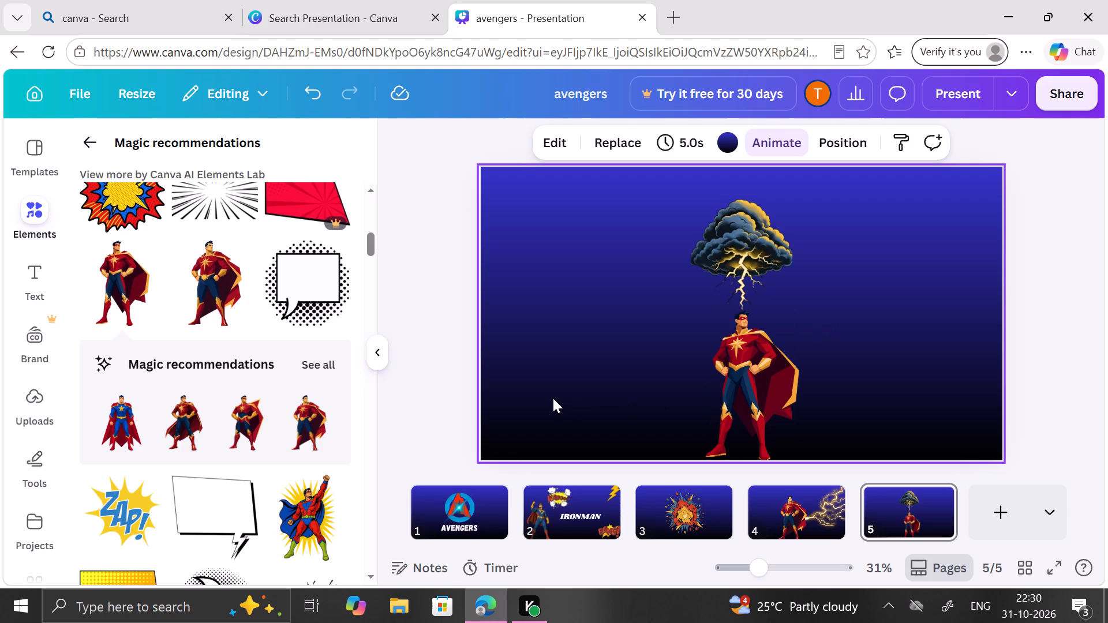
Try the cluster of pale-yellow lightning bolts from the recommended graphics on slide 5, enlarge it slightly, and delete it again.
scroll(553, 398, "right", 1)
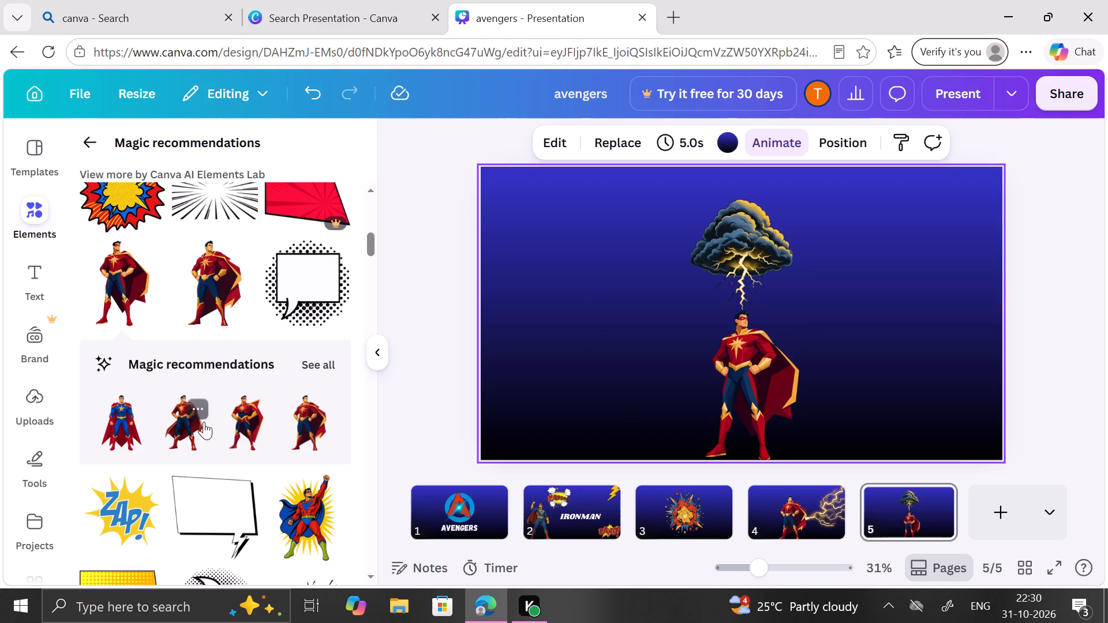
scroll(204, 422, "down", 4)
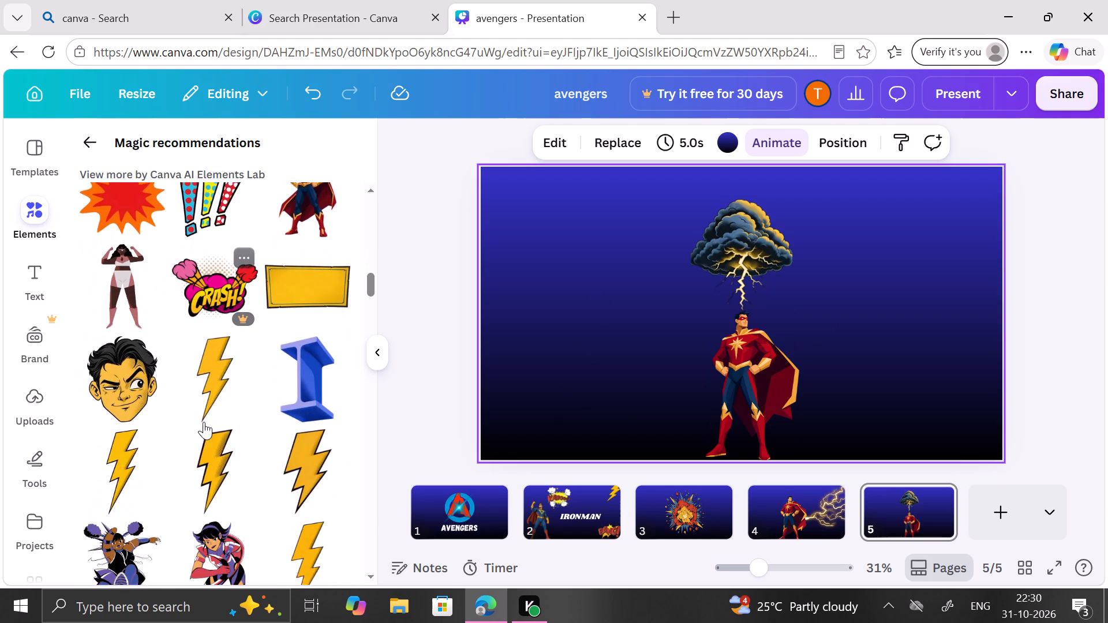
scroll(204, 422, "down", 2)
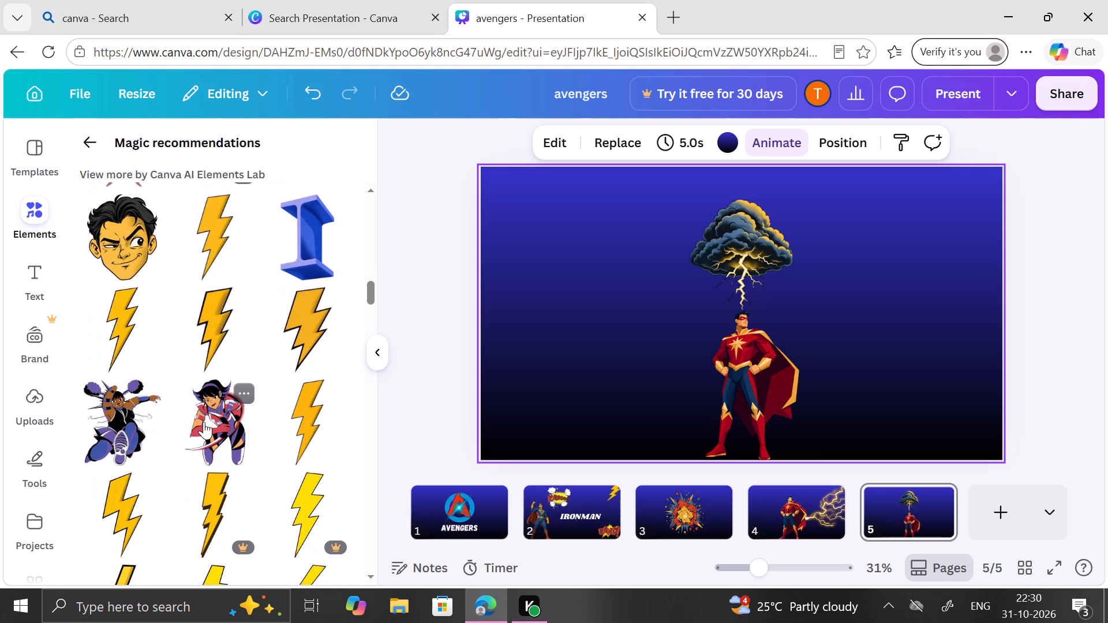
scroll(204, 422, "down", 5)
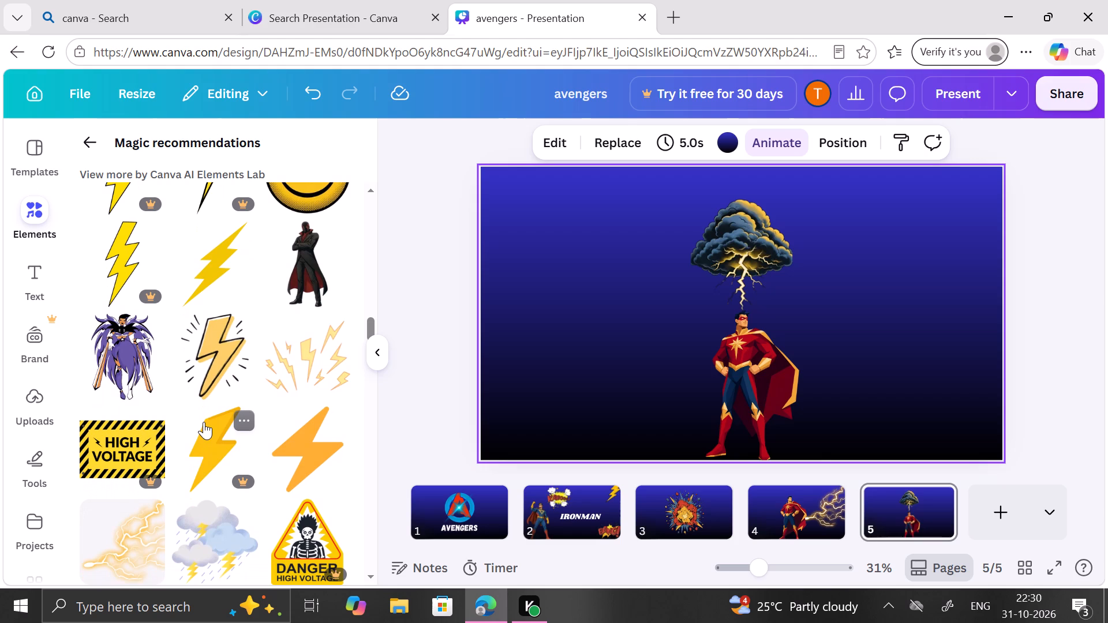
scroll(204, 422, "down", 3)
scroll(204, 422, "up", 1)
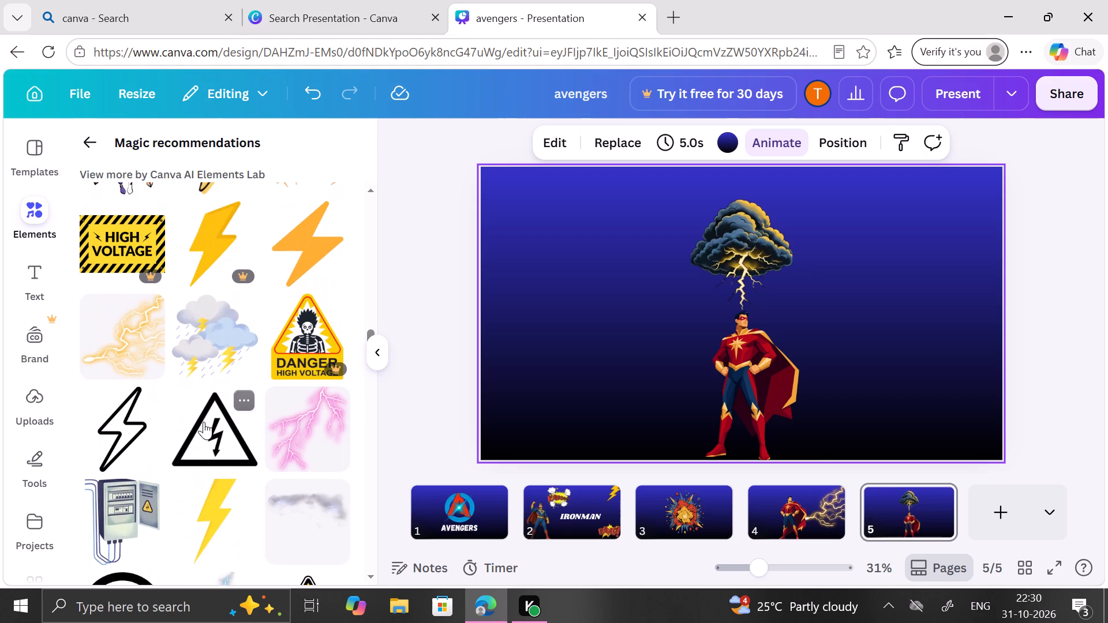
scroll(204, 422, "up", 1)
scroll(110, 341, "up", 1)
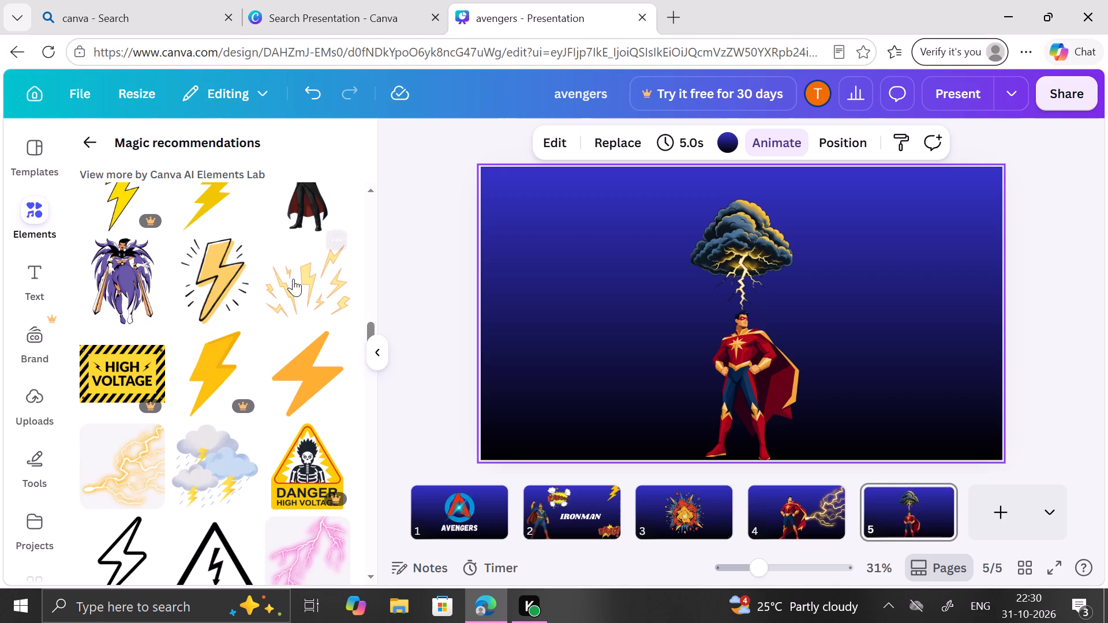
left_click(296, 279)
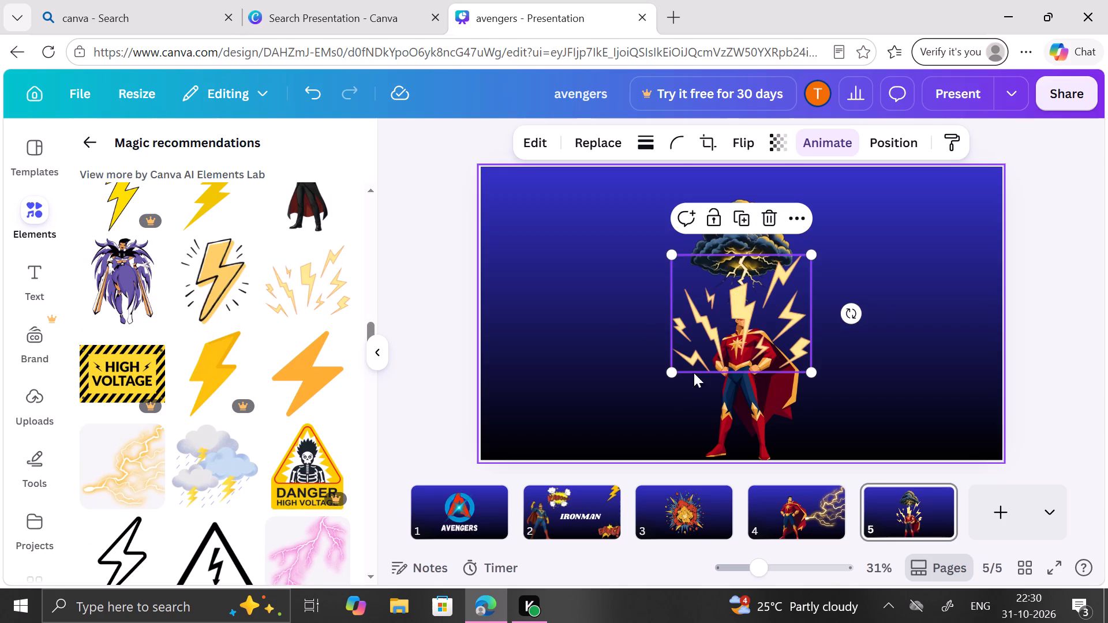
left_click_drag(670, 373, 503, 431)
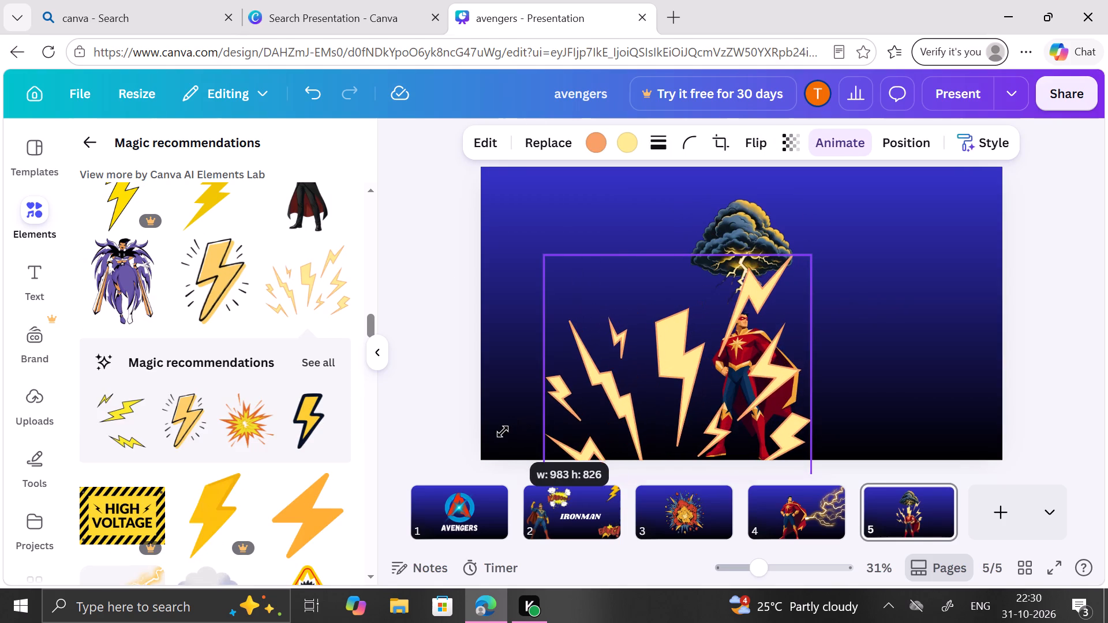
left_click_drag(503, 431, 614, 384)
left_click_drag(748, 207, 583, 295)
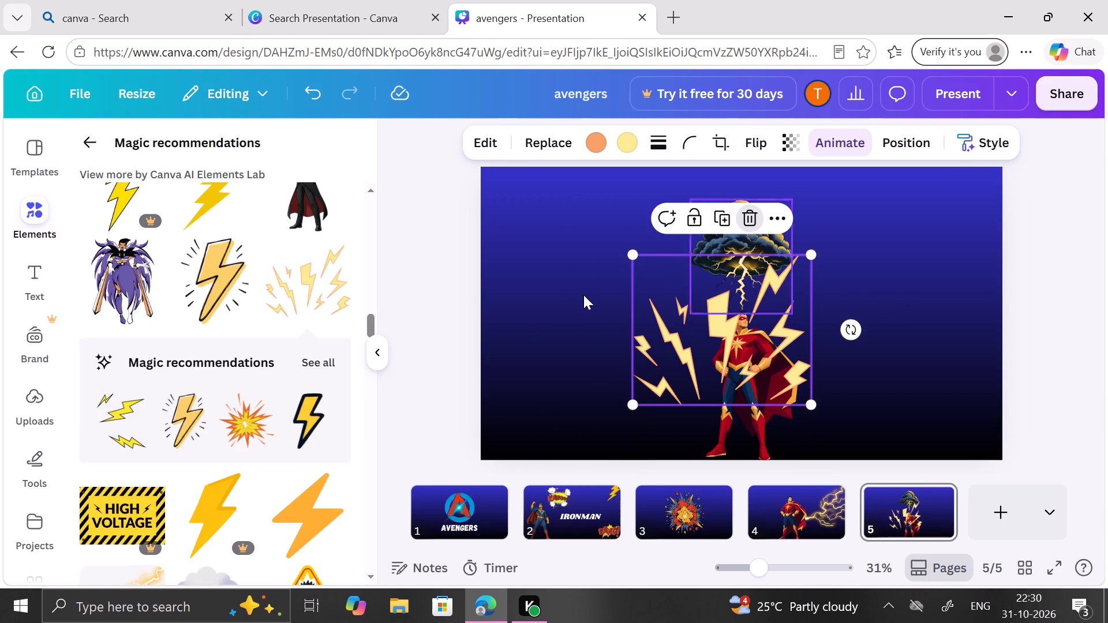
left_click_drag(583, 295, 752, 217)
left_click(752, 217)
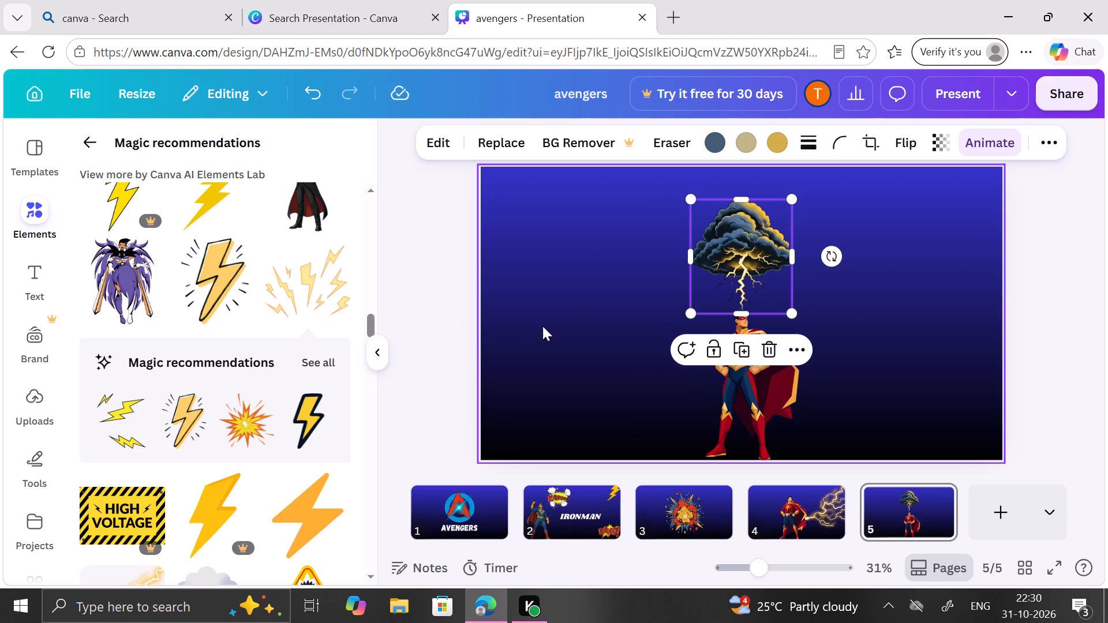
Move the dark thundercloud slightly higher on slide 5, leaving a gap between its bolt and the superhero's head.
scroll(369, 350, "down", 2)
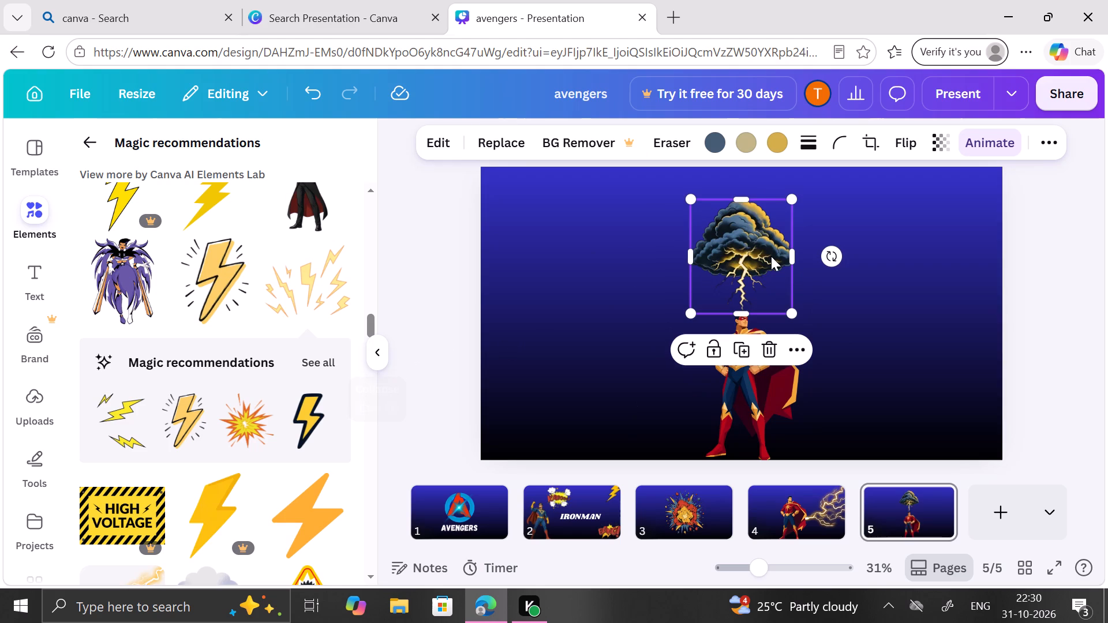
left_click_drag(771, 256, 766, 241)
left_click(596, 291)
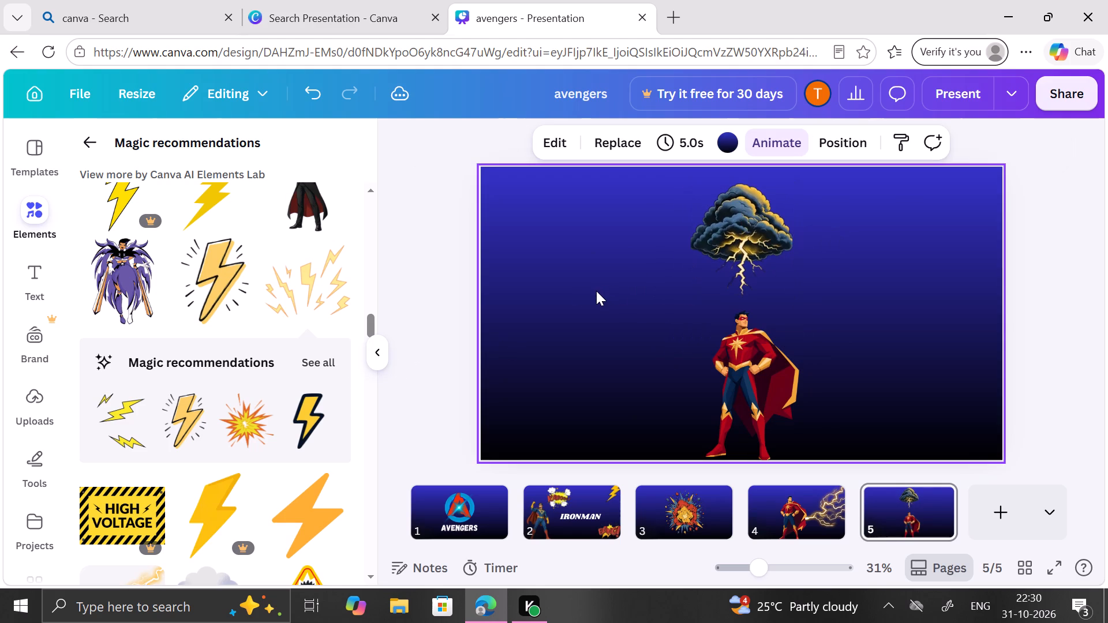
Browse the recommended graphics for another lightning or storm effect to use on slide 5.
scroll(291, 320, "down", 4)
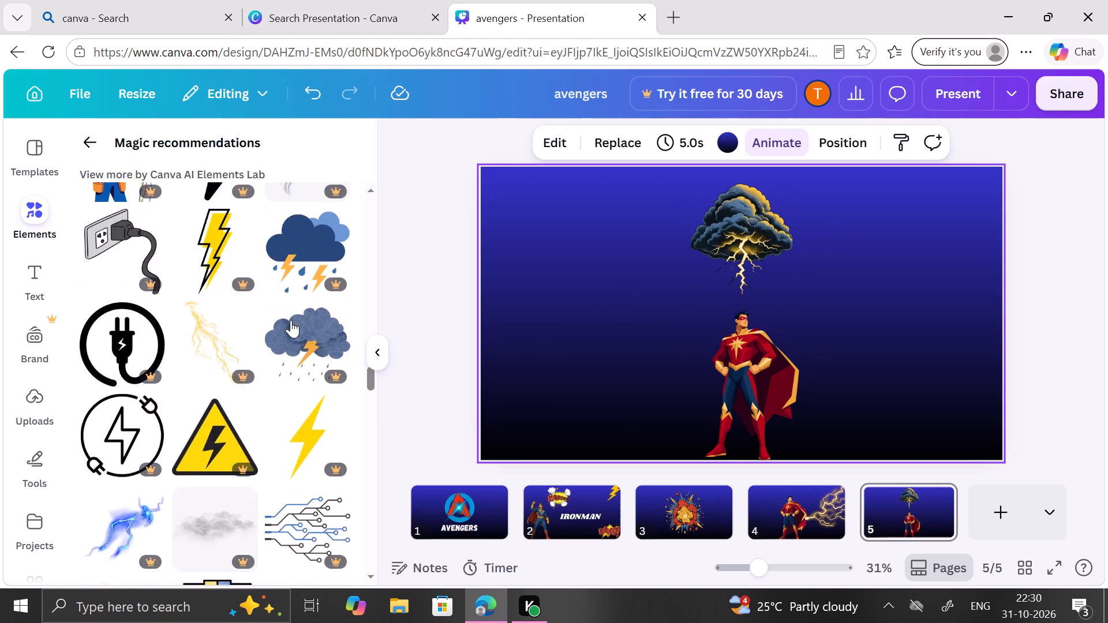
scroll(291, 320, "down", 7)
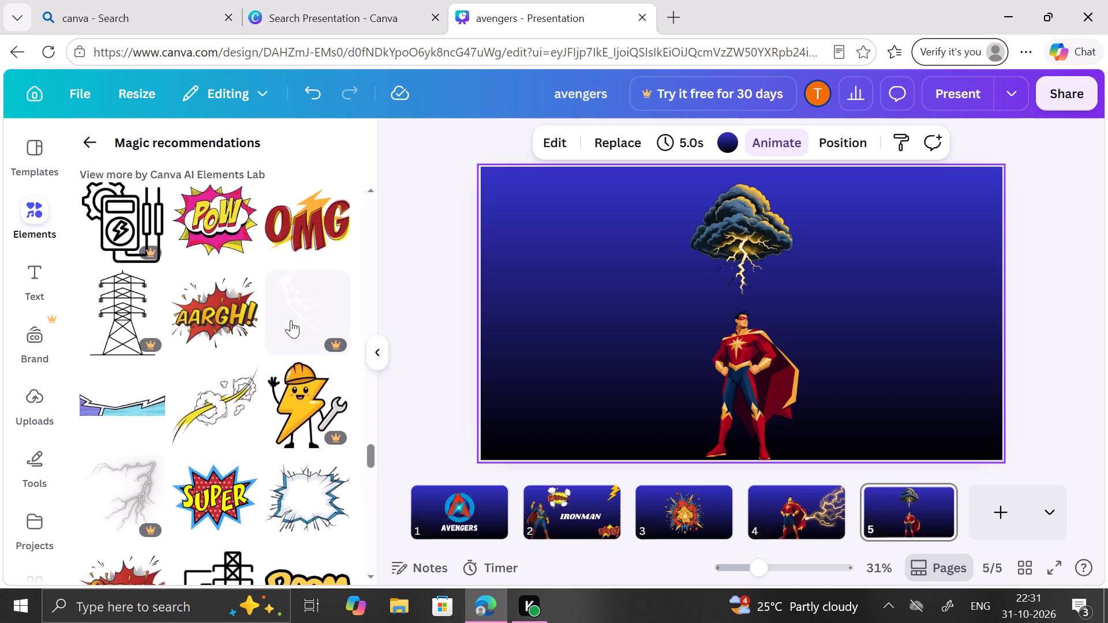
scroll(291, 320, "down", 10)
scroll(291, 320, "up", 8)
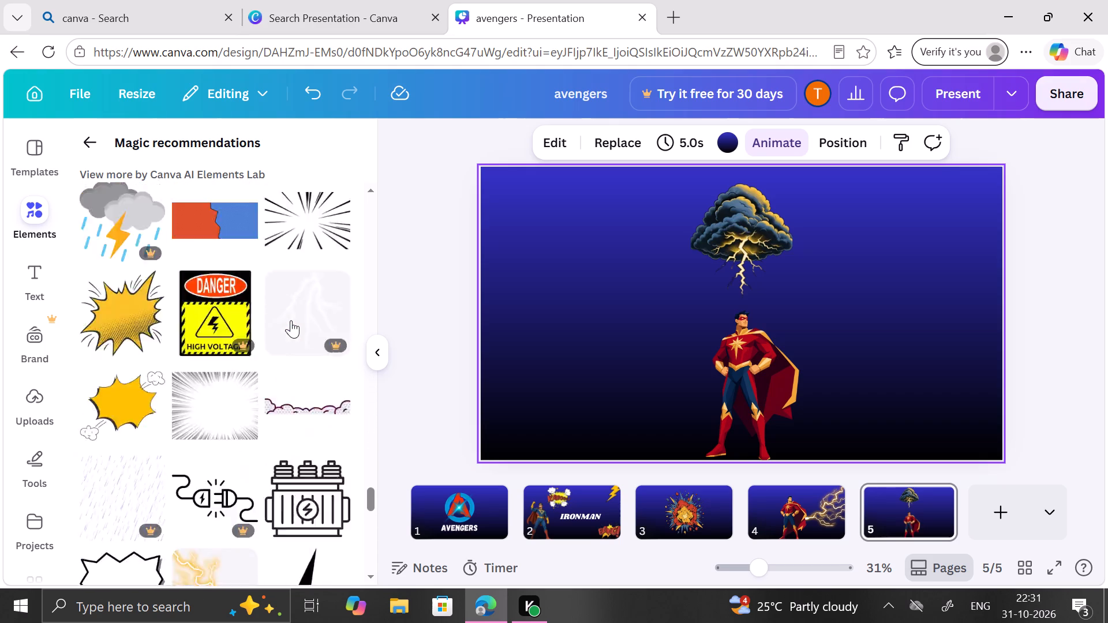
scroll(291, 320, "up", 20)
scroll(291, 320, "up", 5)
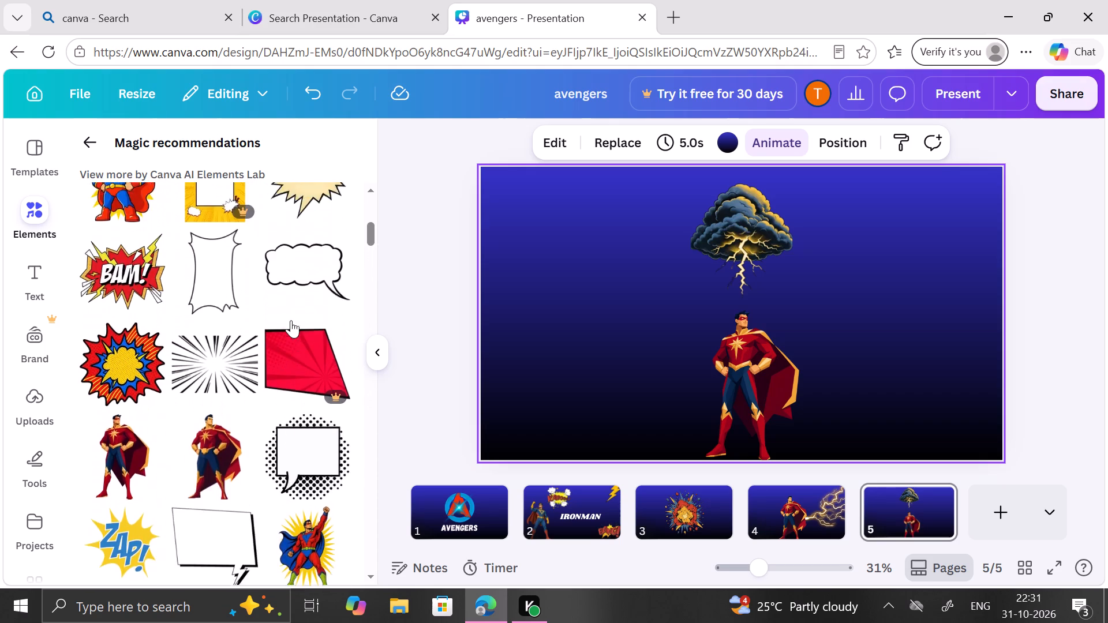
scroll(291, 320, "up", 7)
scroll(291, 320, "down", 4)
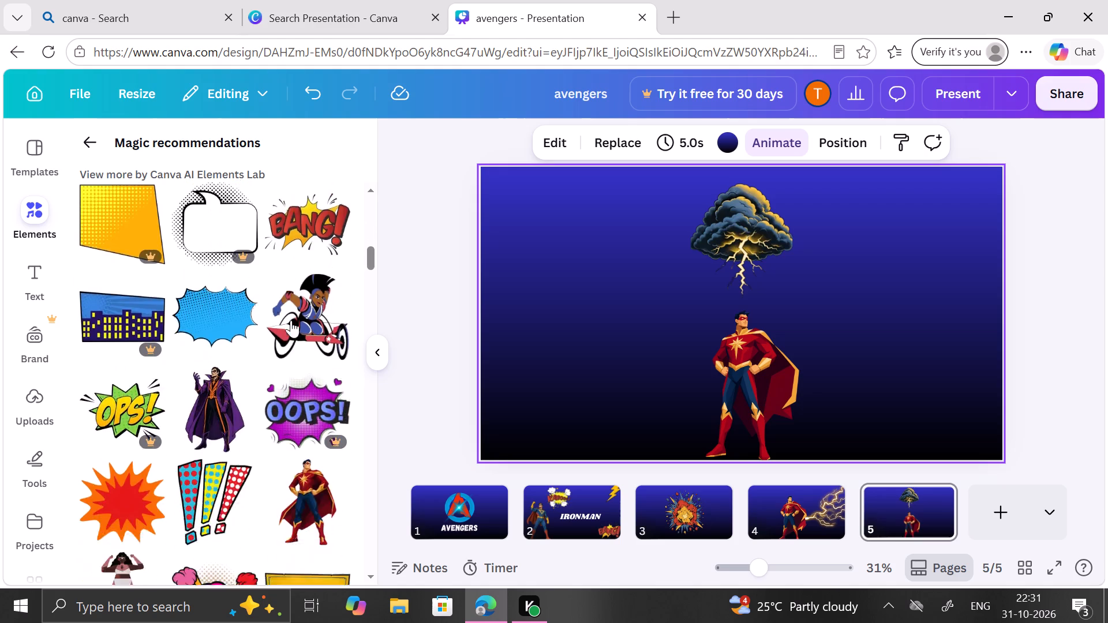
scroll(291, 320, "down", 6)
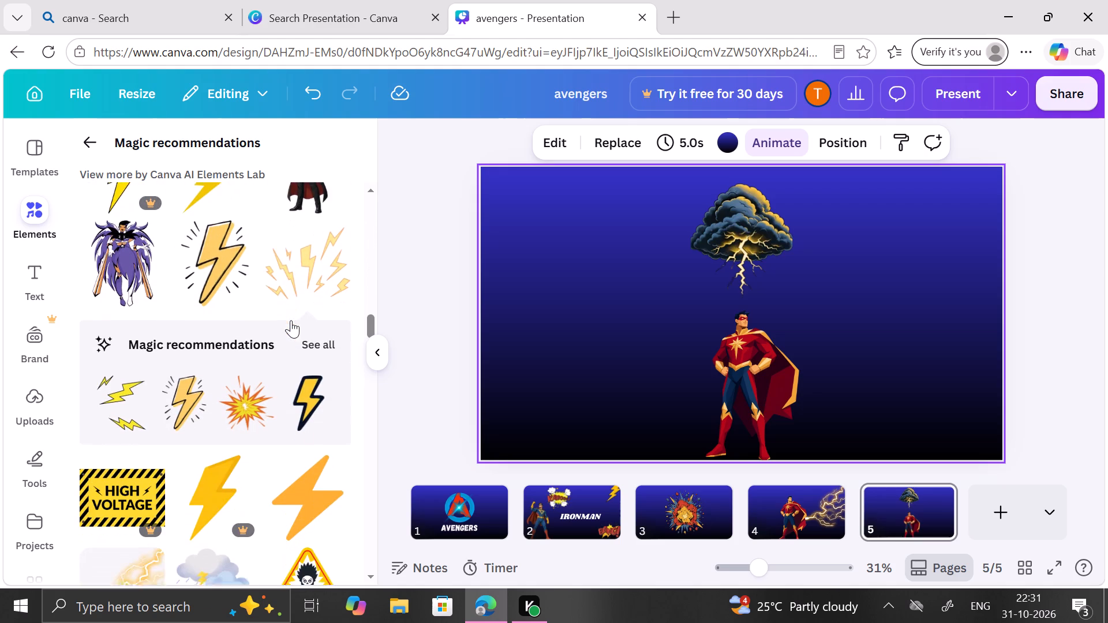
Add the translucent grey storm clouds with white lightning to slide 5 from the full recommendations for the lightning-bolt cluster.
scroll(291, 320, "down", 1)
left_click(327, 250)
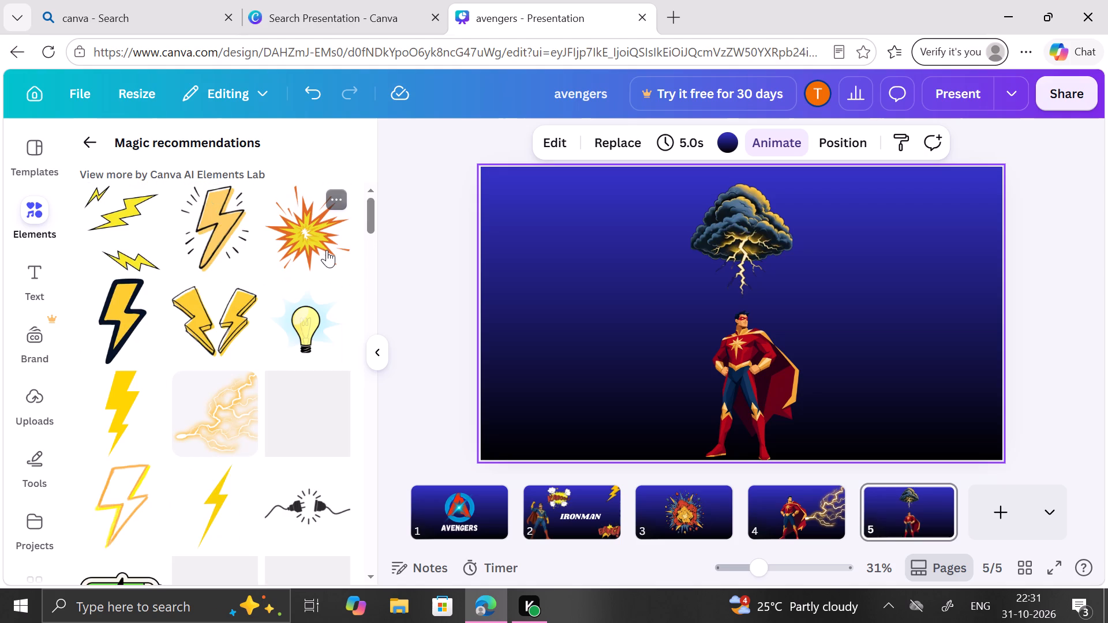
scroll(327, 250, "down", 3)
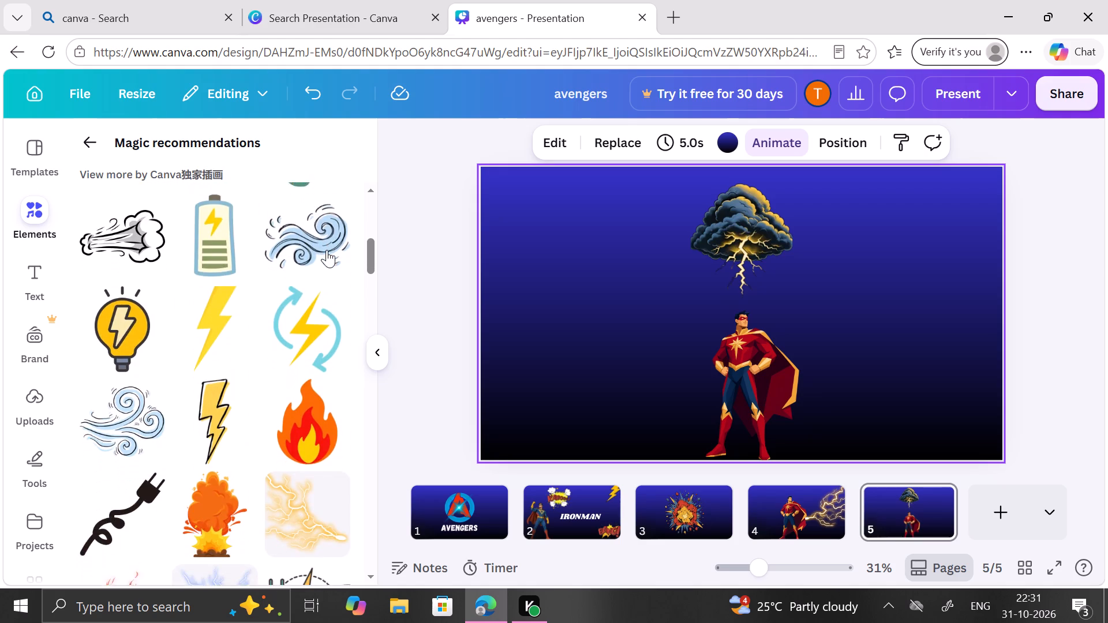
scroll(327, 250, "down", 1)
scroll(327, 250, "up", 5)
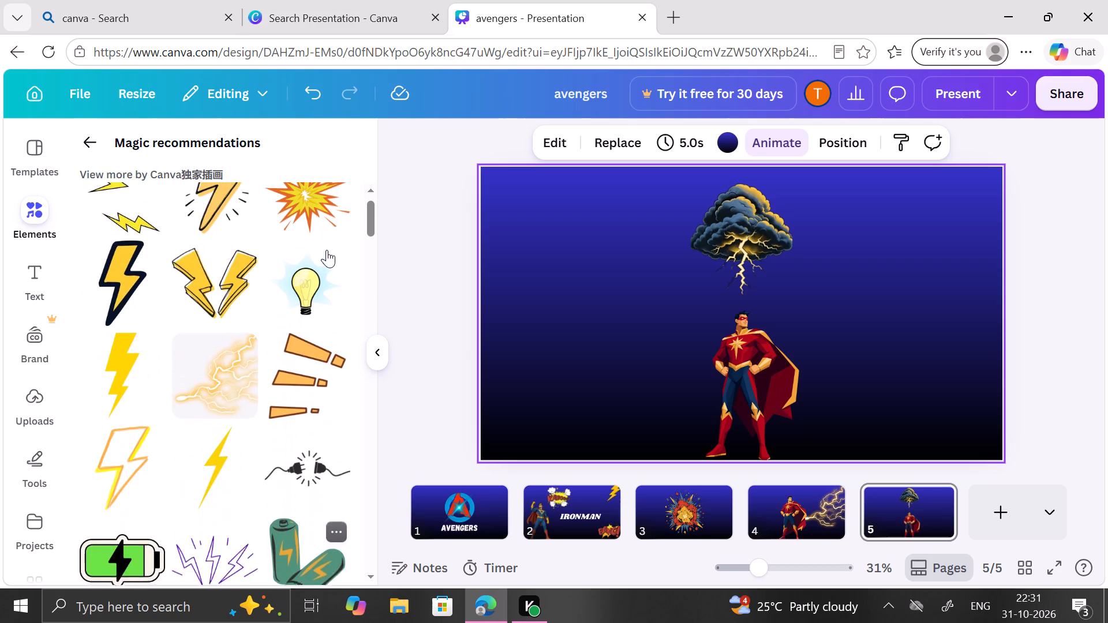
scroll(327, 250, "down", 4)
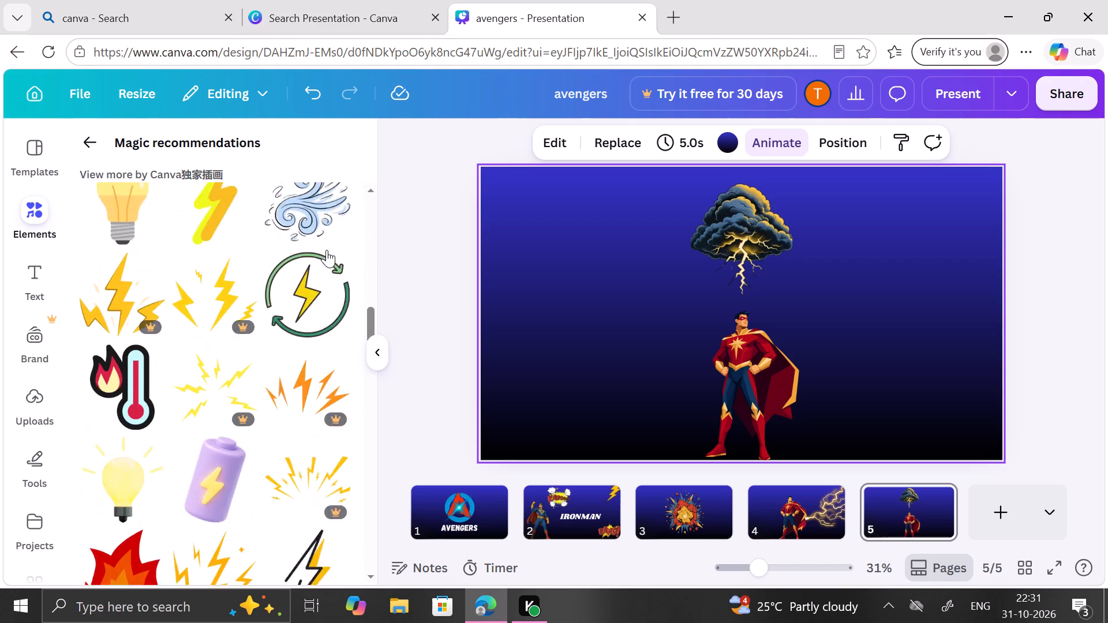
scroll(327, 250, "down", 5)
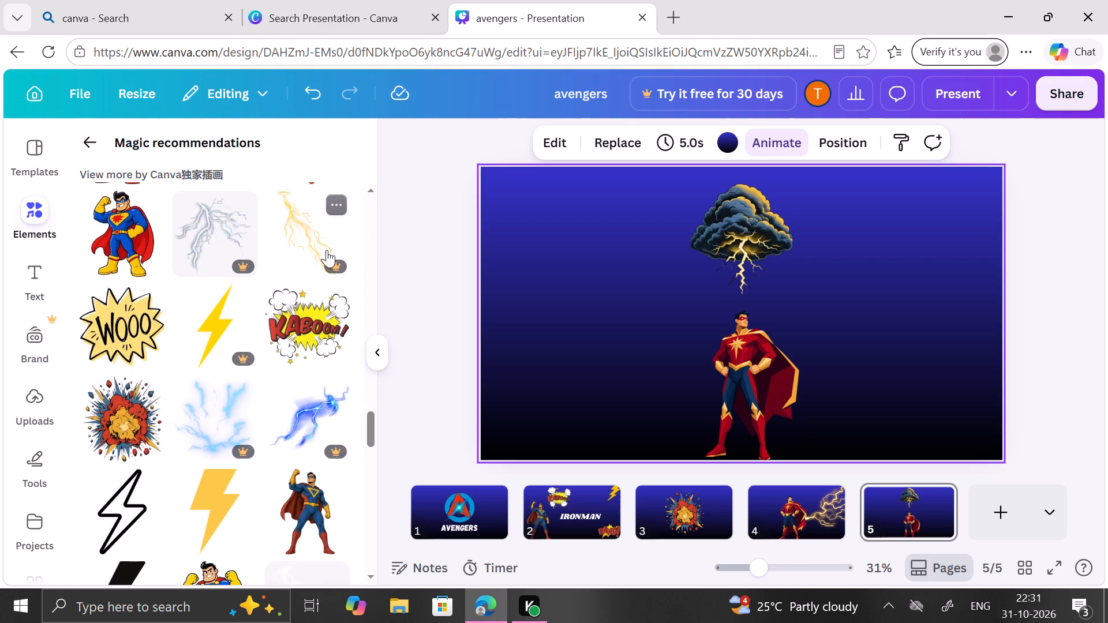
scroll(327, 250, "down", 1)
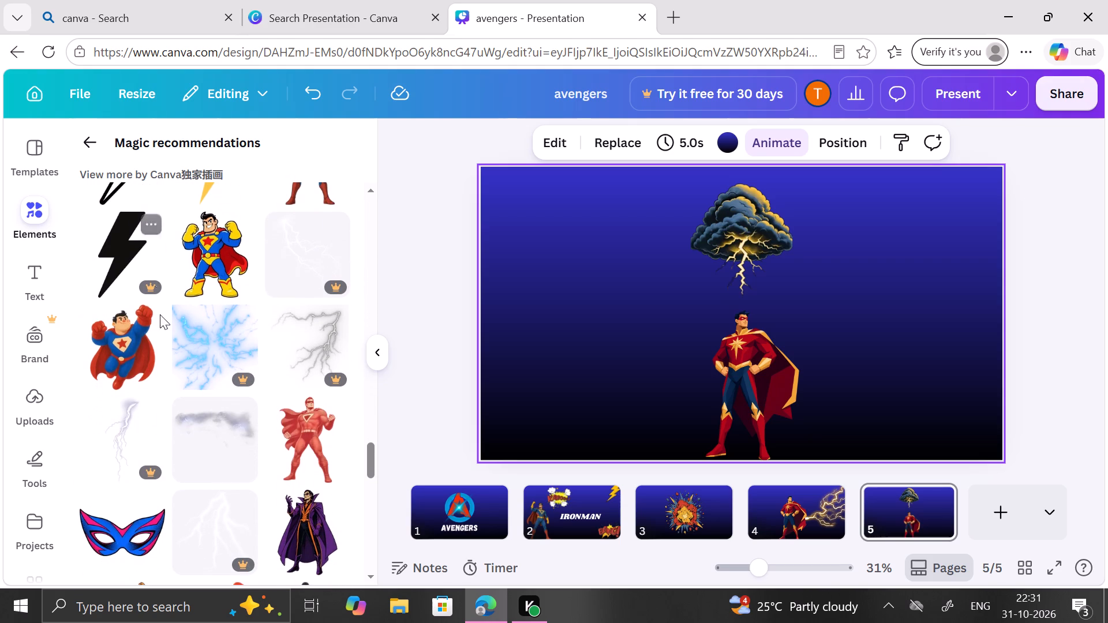
left_click(206, 451)
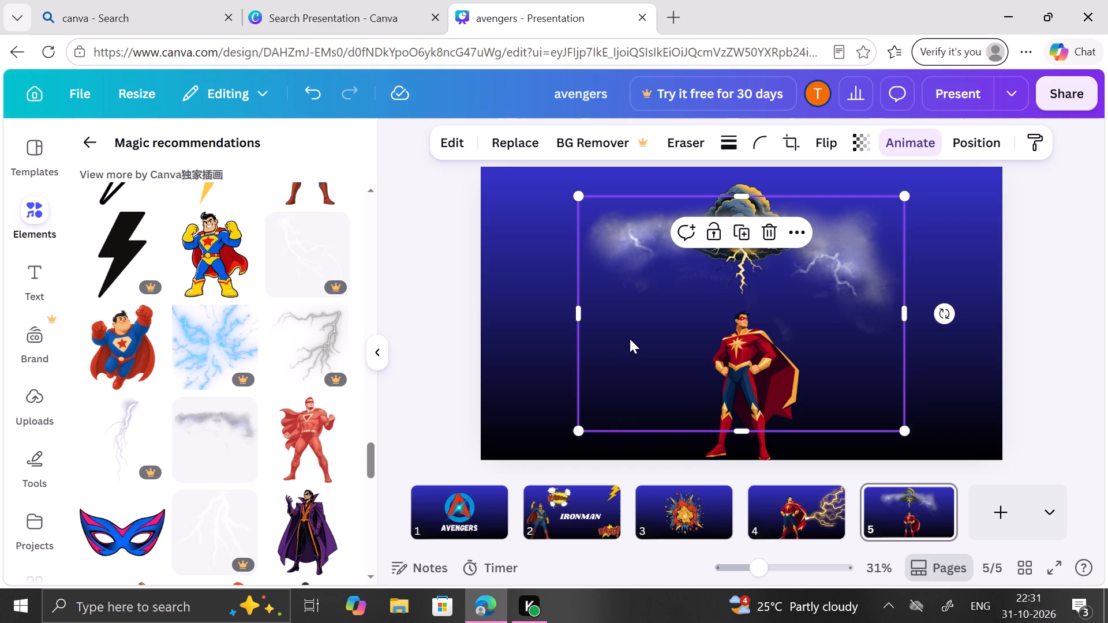
Stretch the storm-cloud graphic to about 1,949 × 1,087 and position it across slide 5 so it extends past the top edge.
left_click_drag(630, 339, 512, 303)
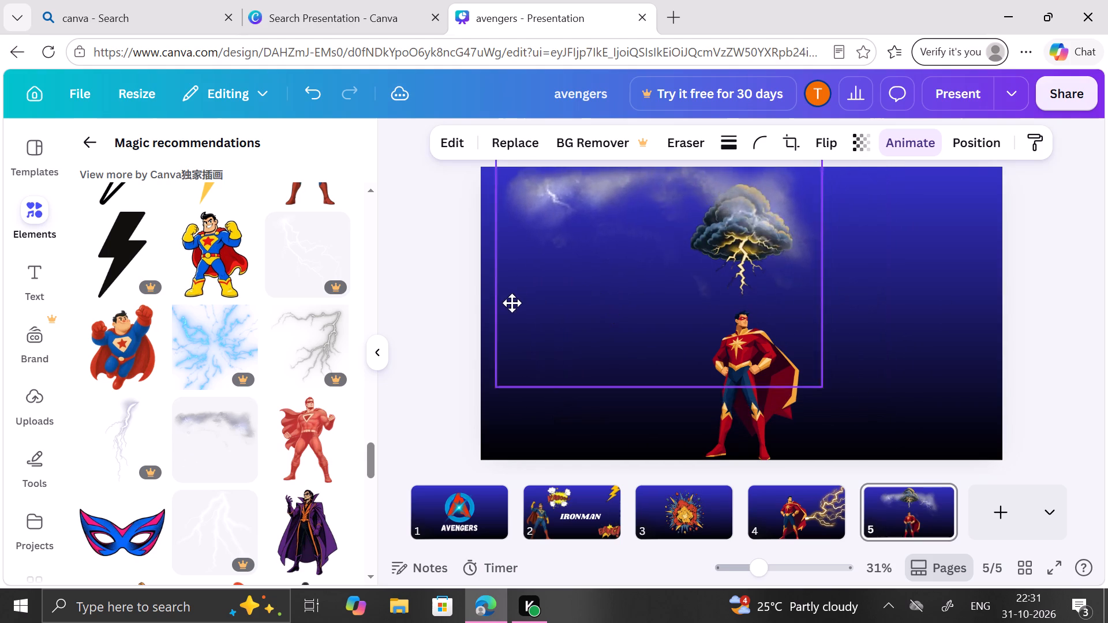
left_click_drag(512, 303, 501, 284)
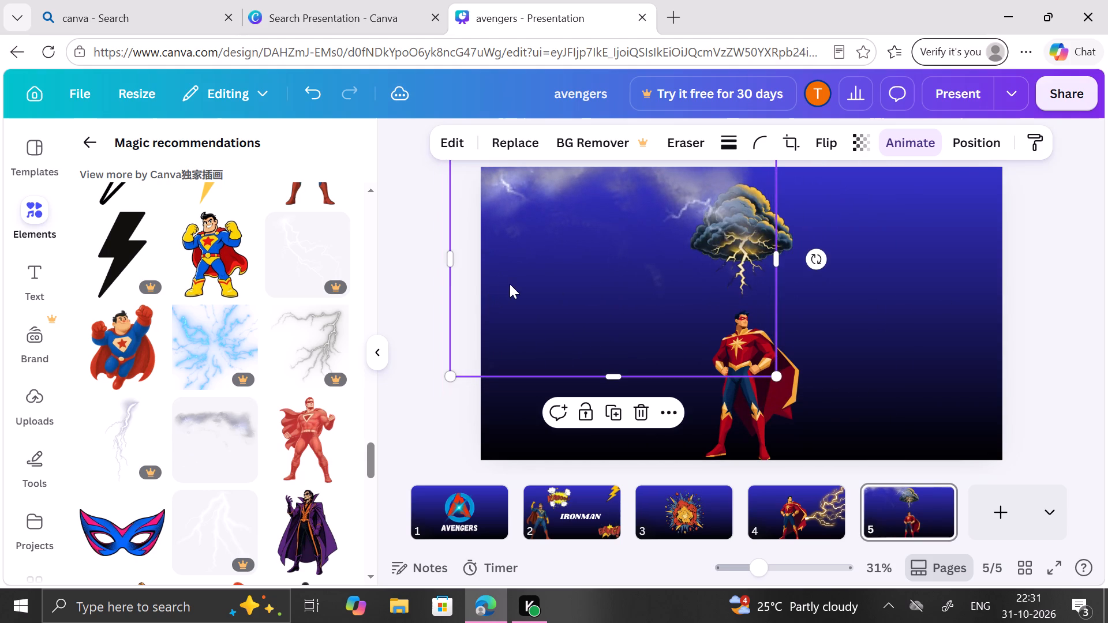
left_click_drag(780, 256, 934, 286)
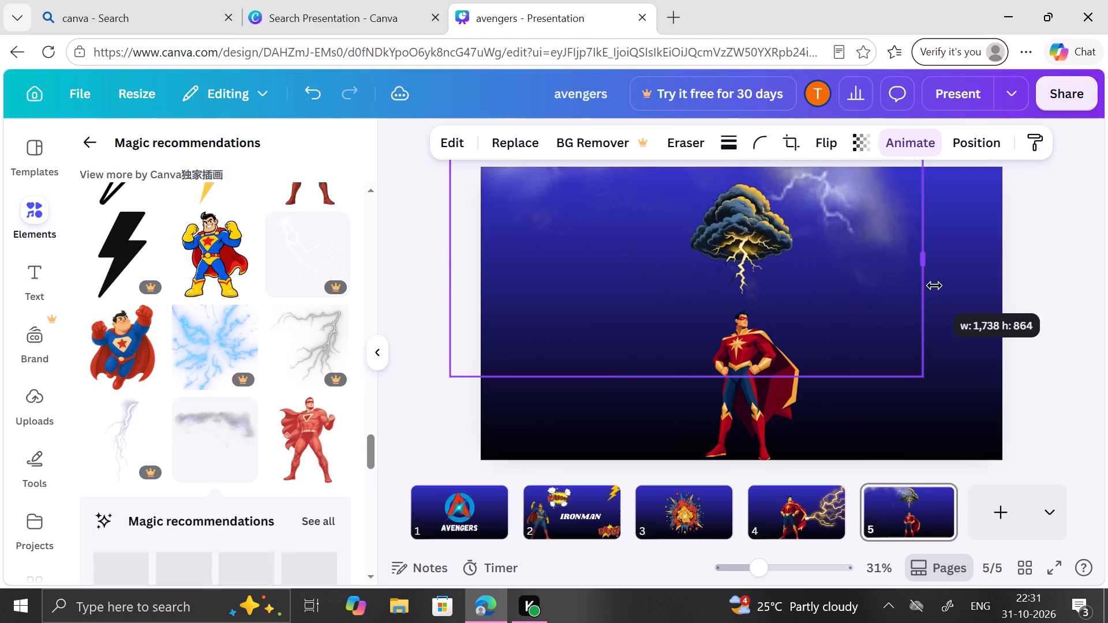
left_click_drag(934, 286, 983, 289)
left_click_drag(806, 289, 821, 359)
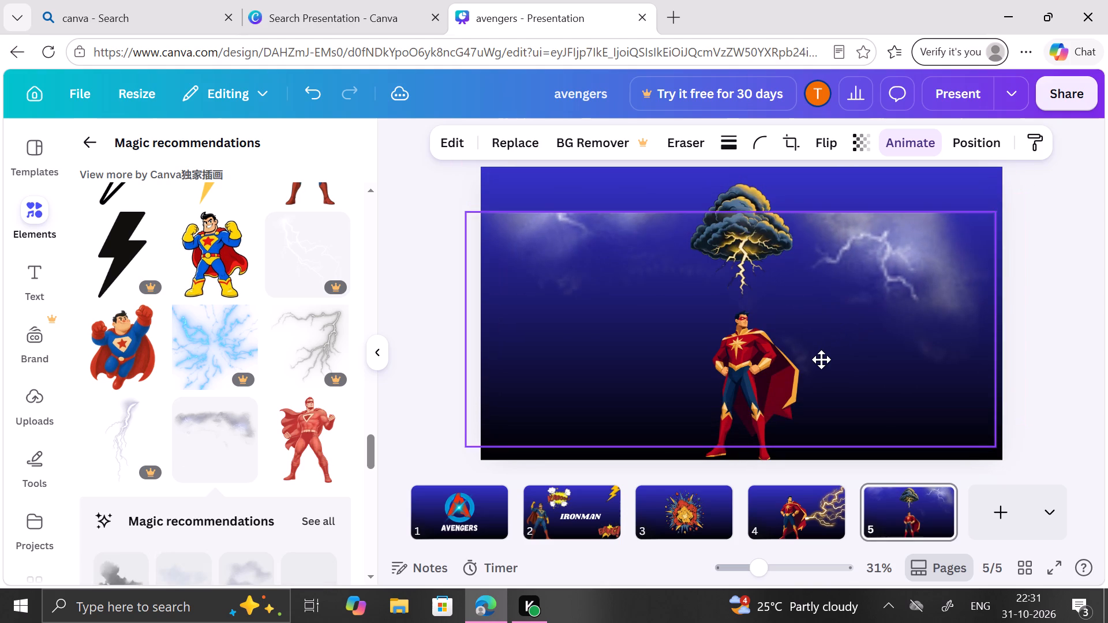
left_click_drag(821, 359, 823, 360)
left_click_drag(735, 209, 741, 103)
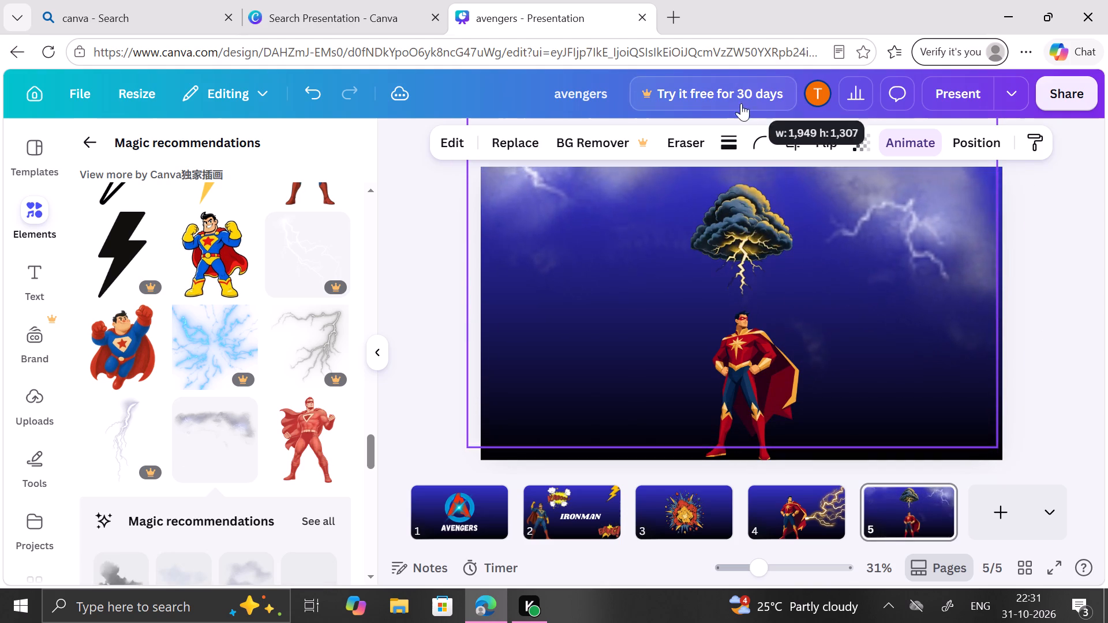
left_click_drag(741, 103, 744, 149)
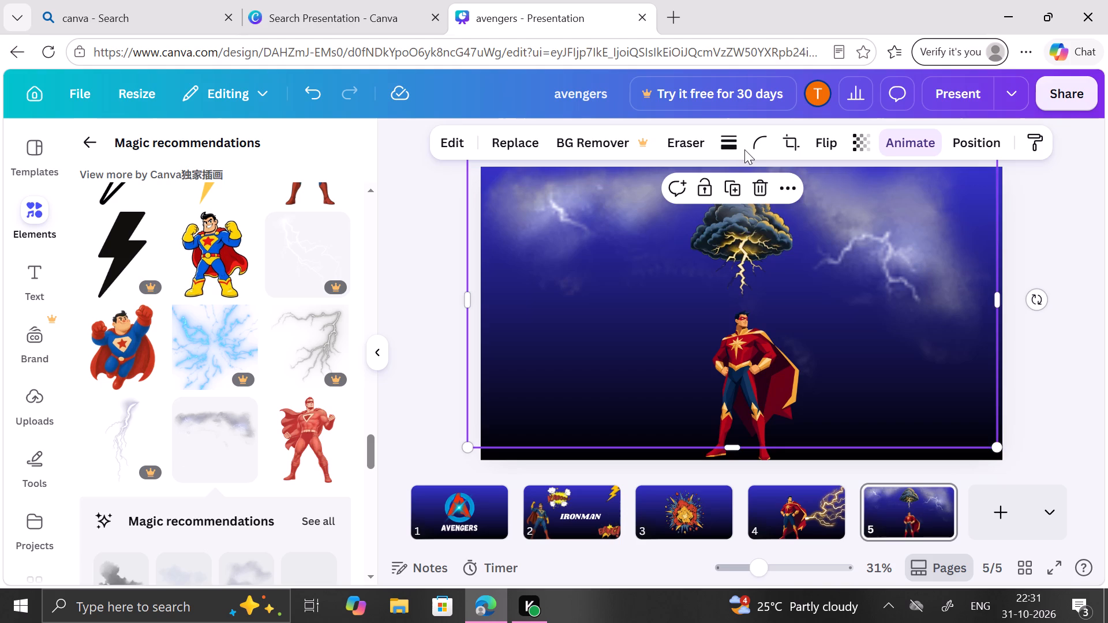
Widen the storm-cloud graphic on slide 5 so it extends past both side edges, and centre it horizontally on the slide.
left_click(692, 217)
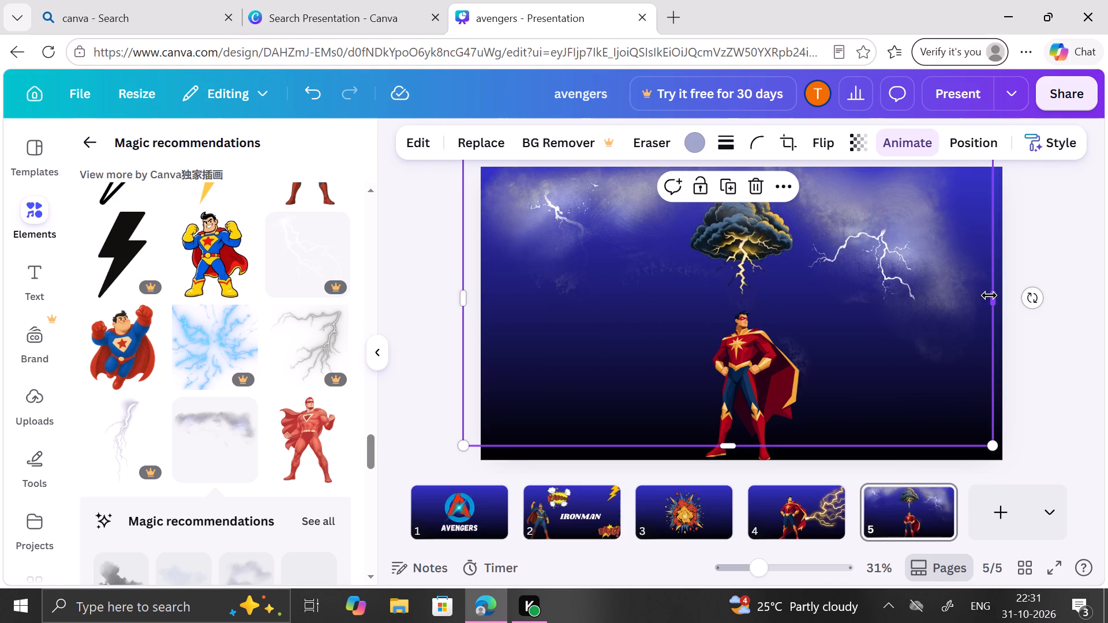
left_click_drag(989, 295, 1022, 302)
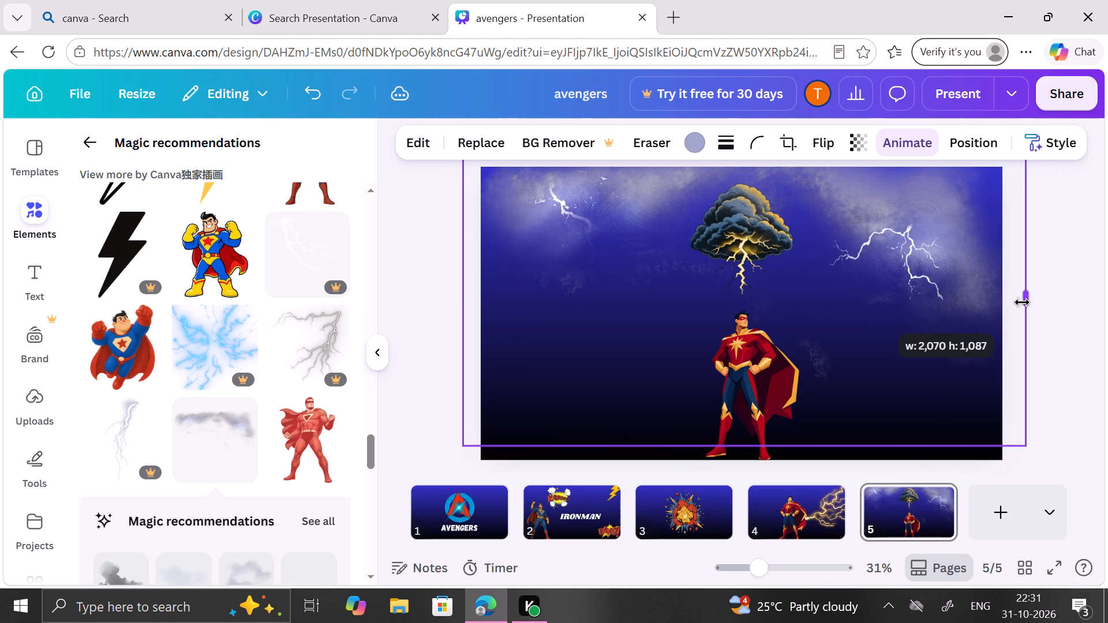
left_click_drag(1022, 302, 855, 307)
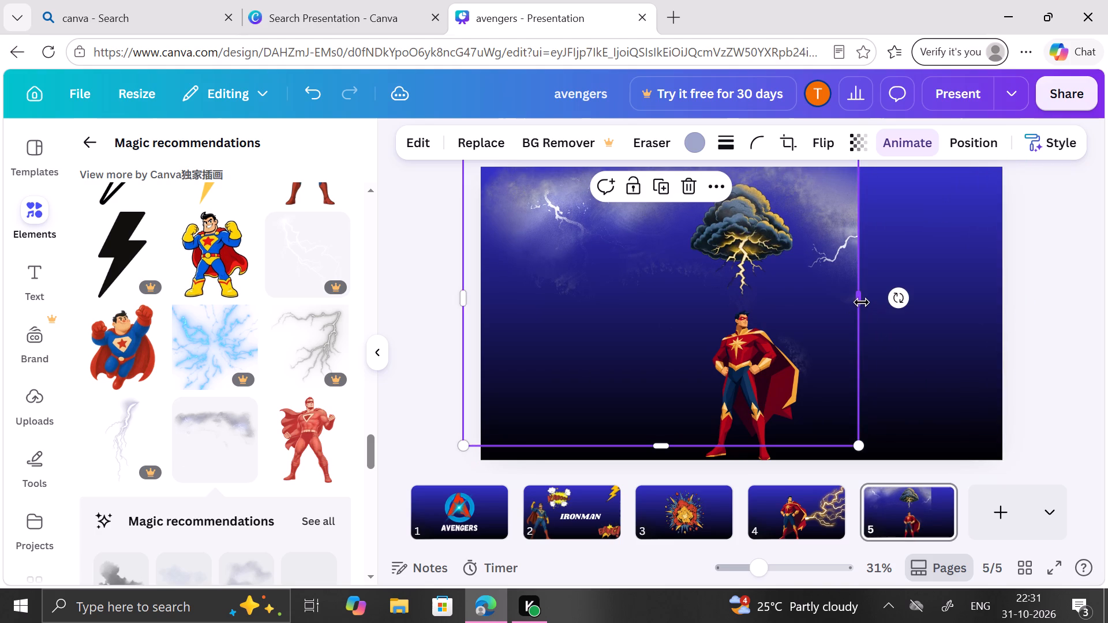
left_click(860, 302)
left_click_drag(860, 302, 1005, 331)
scroll(893, 311, "right", 1)
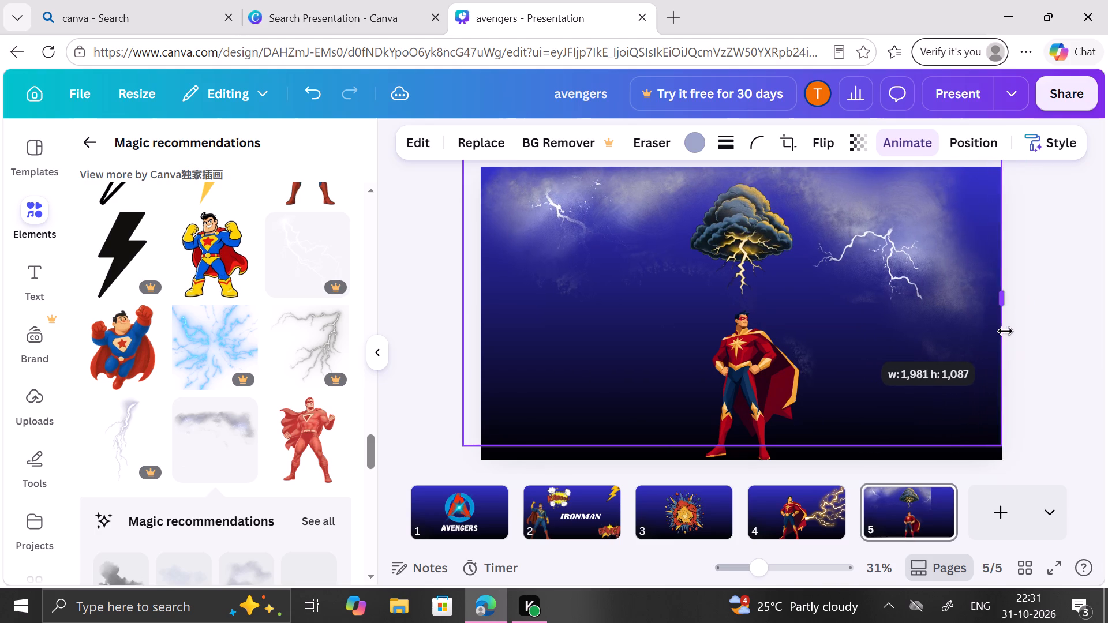
scroll(1005, 331, "right", 1)
left_click_drag(1005, 331, 828, 287)
scroll(1005, 331, "right", 2)
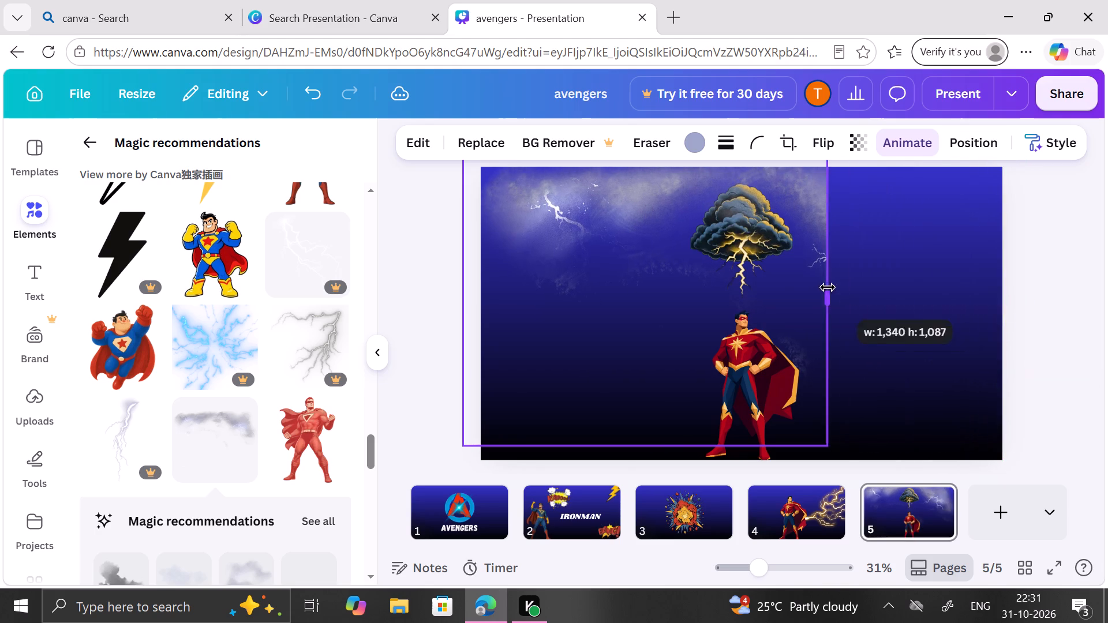
left_click_drag(828, 287, 1017, 325)
scroll(1010, 311, "right", 2)
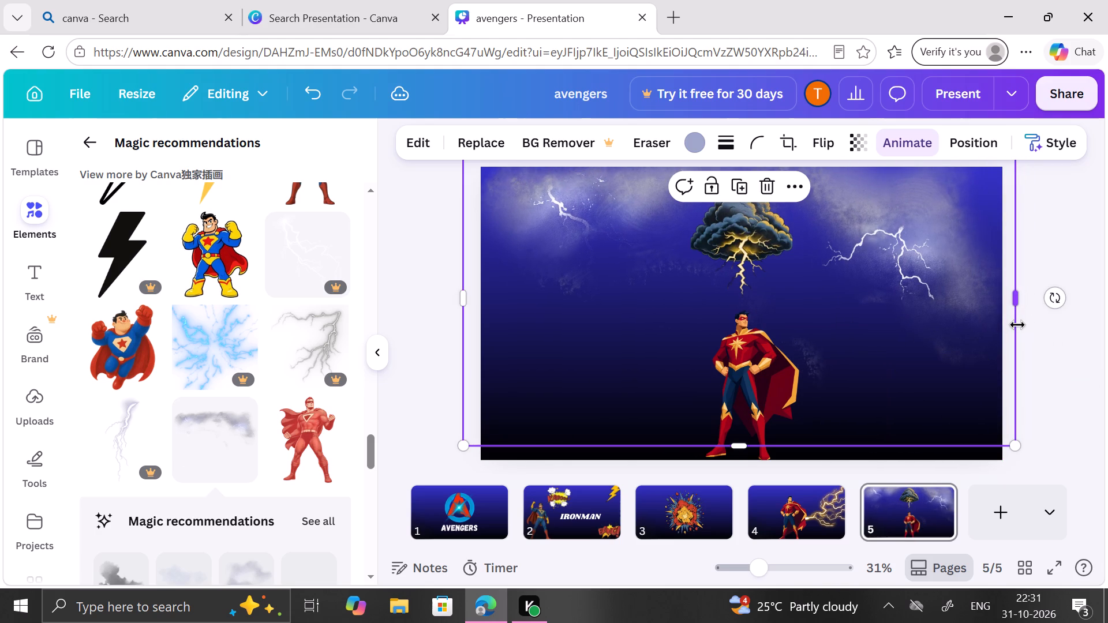
left_click(965, 346)
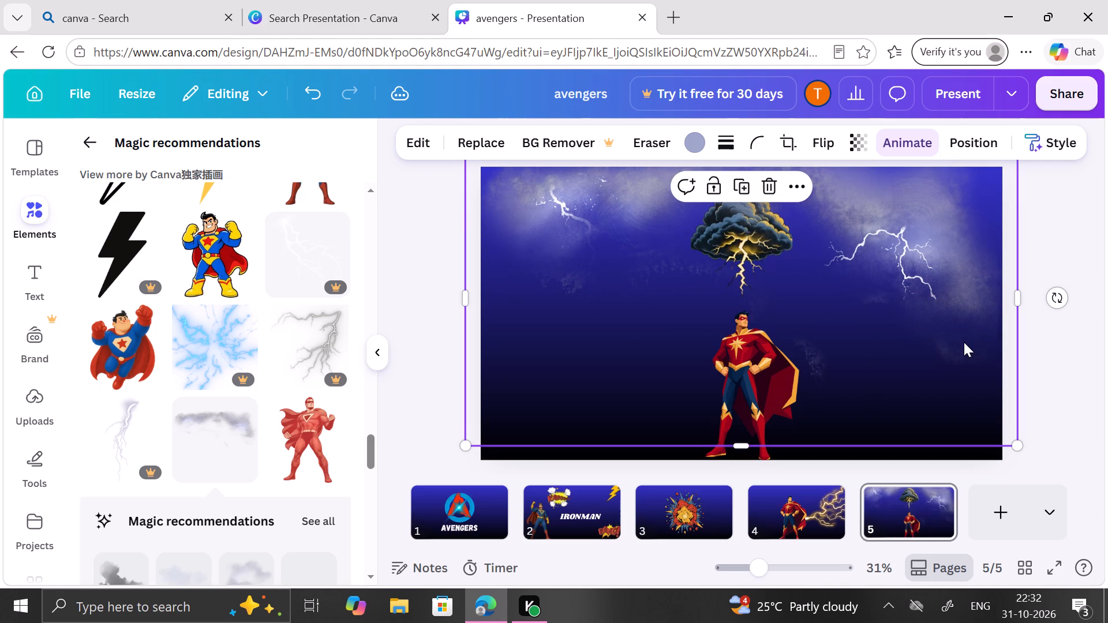
left_click(923, 345)
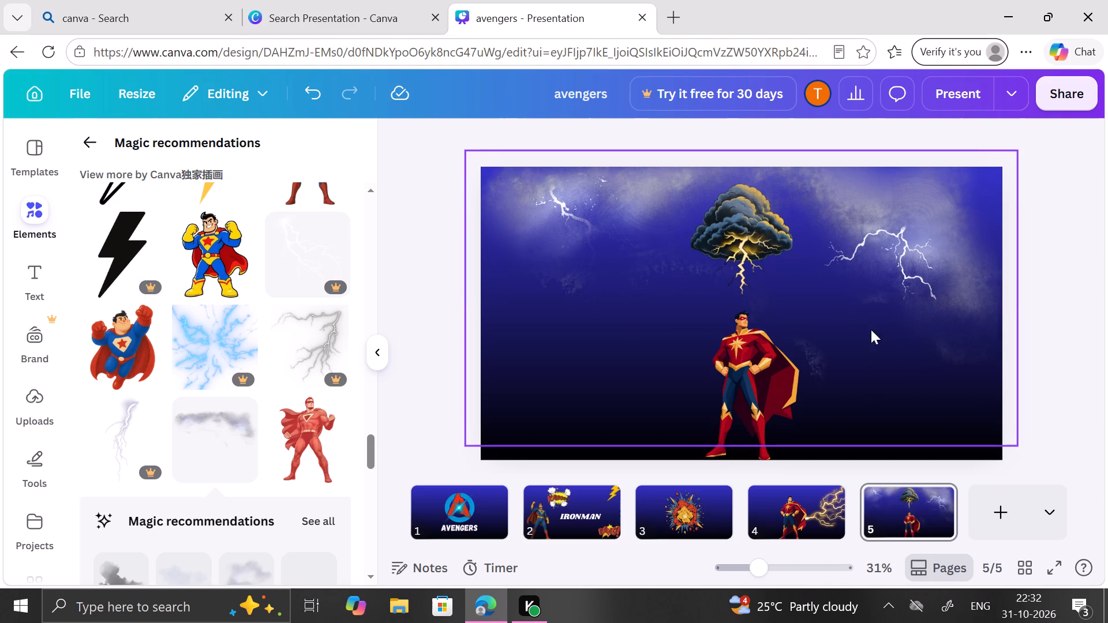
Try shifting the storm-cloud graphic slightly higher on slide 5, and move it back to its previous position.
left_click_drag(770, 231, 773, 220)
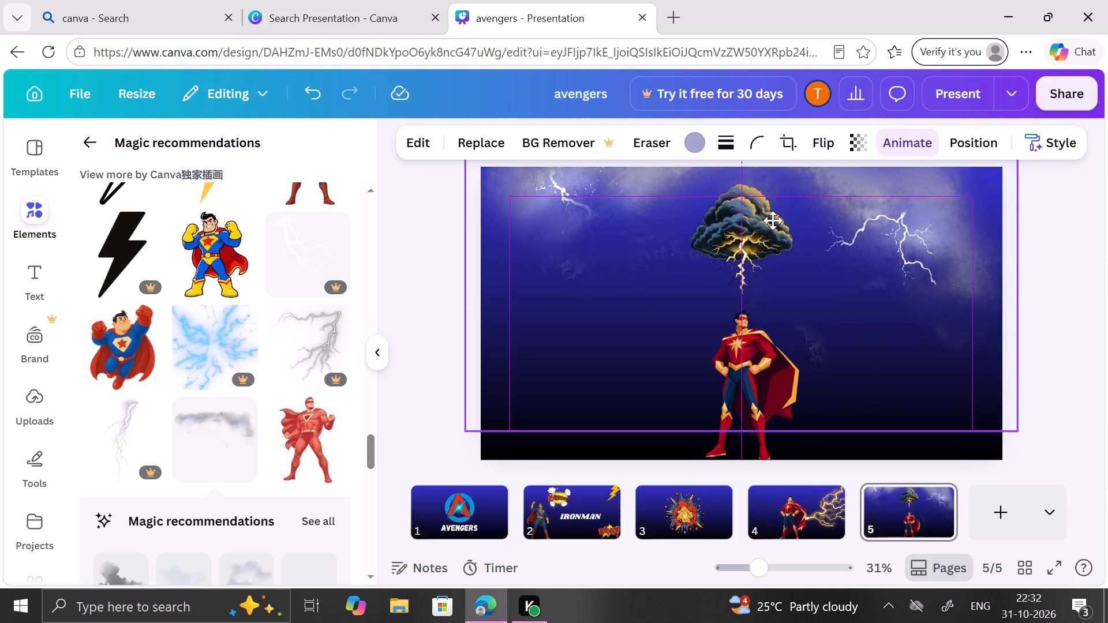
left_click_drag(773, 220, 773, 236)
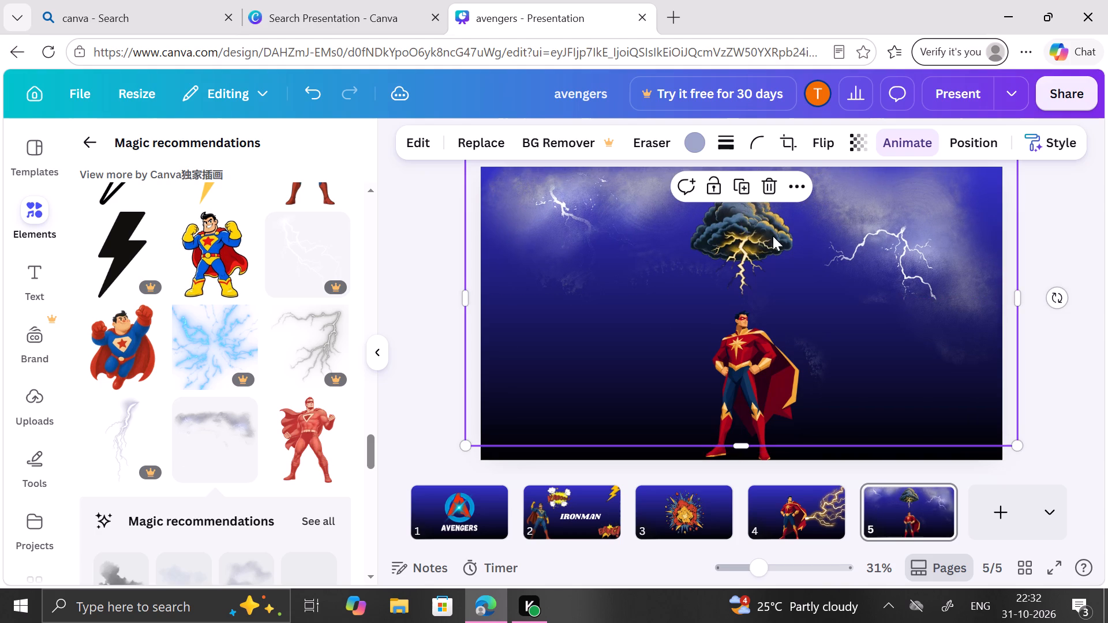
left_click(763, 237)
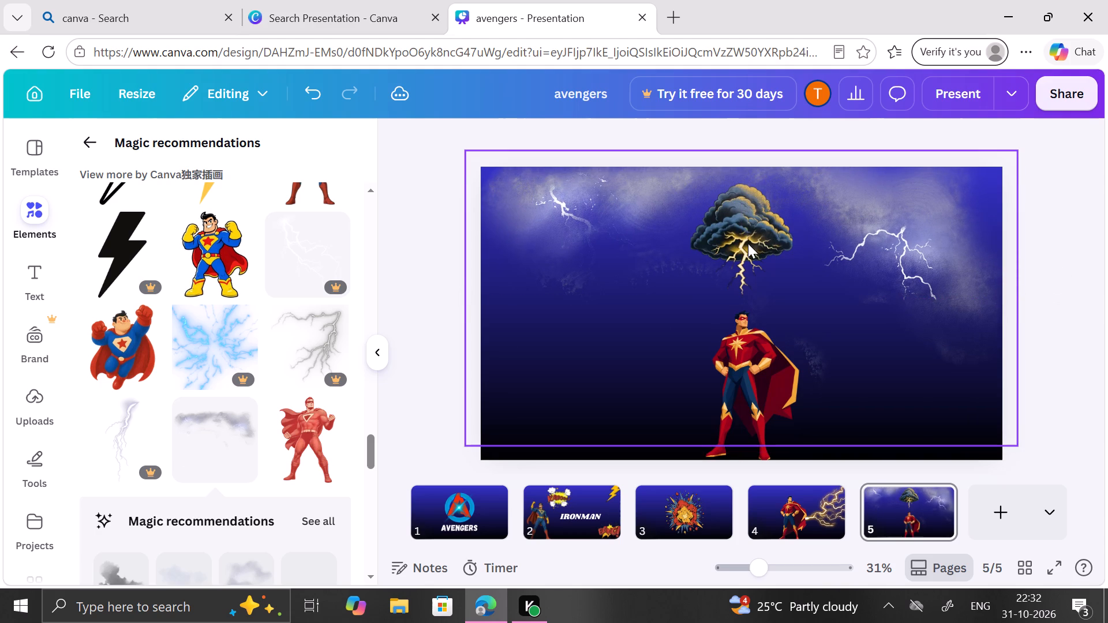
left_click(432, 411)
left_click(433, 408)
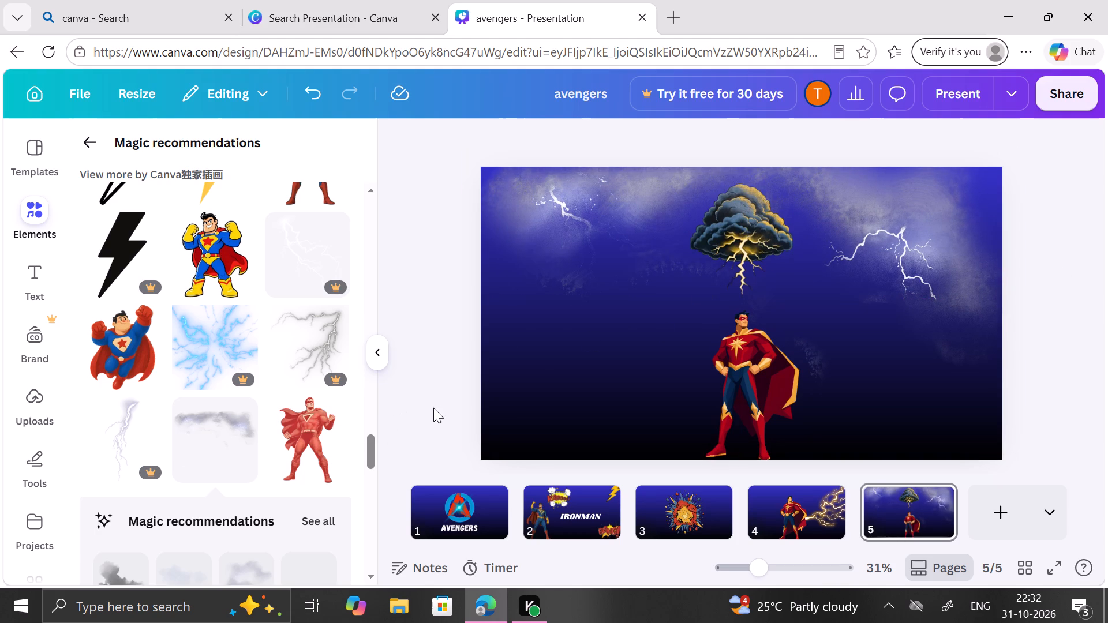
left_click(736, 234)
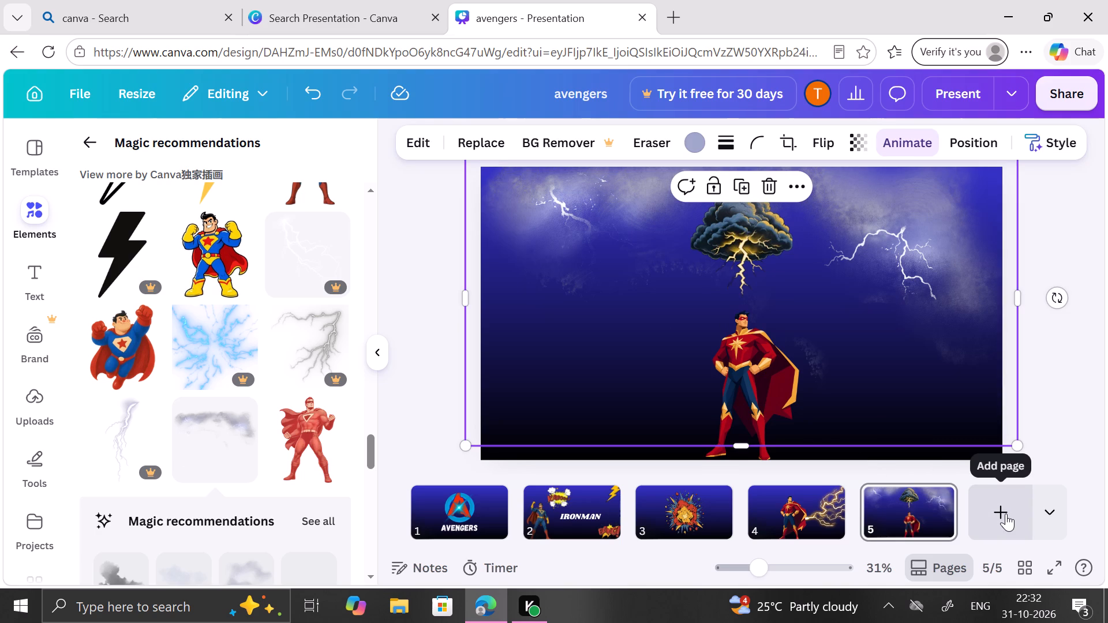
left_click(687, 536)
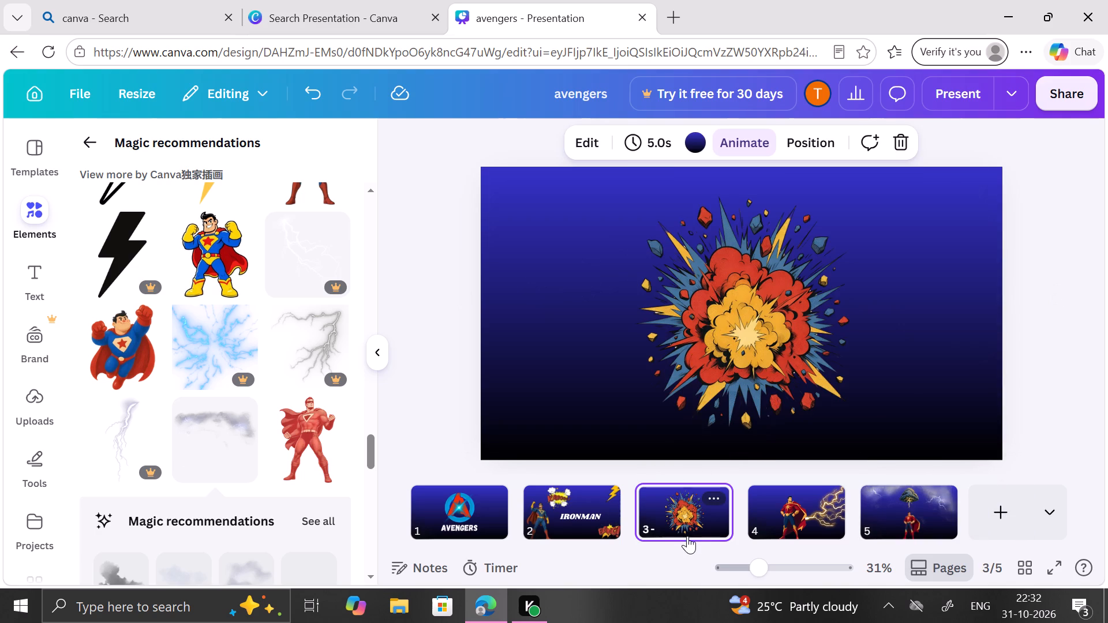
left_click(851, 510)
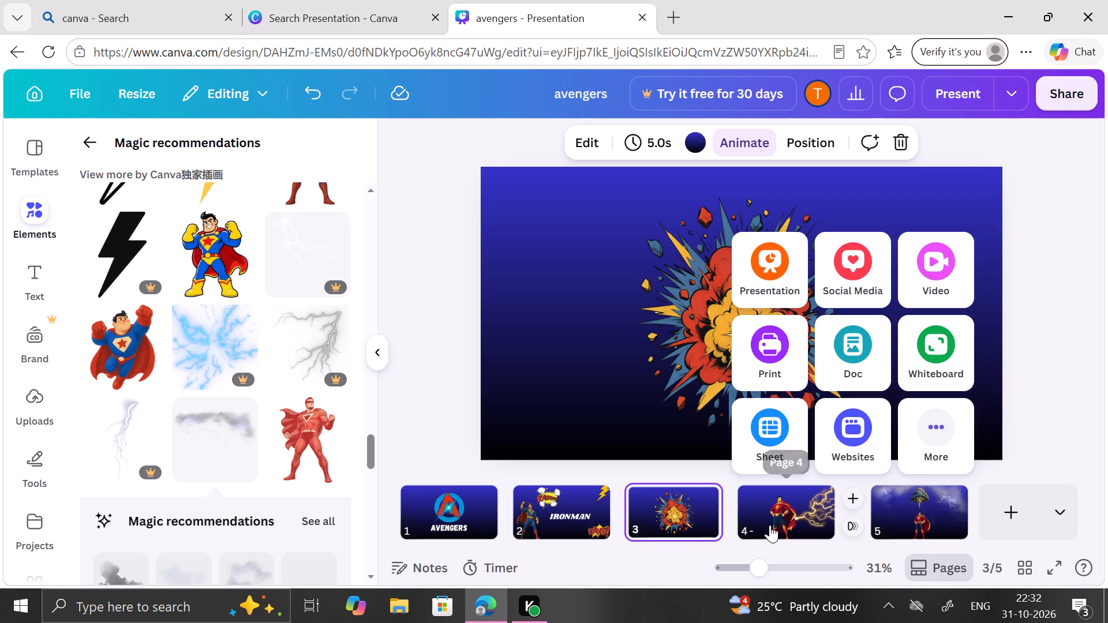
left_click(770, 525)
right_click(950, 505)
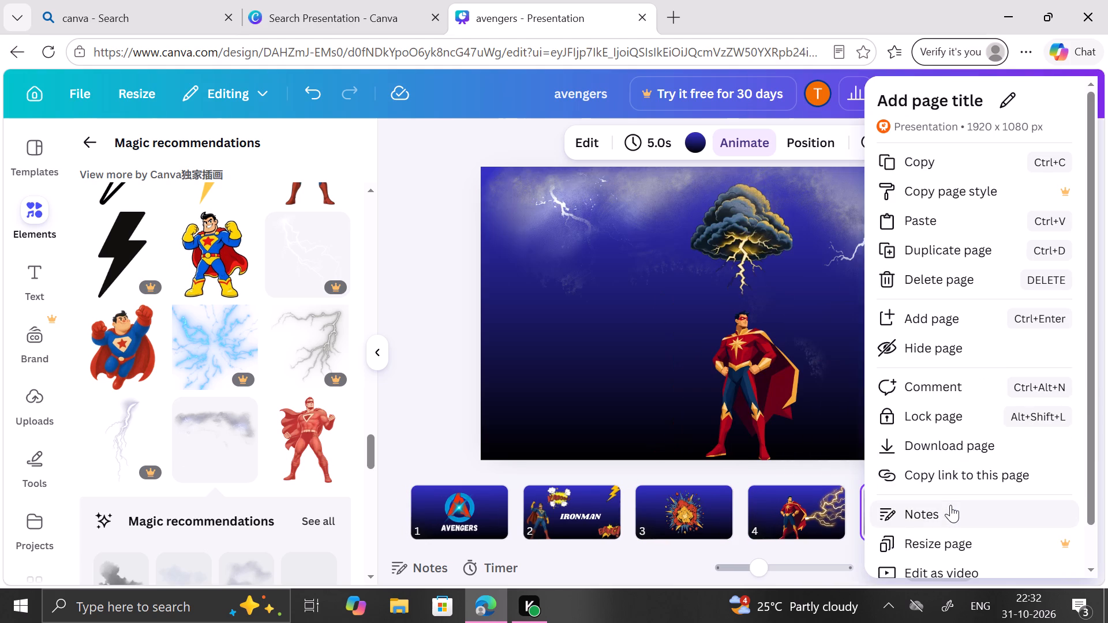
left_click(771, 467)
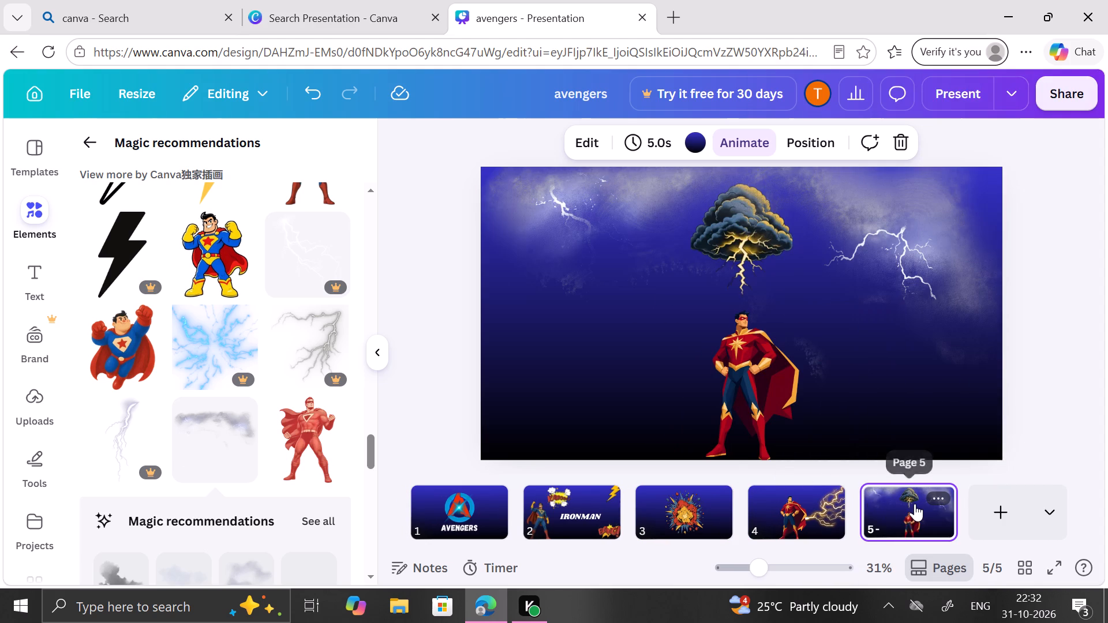
Add a new slide 6 after slide 5 with the same blue-to-black gradient background.
left_click(1031, 509)
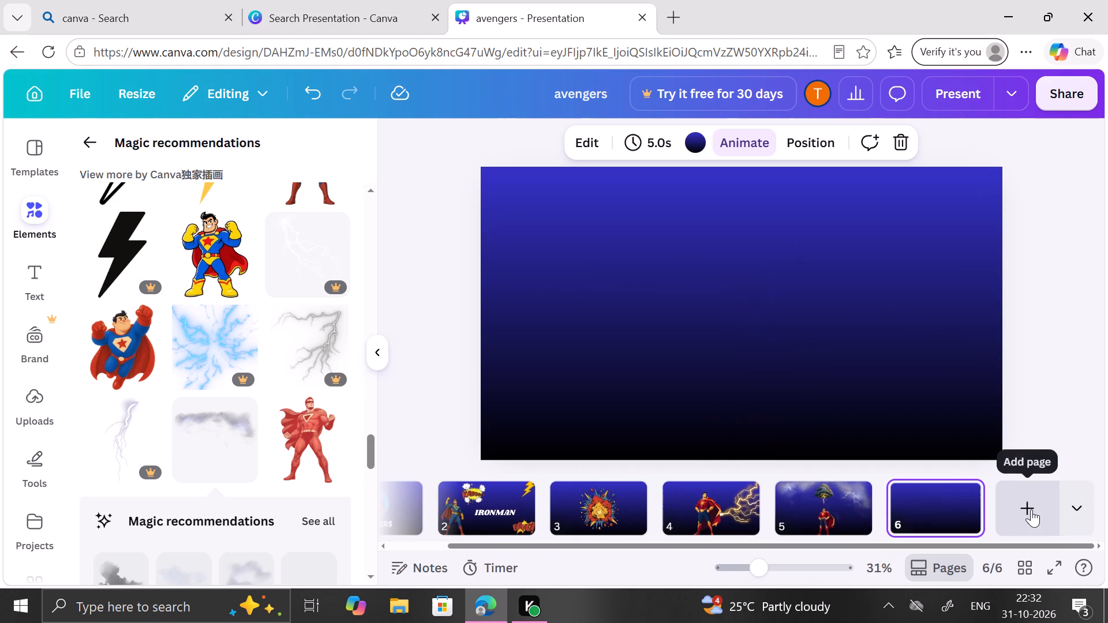
Add the teal-and-pink horned character in a long coat from the recommended graphics to slide 6.
scroll(310, 490, "down", 1)
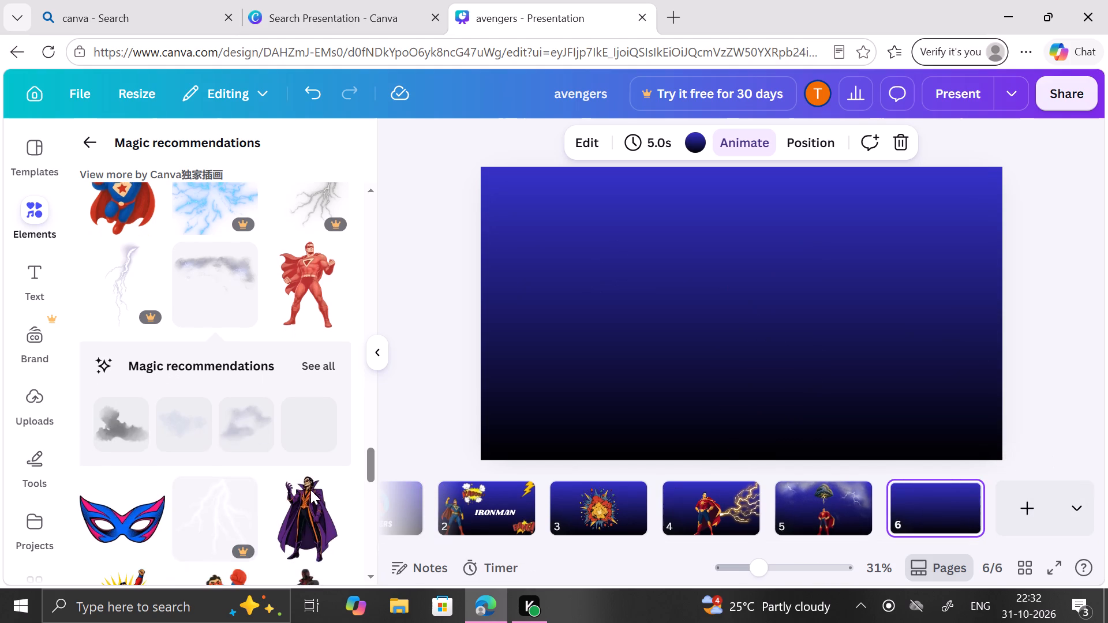
scroll(310, 490, "down", 2)
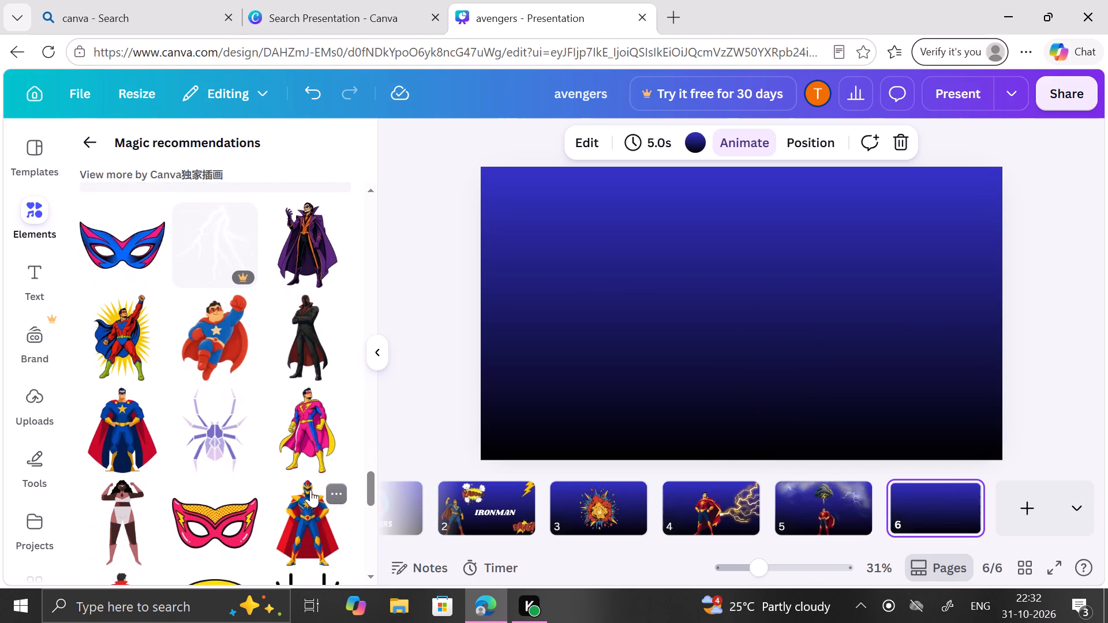
scroll(310, 490, "down", 2)
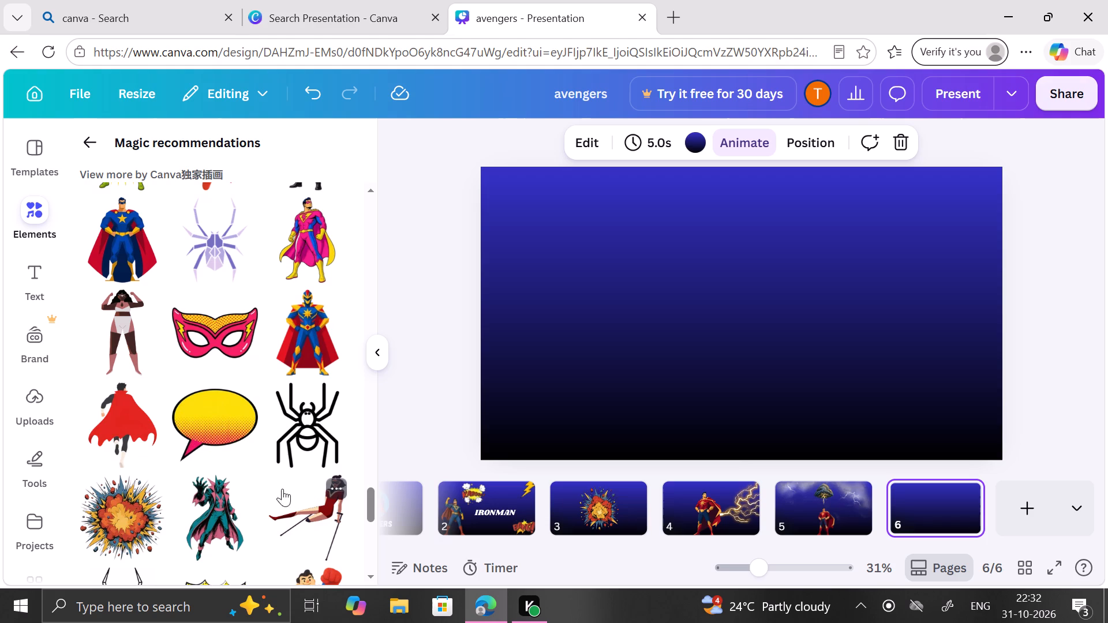
scroll(208, 475, "down", 1)
left_click(208, 475)
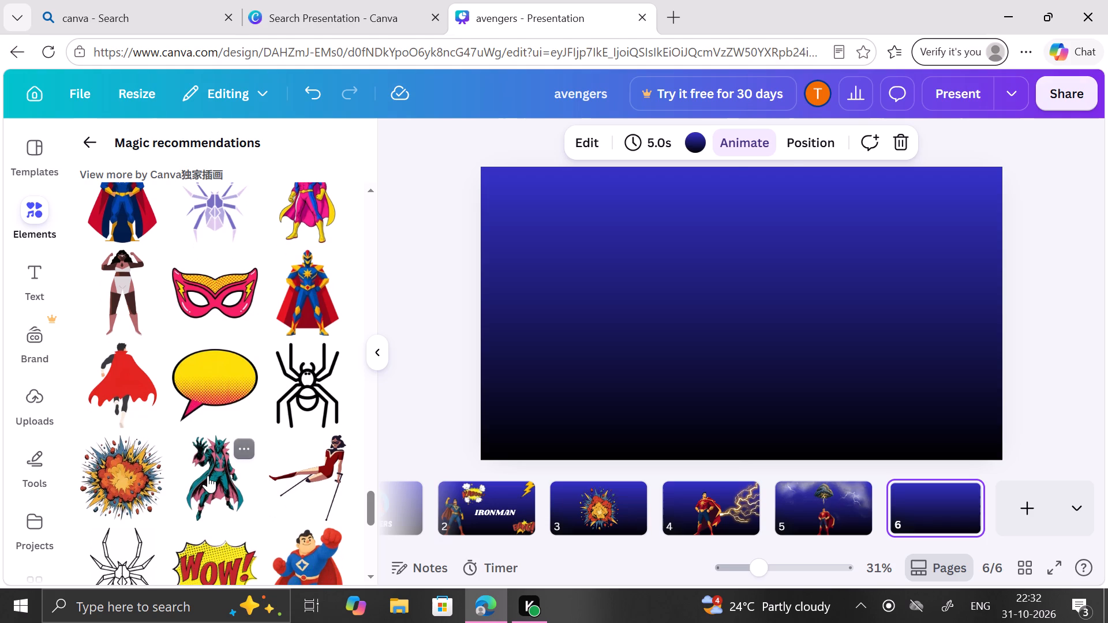
Add the purple-caped masked character from the recommended graphics to slide 6 and place it near the slide's right edge.
scroll(247, 388, "up", 2)
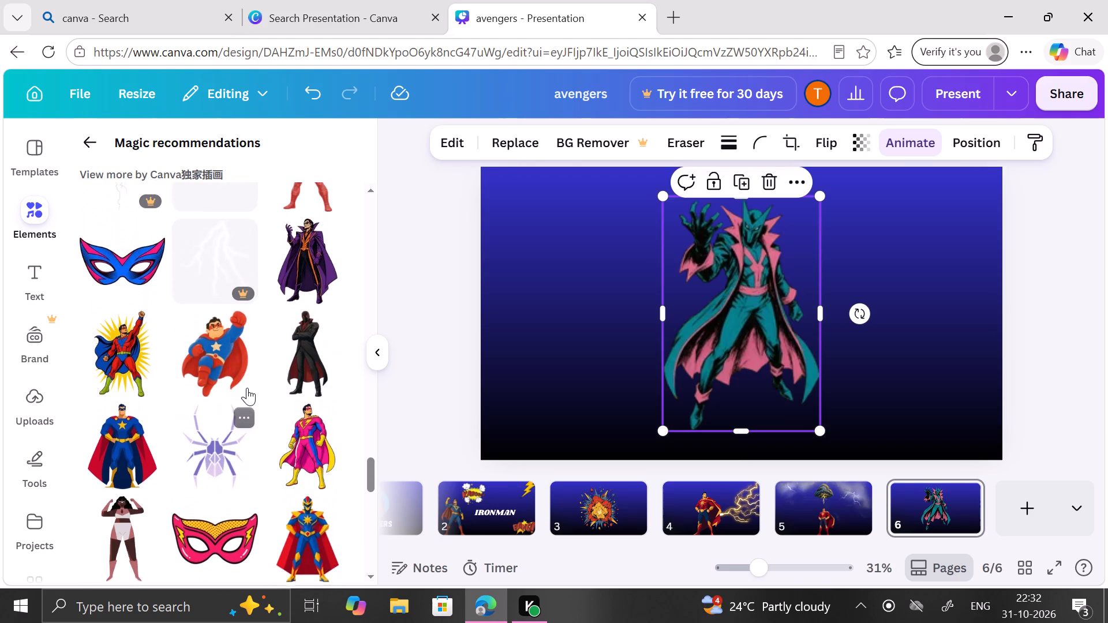
left_click(297, 237)
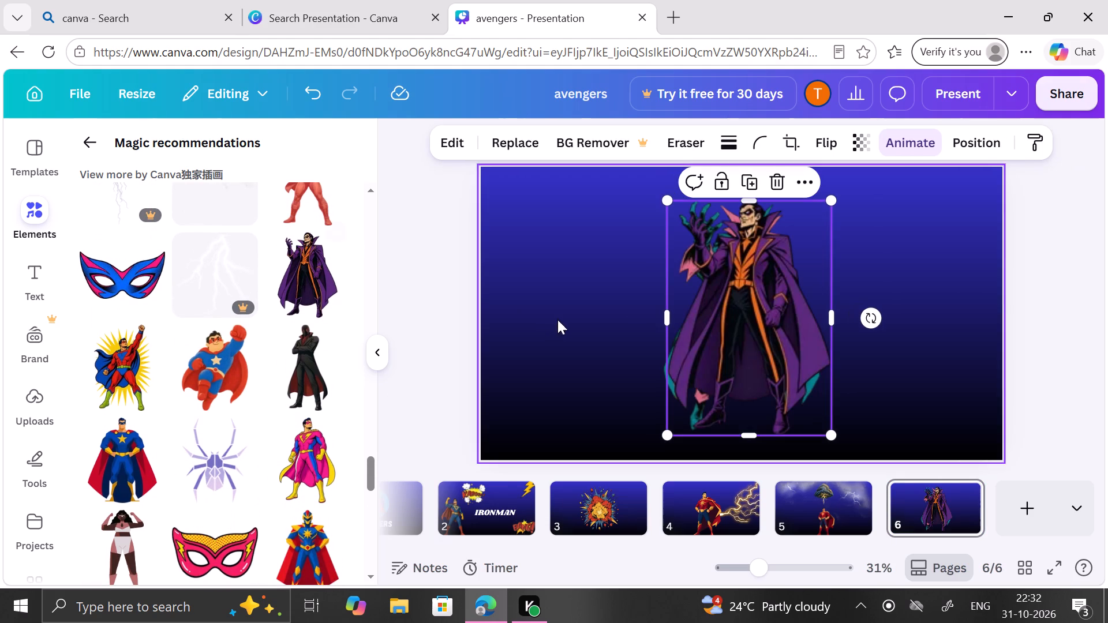
left_click(697, 272)
left_click_drag(698, 272, 778, 295)
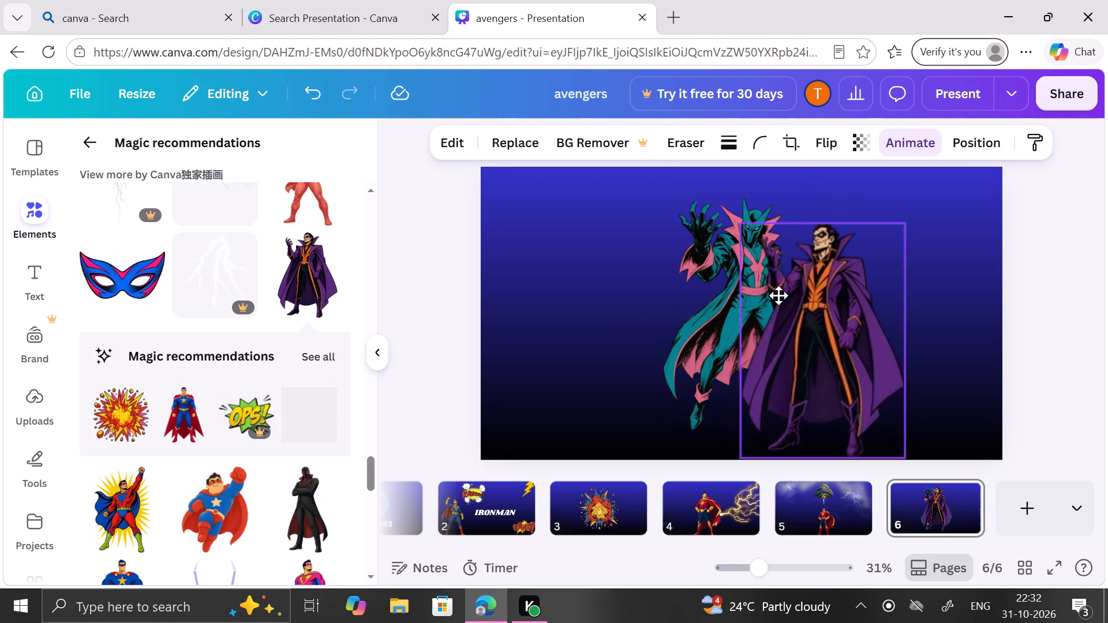
left_click_drag(778, 295, 850, 275)
Move the teal-and-pink character to the left side of slide 6, vertically centred and opposite the purple-caped character.
left_click_drag(726, 282, 604, 276)
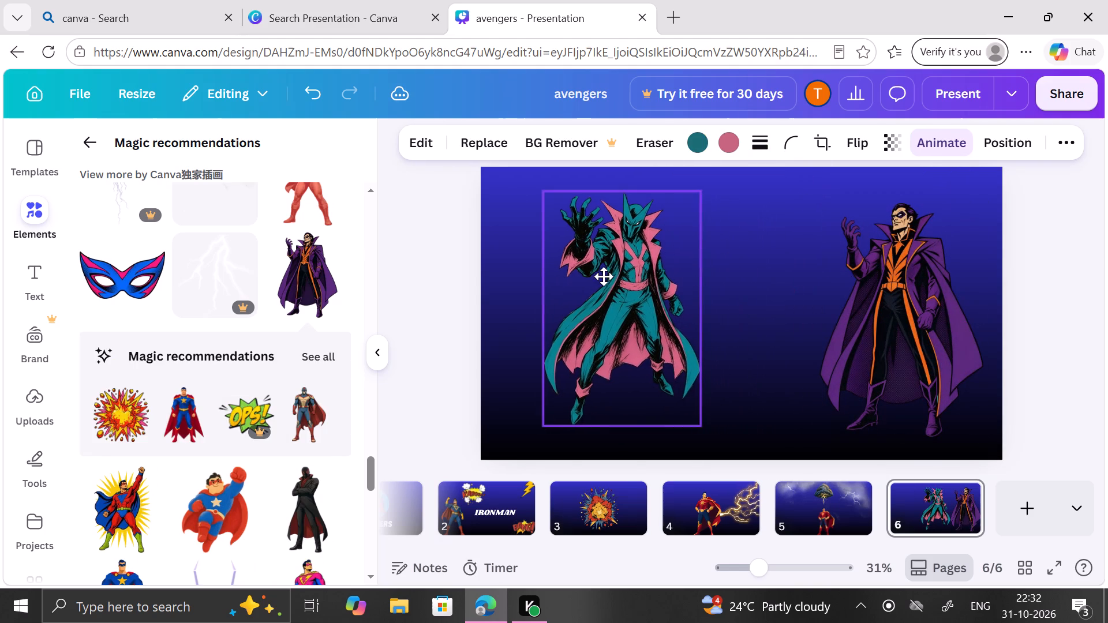
left_click_drag(604, 276, 591, 276)
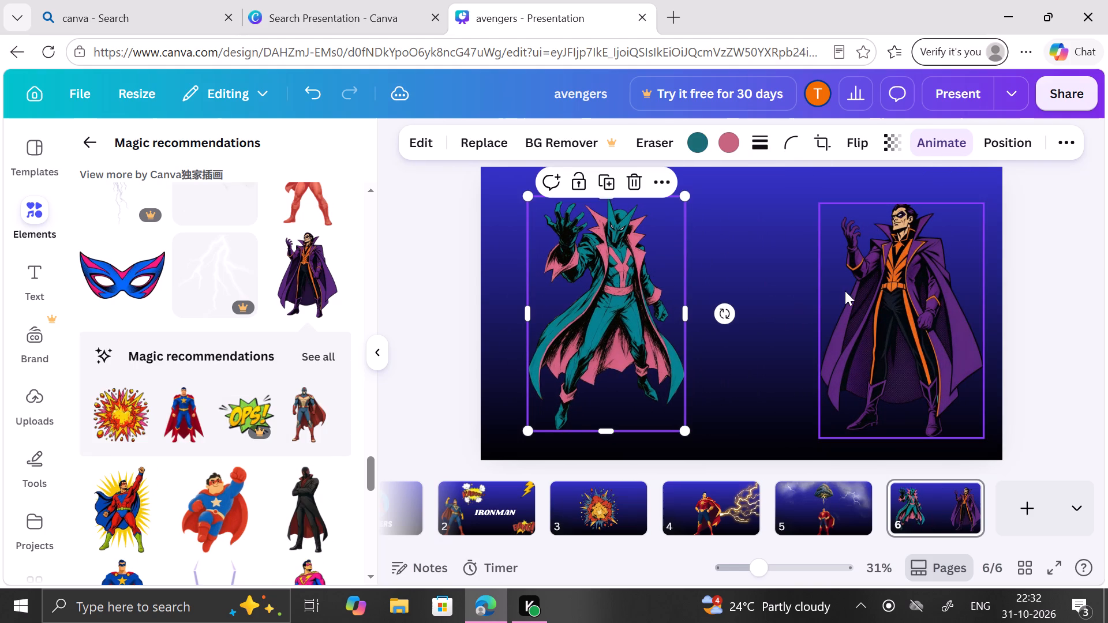
left_click(790, 287)
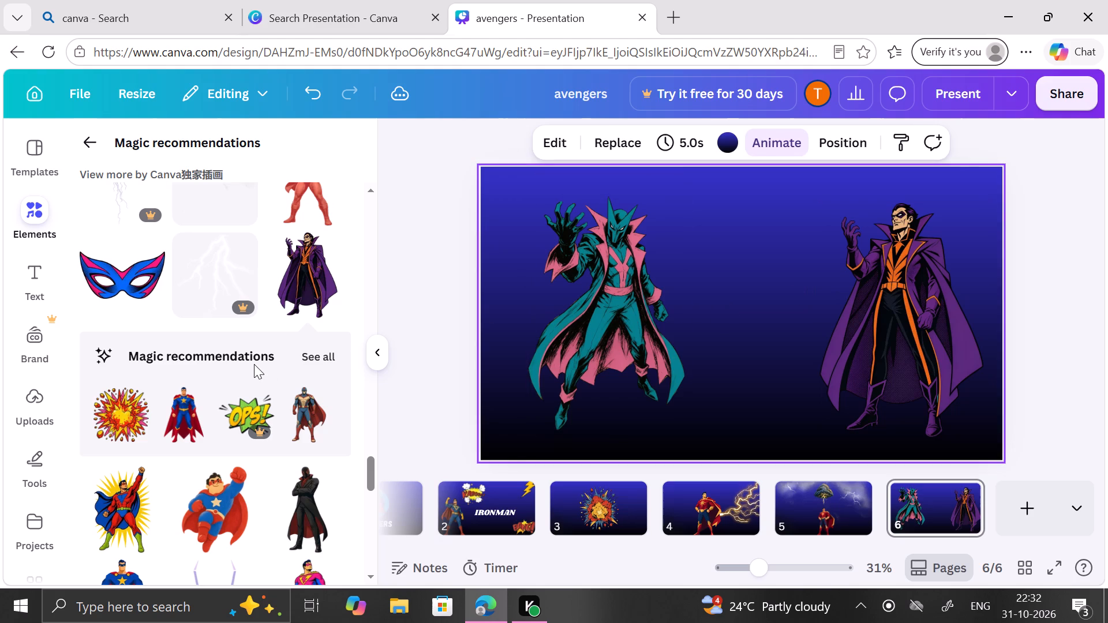
Look through the recommended graphics for further characters and effects that suit the presentation.
scroll(254, 364, "up", 2)
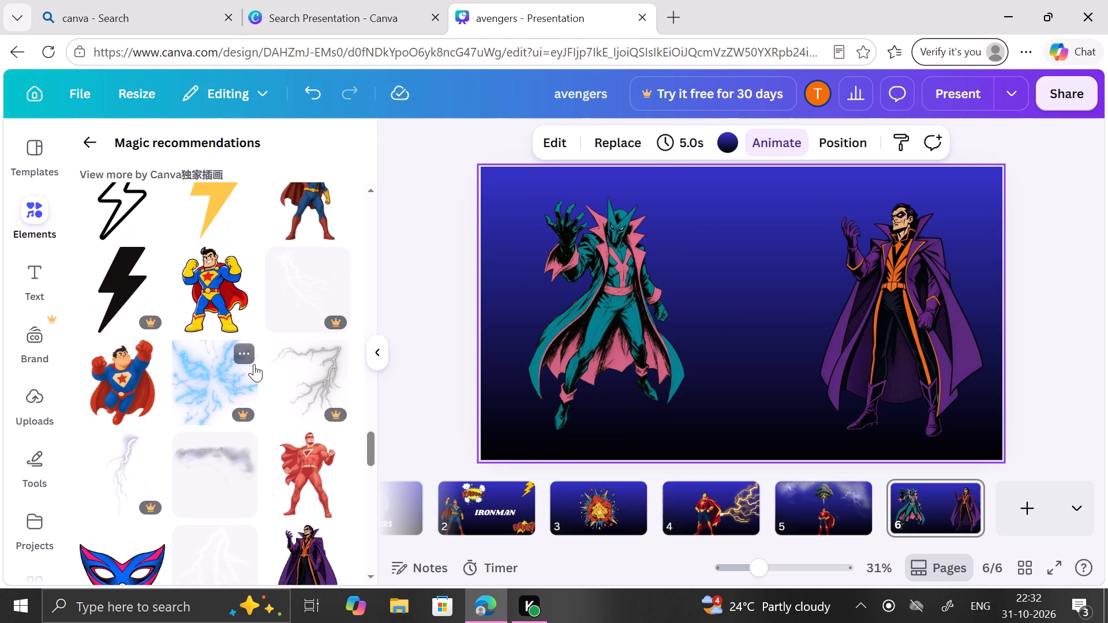
scroll(254, 364, "down", 1)
scroll(254, 364, "up", 2)
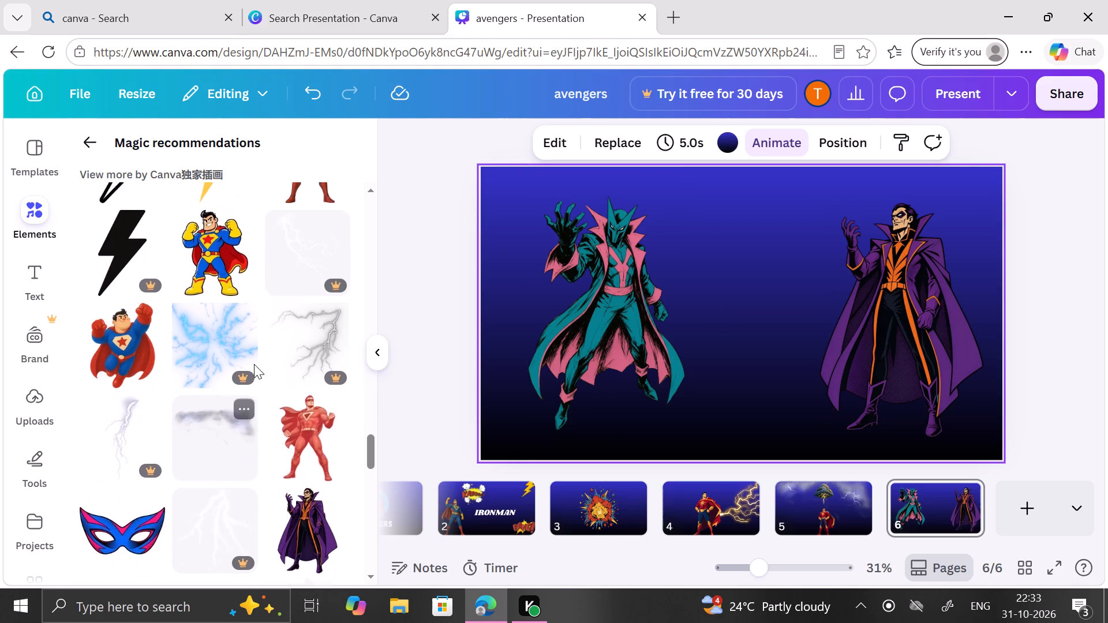
scroll(254, 364, "up", 6)
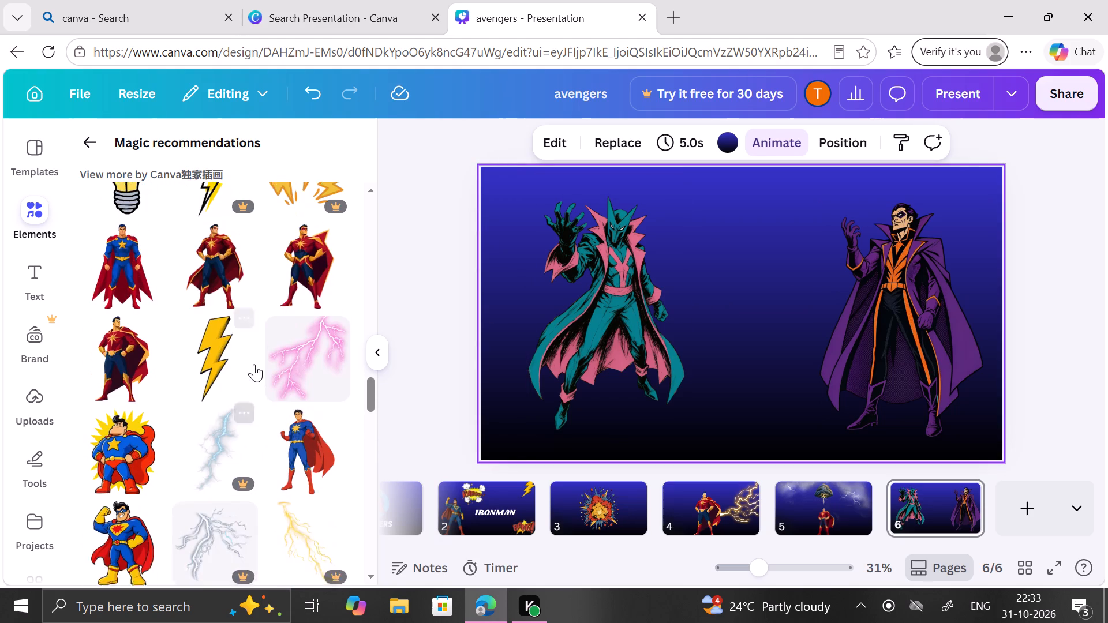
scroll(254, 364, "up", 2)
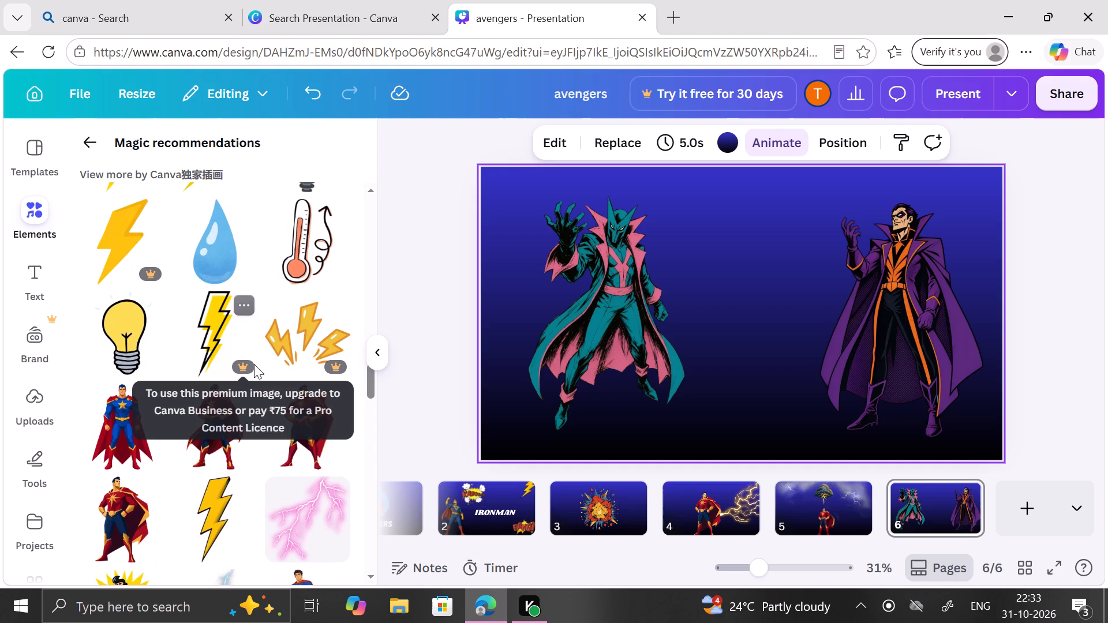
scroll(254, 364, "up", 3)
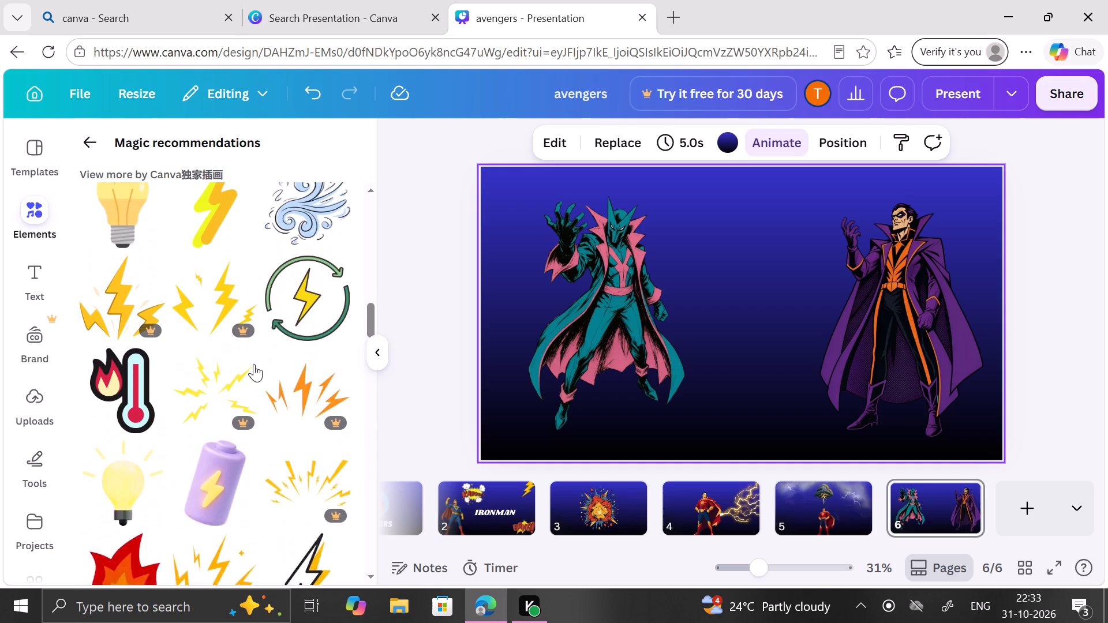
scroll(254, 364, "up", 4)
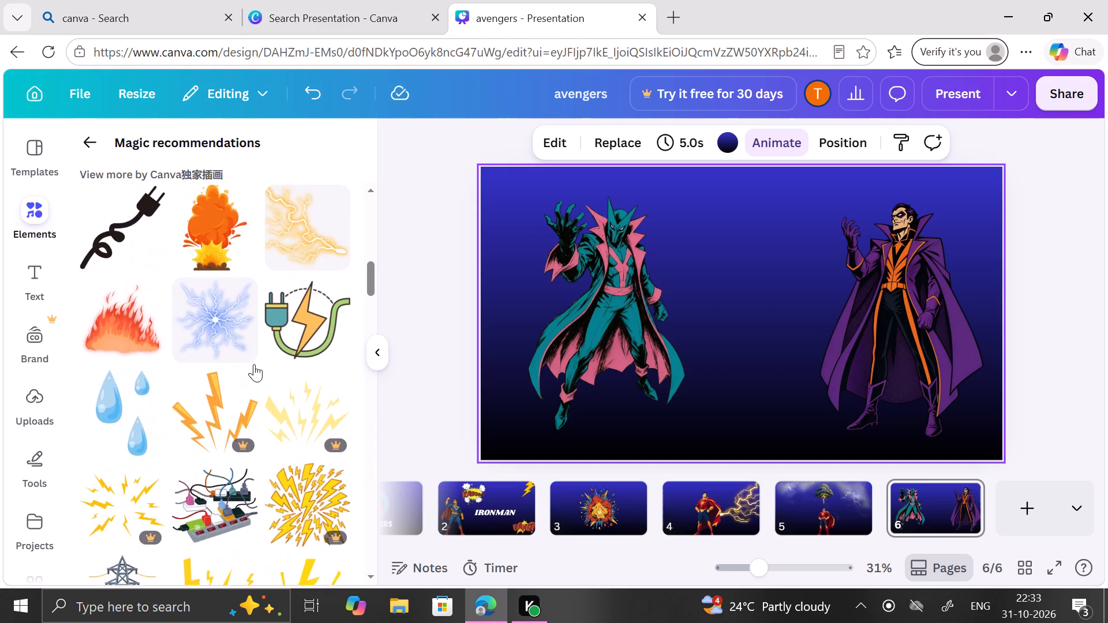
scroll(254, 364, "up", 3)
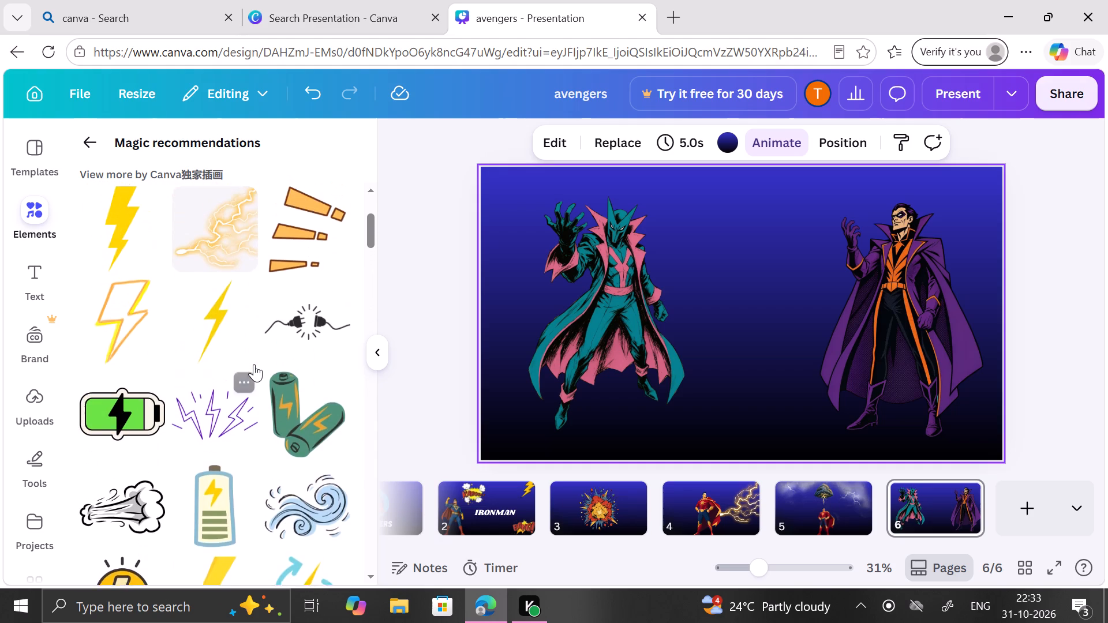
scroll(254, 364, "up", 4)
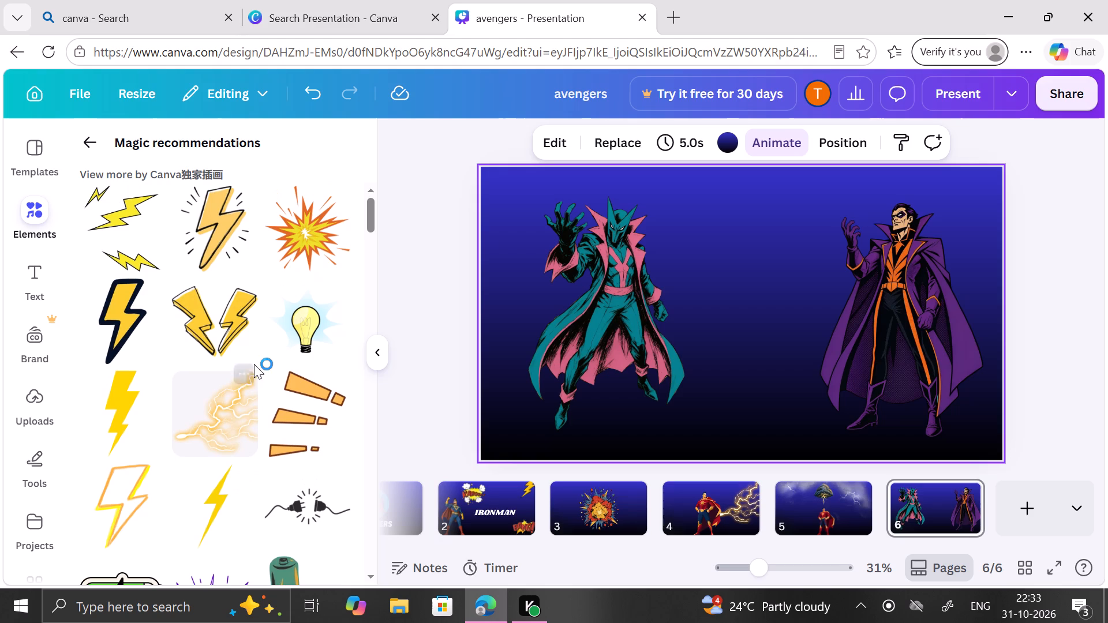
scroll(254, 364, "down", 7)
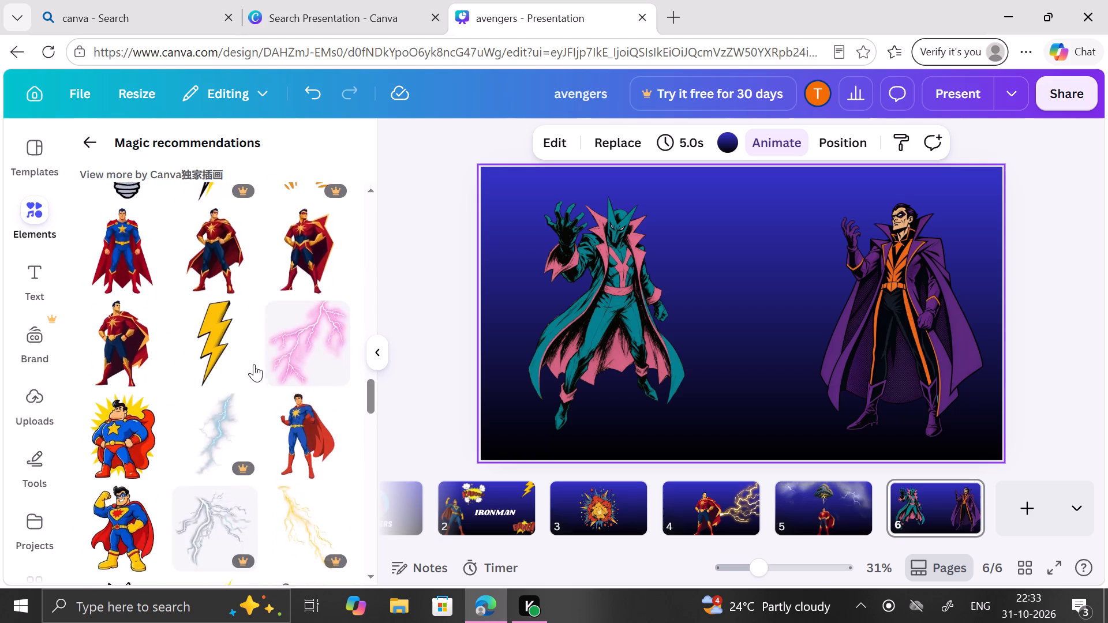
scroll(254, 364, "down", 8)
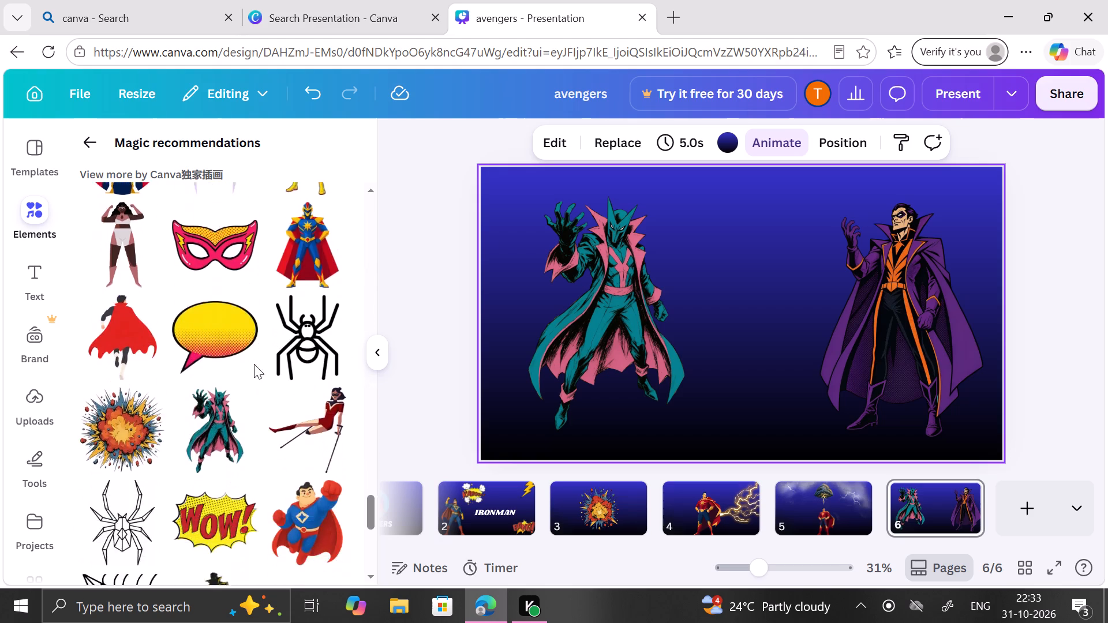
scroll(254, 364, "up", 4)
Show all recommendations related to the purple-caped masked character and examine them for more villain figures.
left_click(301, 350)
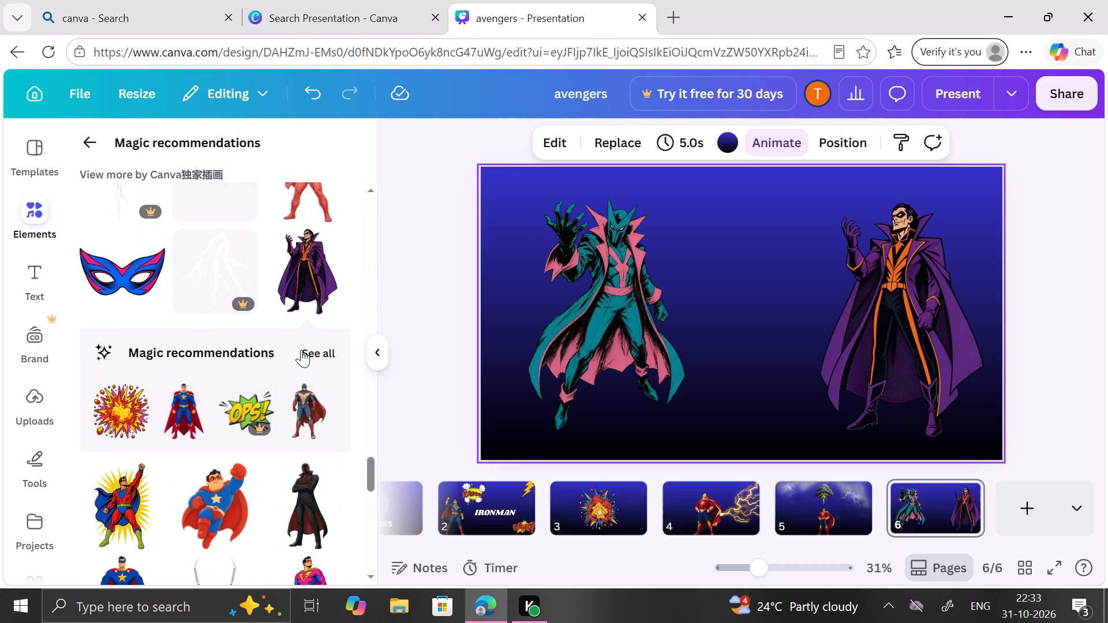
scroll(301, 350, "down", 4)
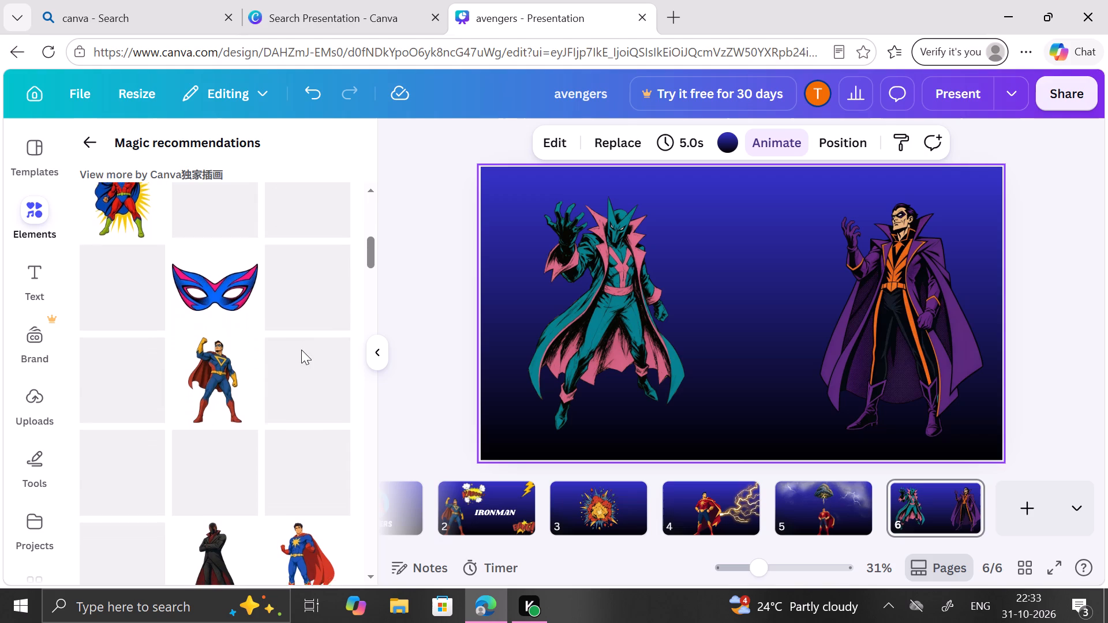
scroll(301, 350, "down", 3)
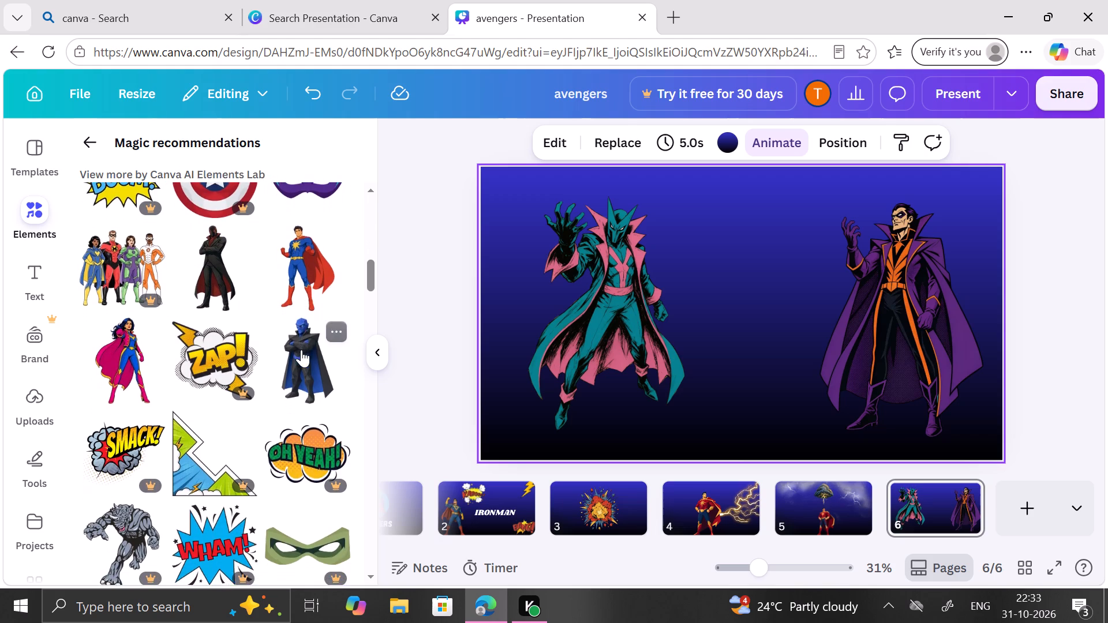
scroll(301, 350, "up", 3)
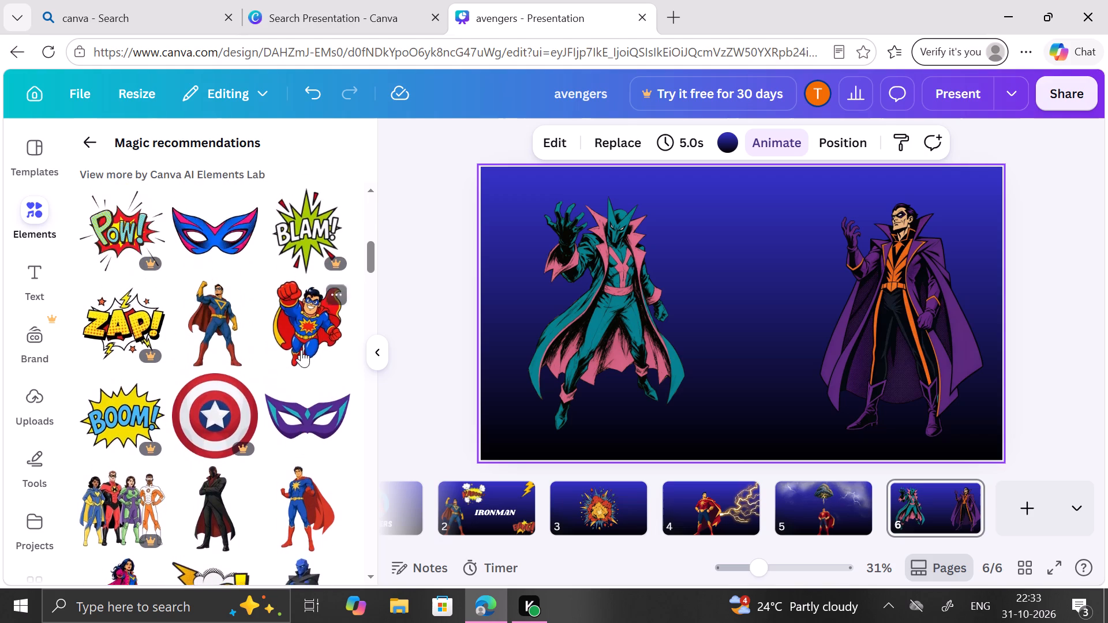
scroll(301, 350, "down", 3)
scroll(301, 350, "up", 2)
scroll(301, 350, "down", 2)
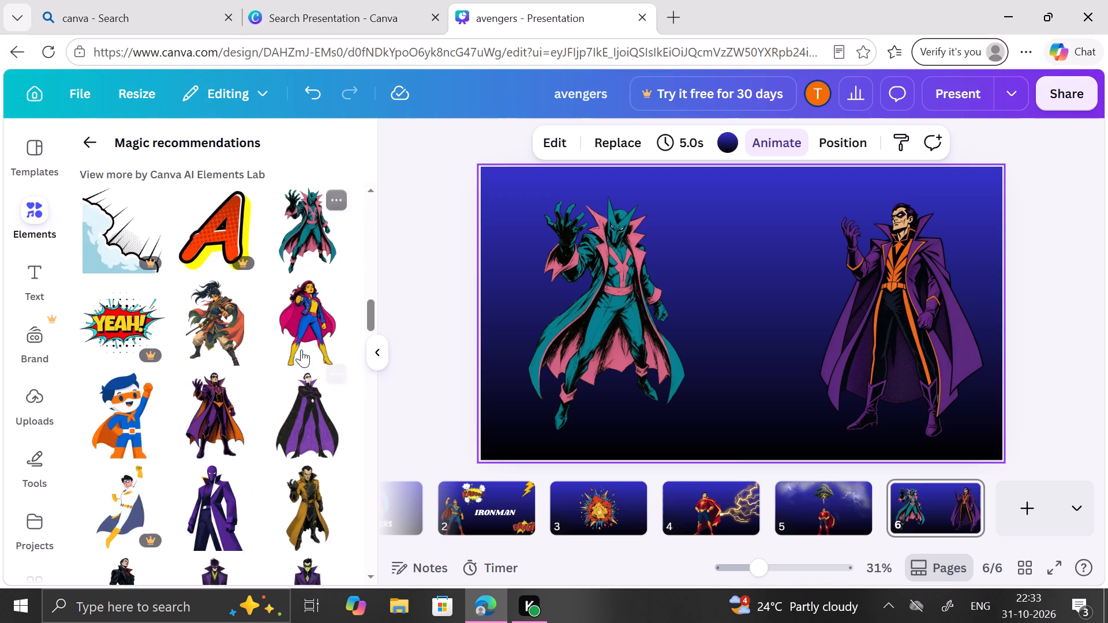
scroll(301, 350, "down", 1)
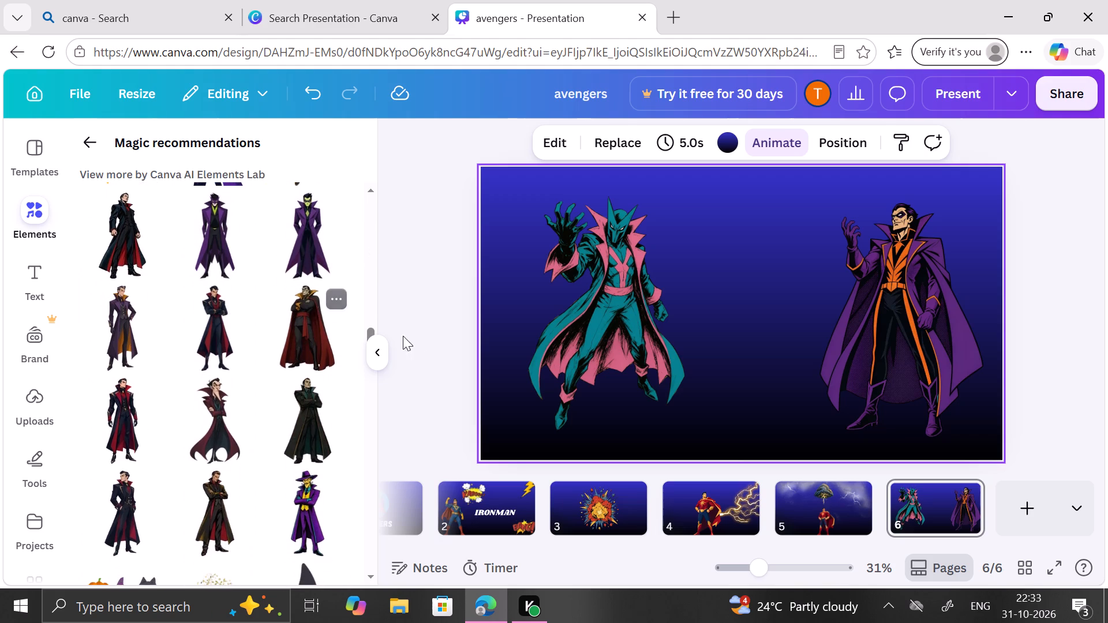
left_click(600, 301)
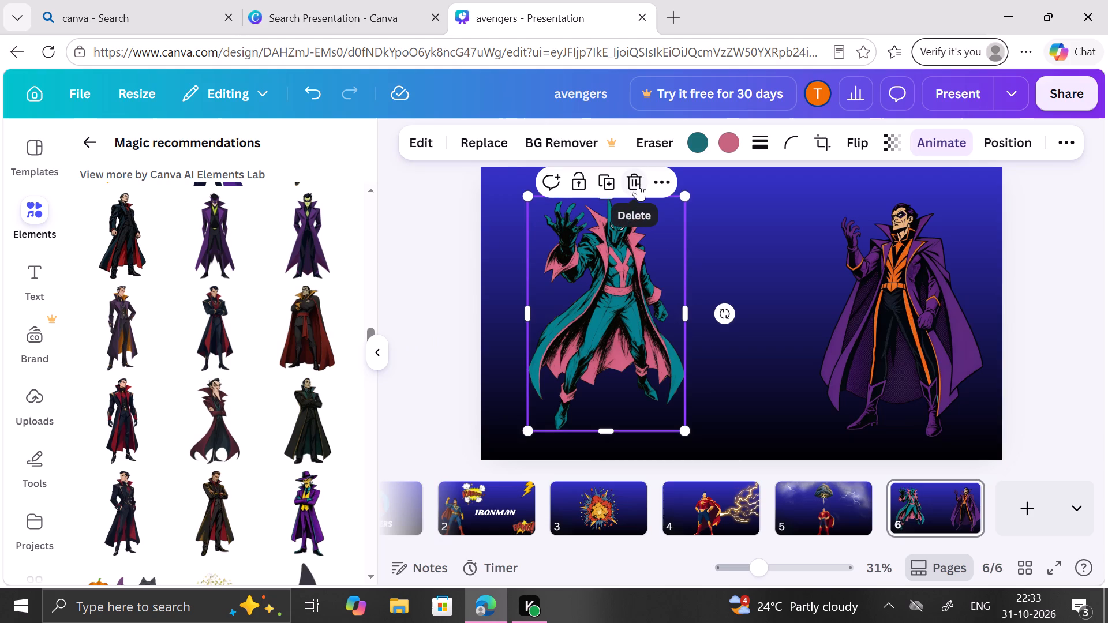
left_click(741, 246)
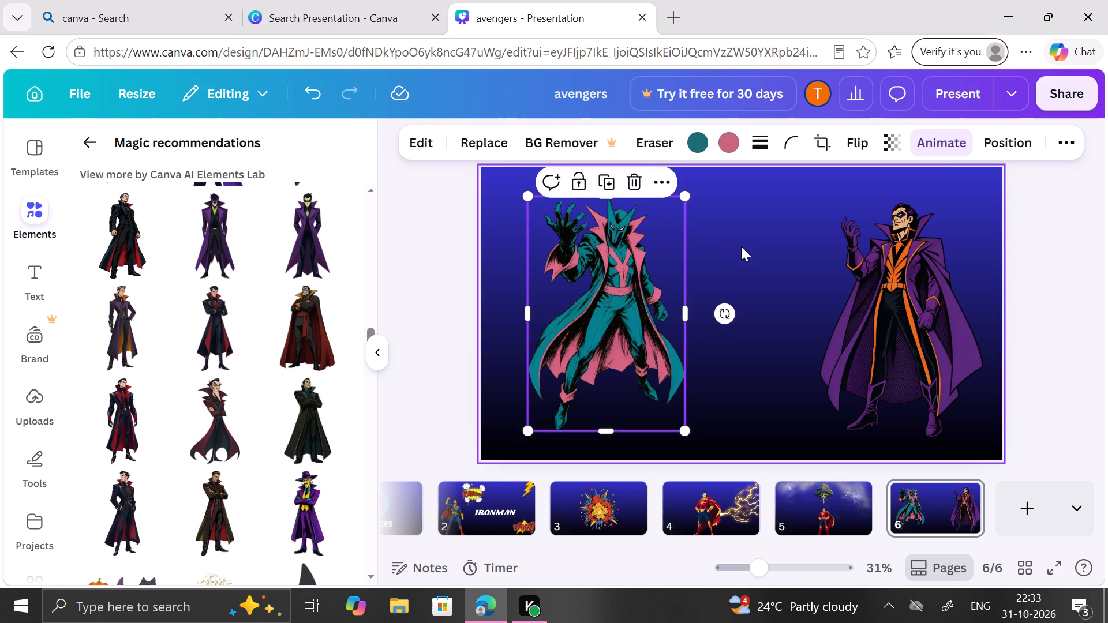
Add a new slide 7 after slide 6 and insert the cross-armed villain in the dark red, high-collared coat.
scroll(696, 311, "down", 1)
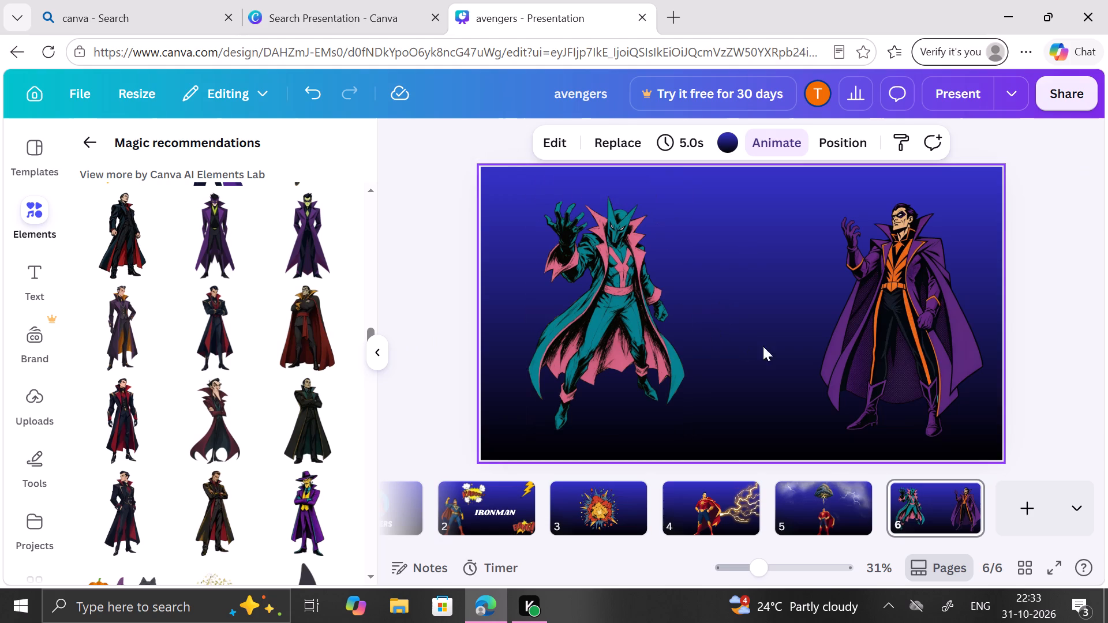
left_click(1012, 509)
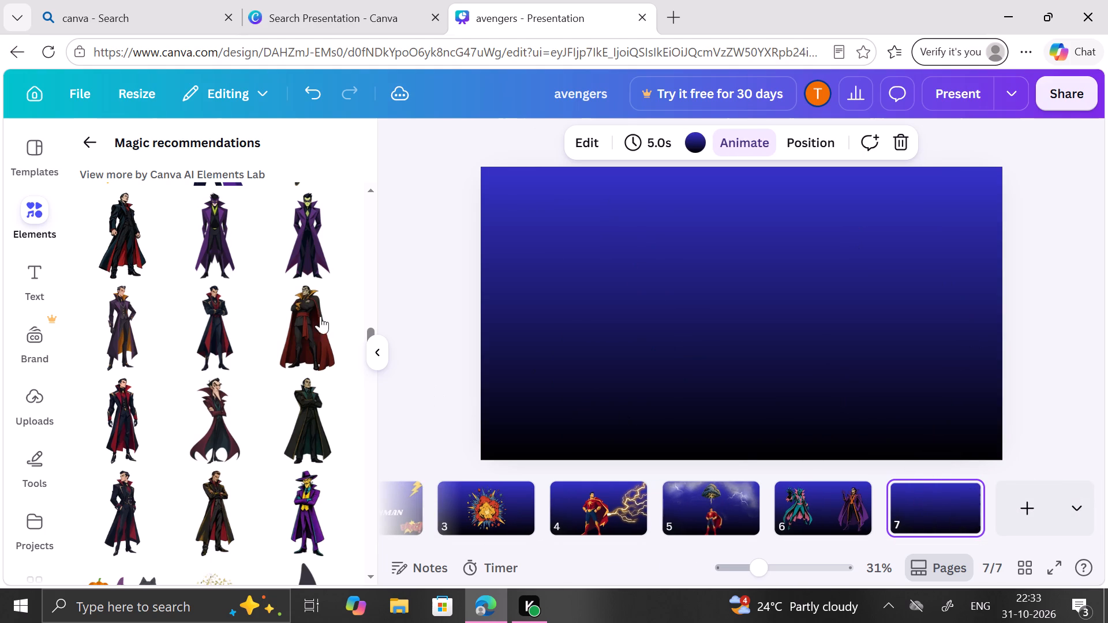
left_click(220, 415)
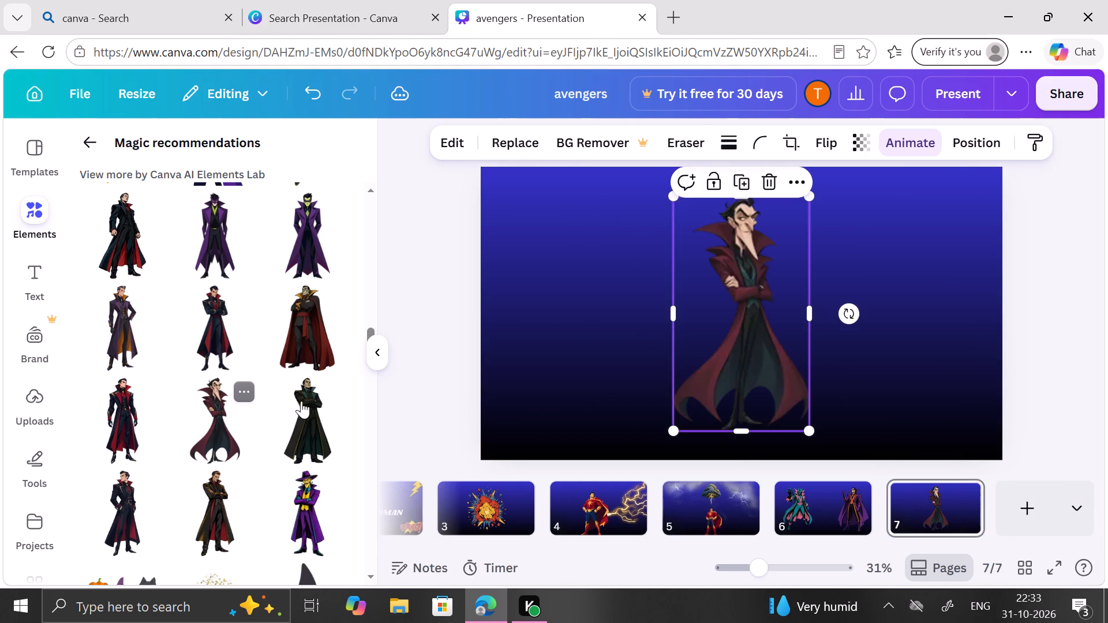
Look further through the recommended graphics for another element to accompany the villain on slide 7.
scroll(331, 497, "down", 1)
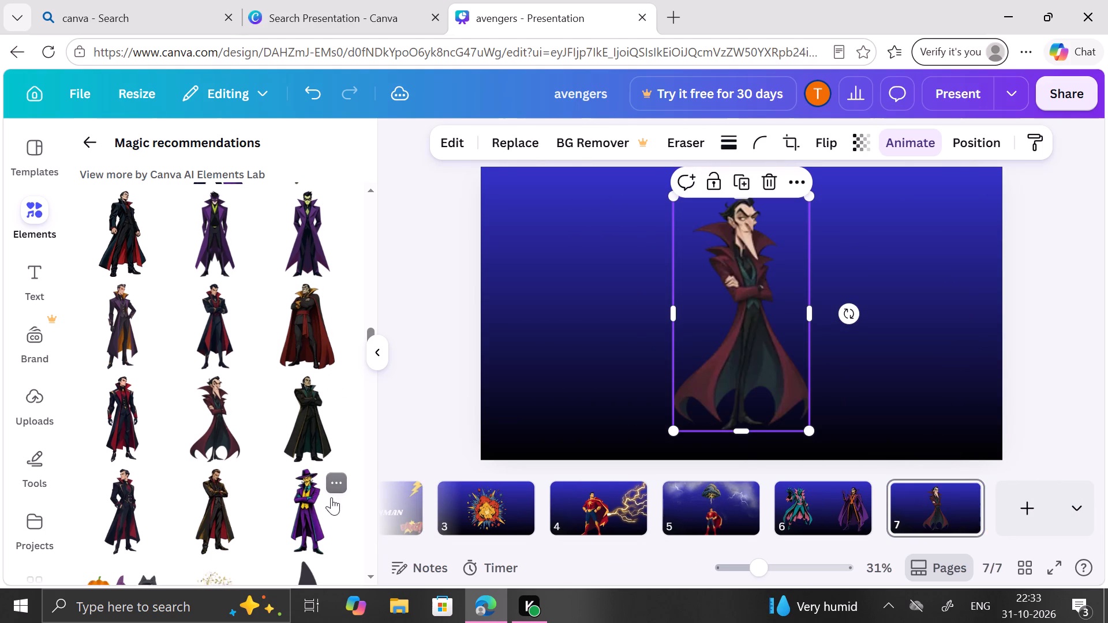
scroll(331, 497, "down", 3)
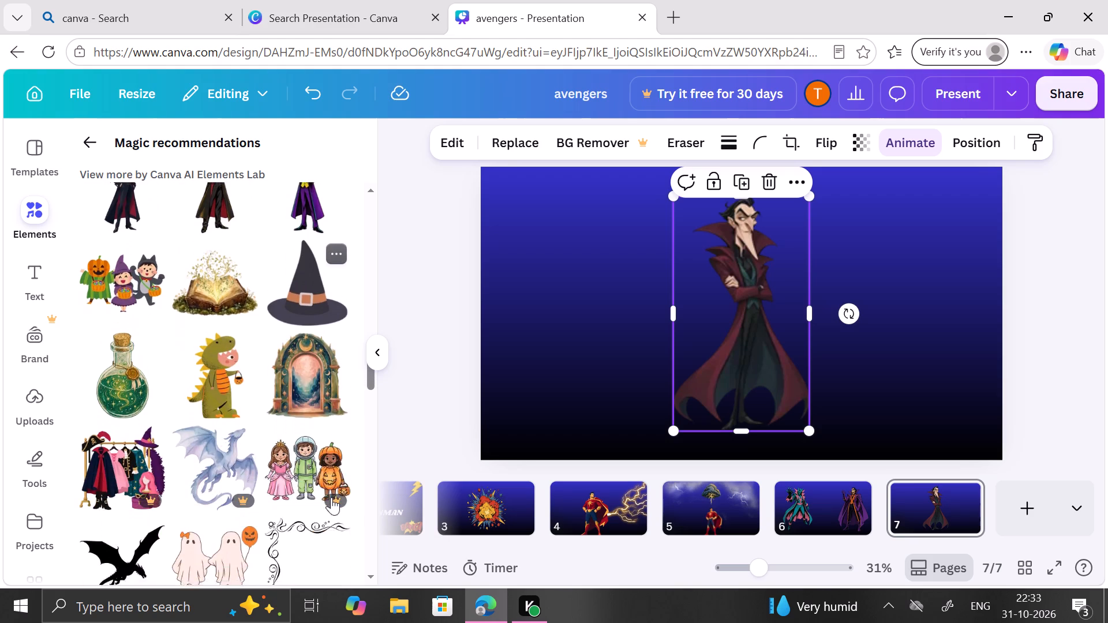
scroll(331, 497, "down", 4)
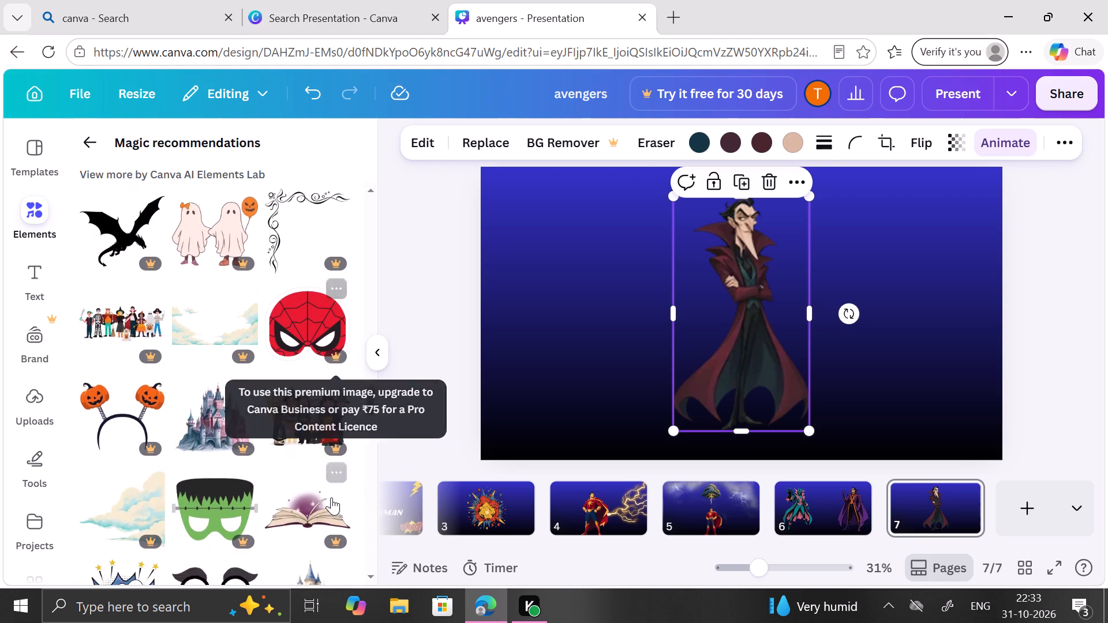
scroll(331, 497, "down", 4)
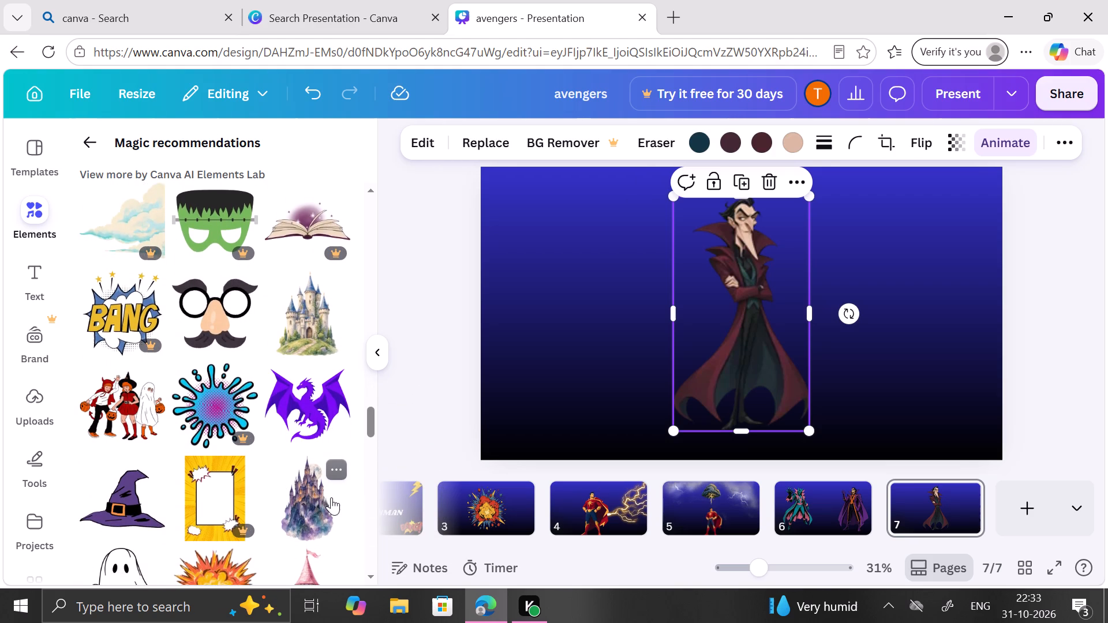
scroll(331, 497, "down", 5)
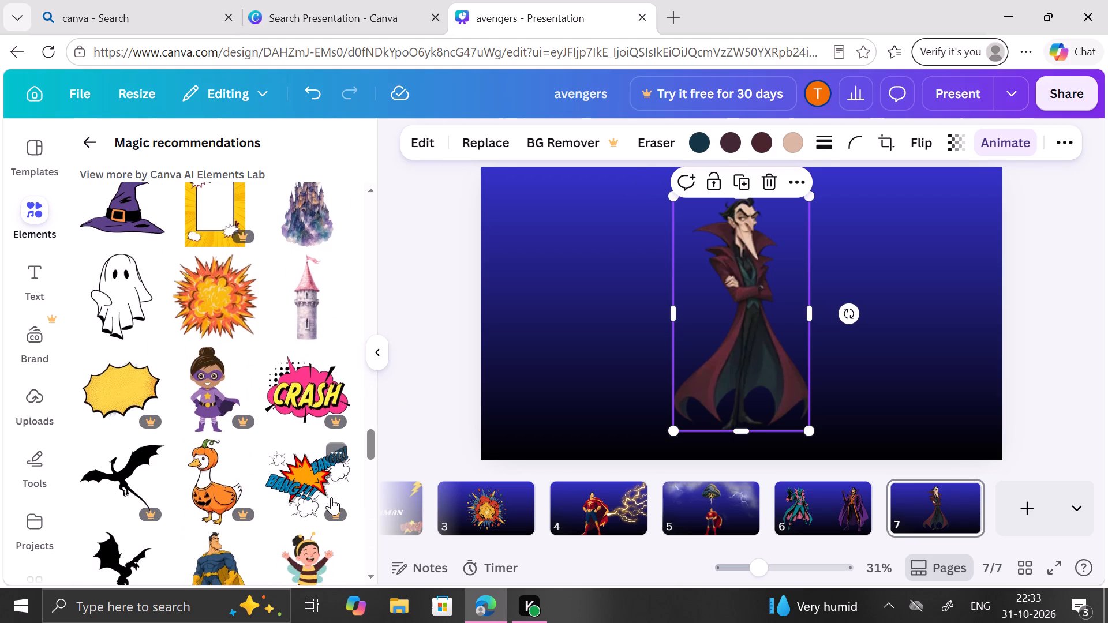
scroll(331, 497, "down", 1)
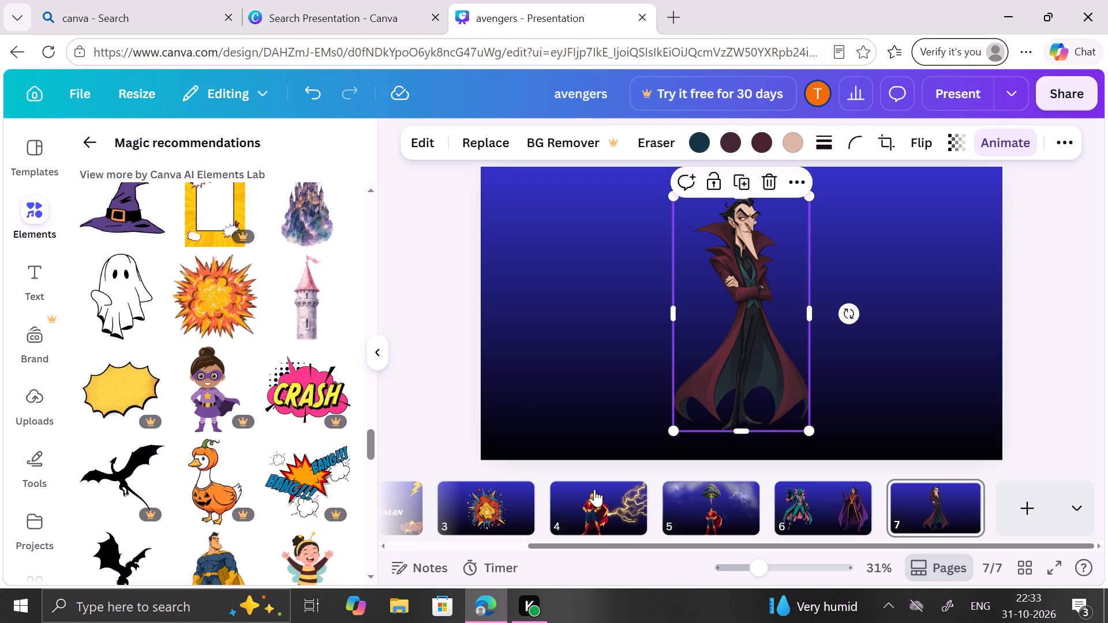
Review slides 4, 5 and 6 in turn.
left_click(618, 487)
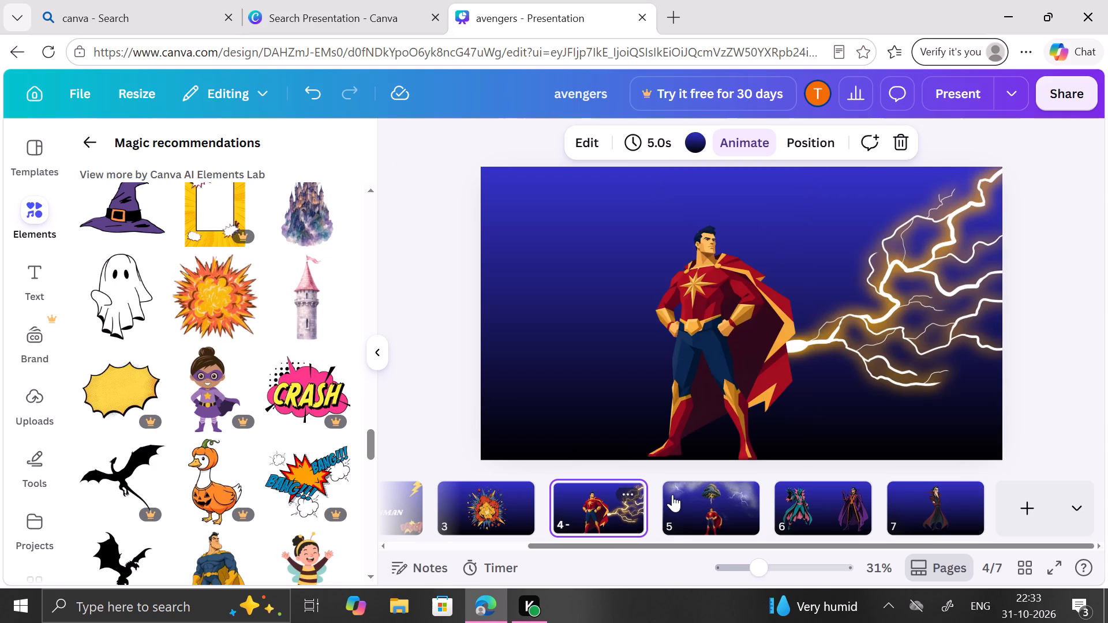
left_click(677, 495)
left_click(810, 497)
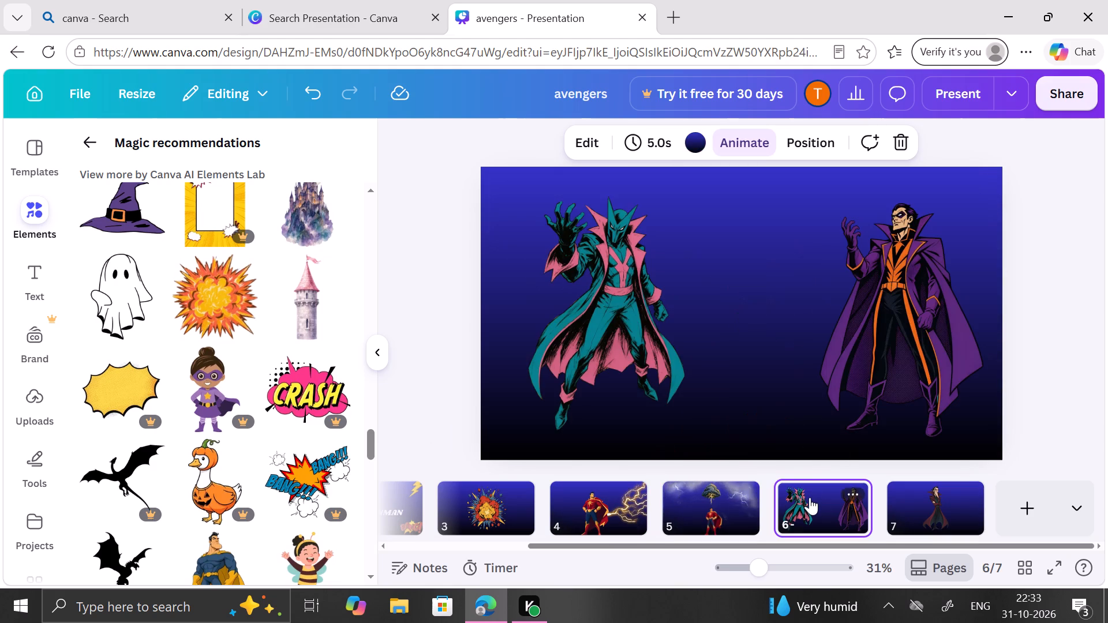
Return from the recommendations to the ironman superhero graphics results and examine them for another suitable character or element.
scroll(250, 476, "down", 4)
scroll(250, 476, "up", 2)
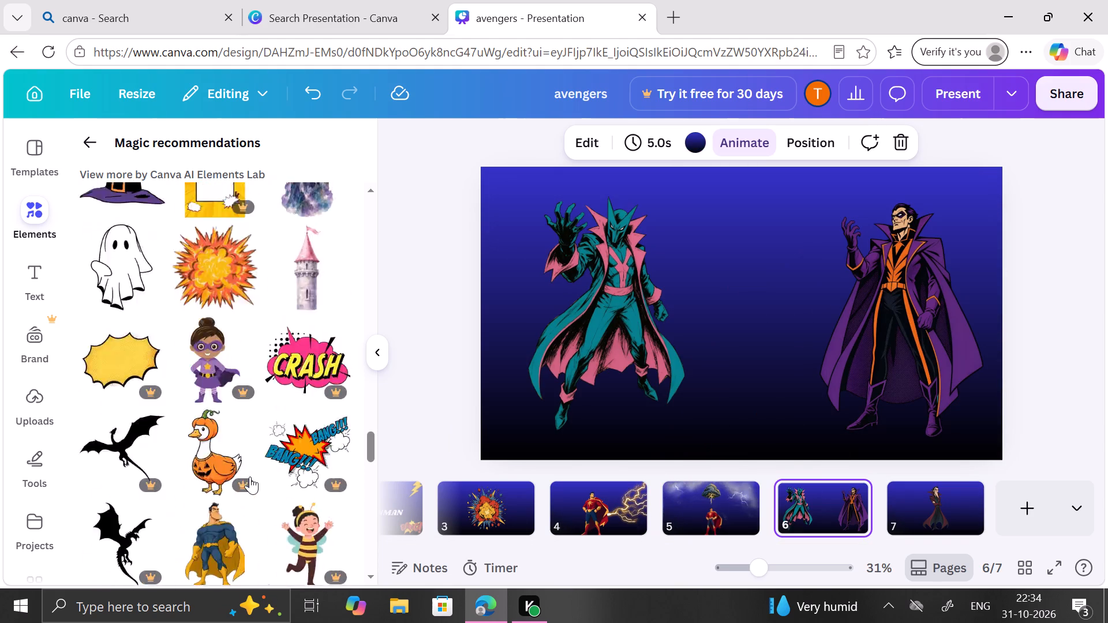
scroll(250, 476, "up", 20)
scroll(250, 476, "up", 4)
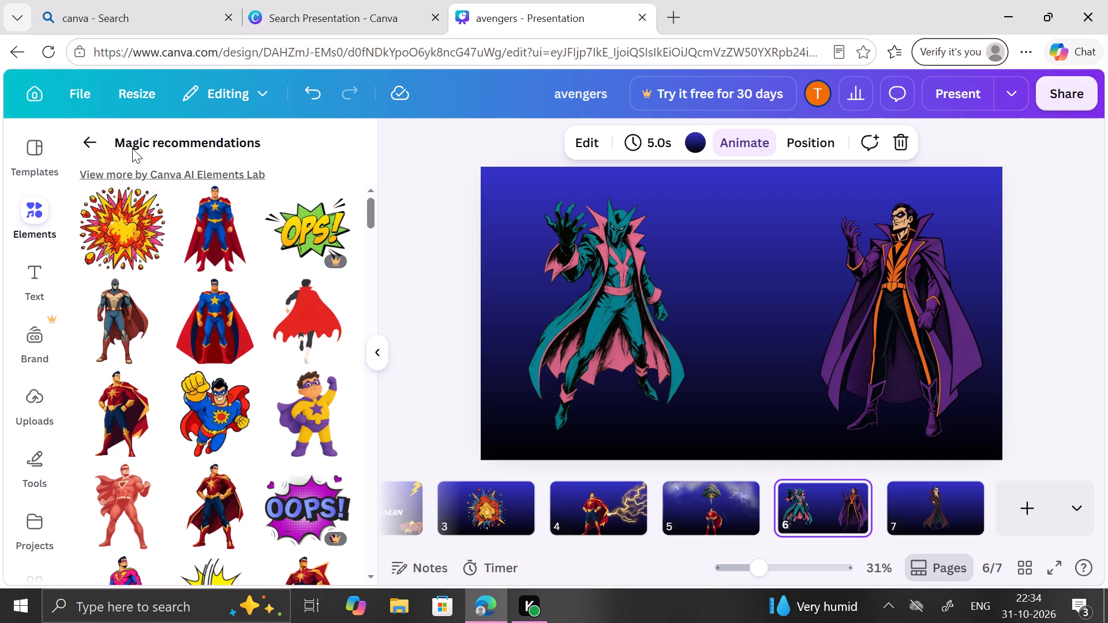
left_click(78, 134)
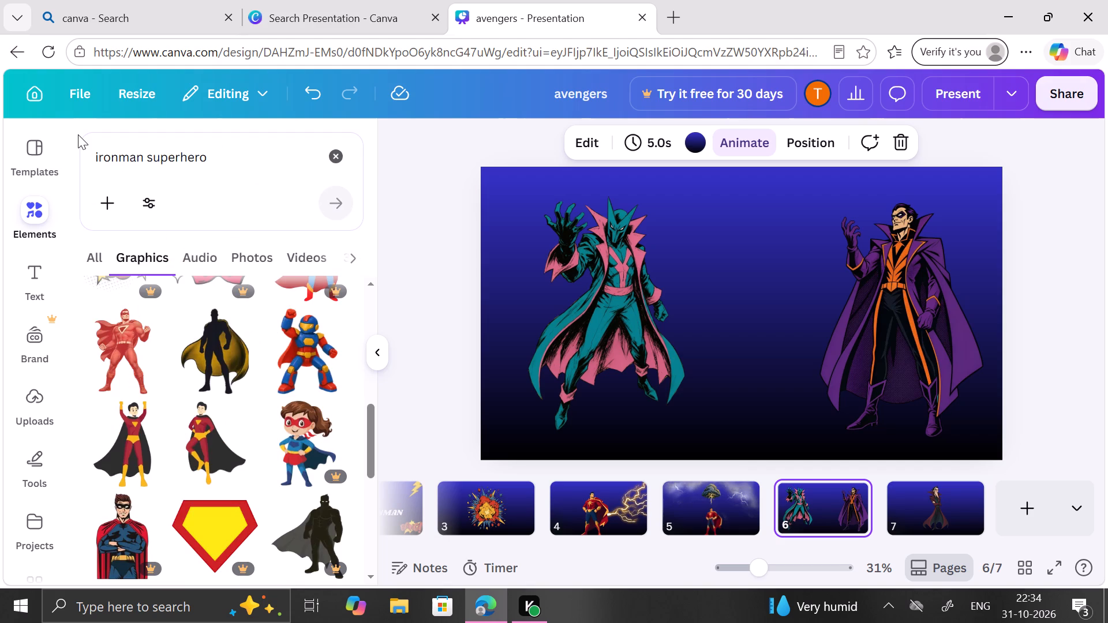
scroll(78, 134, "down", 1)
scroll(146, 332, "up", 7)
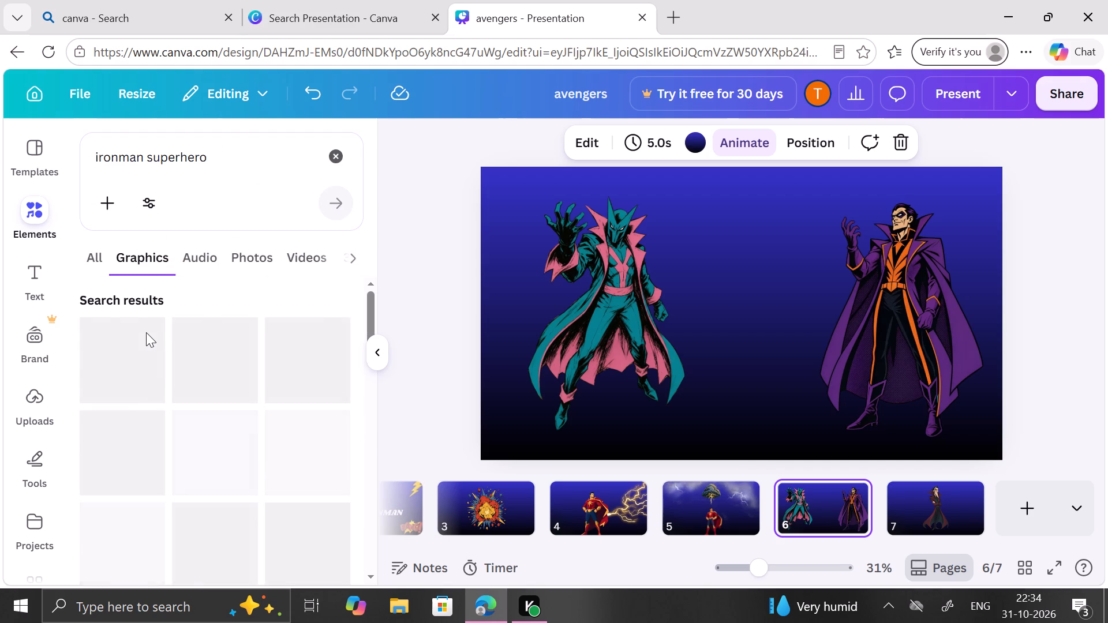
scroll(146, 332, "up", 3)
scroll(146, 332, "down", 6)
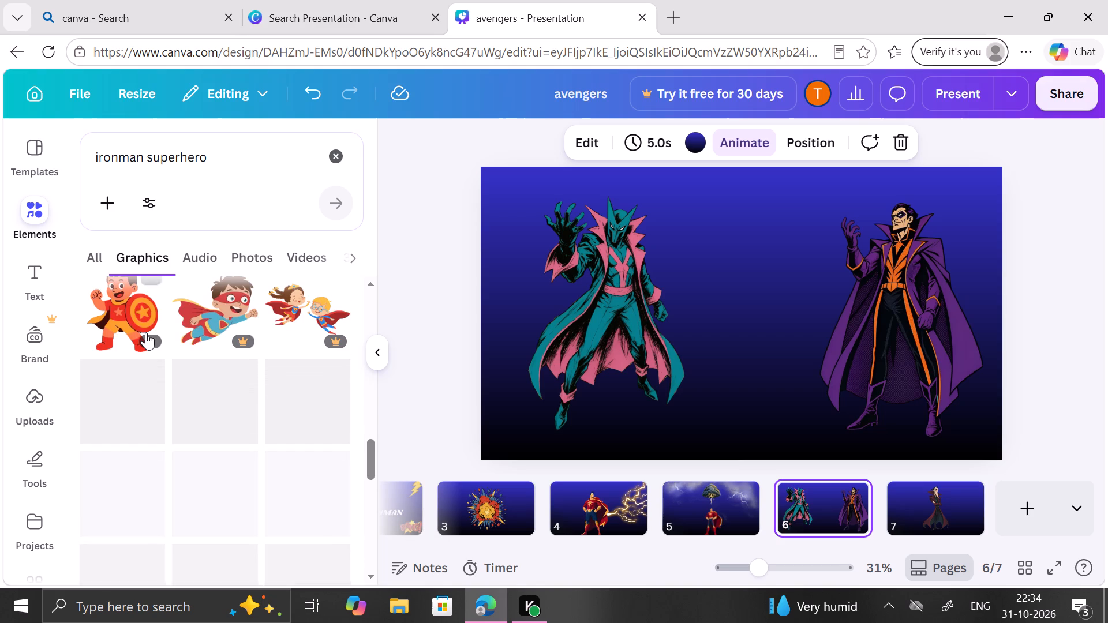
scroll(146, 332, "down", 3)
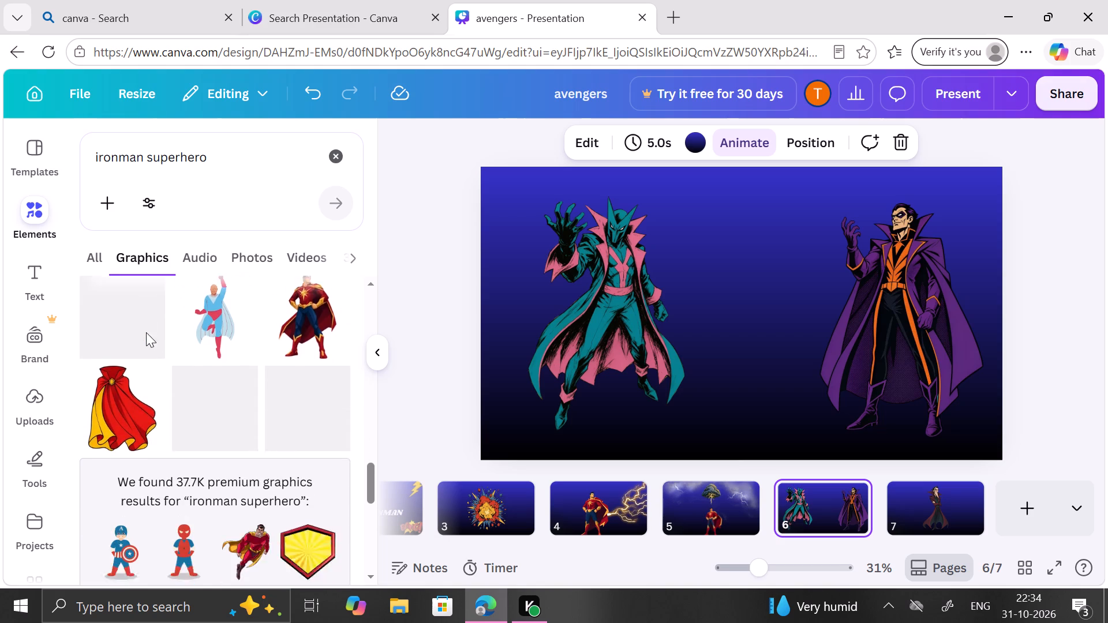
scroll(146, 332, "down", 5)
scroll(146, 332, "up", 1)
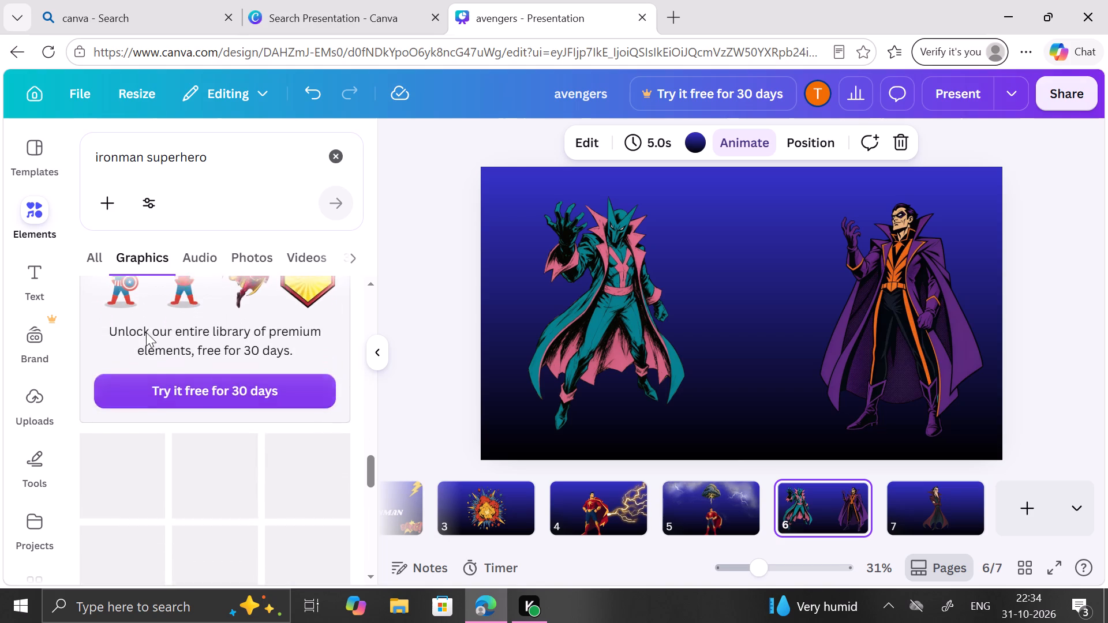
scroll(146, 332, "up", 2)
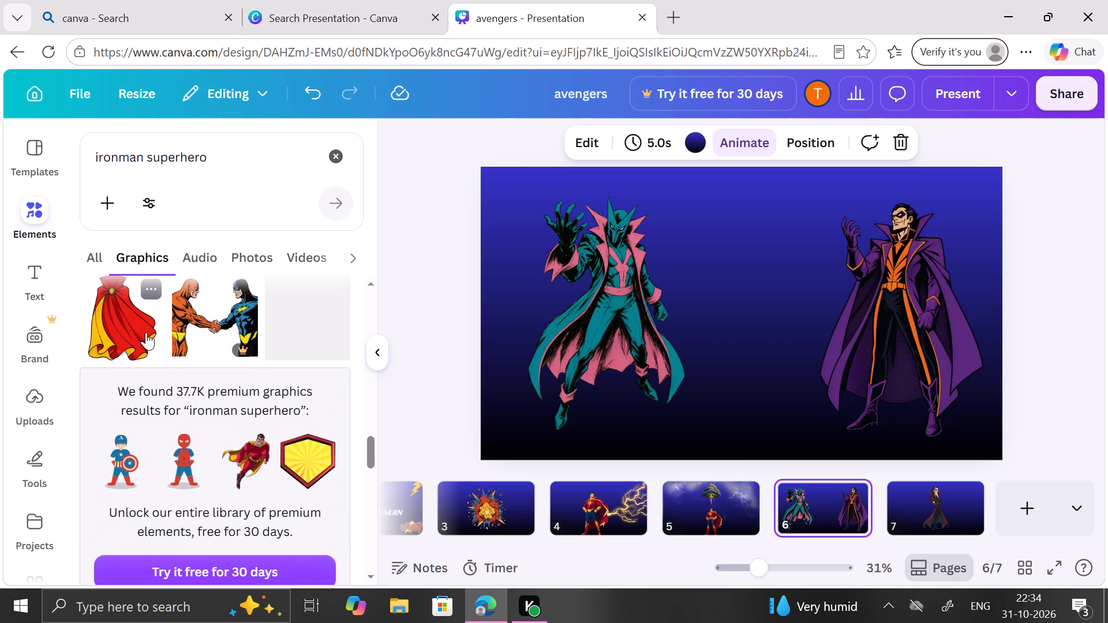
scroll(146, 332, "down", 2)
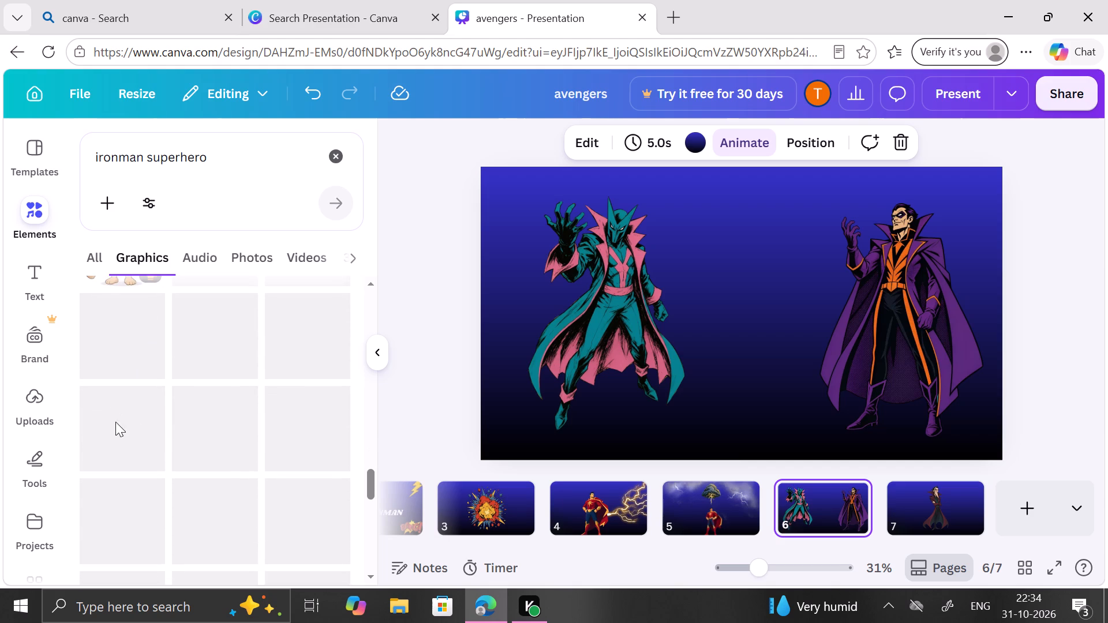
scroll(199, 329, "up", 2)
scroll(199, 329, "down", 2)
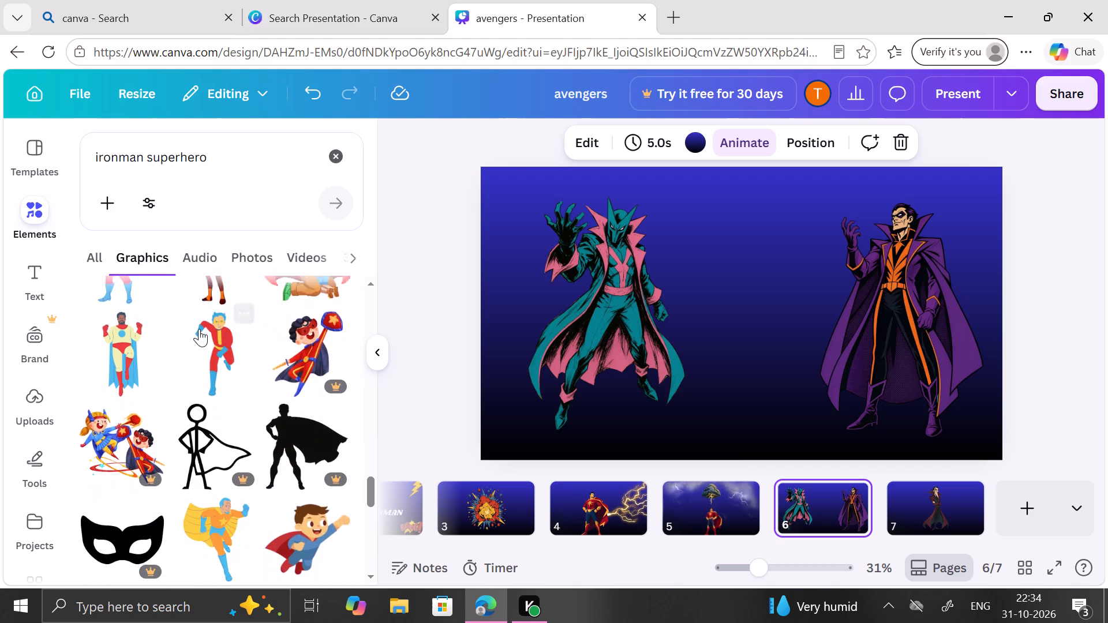
scroll(199, 329, "down", 5)
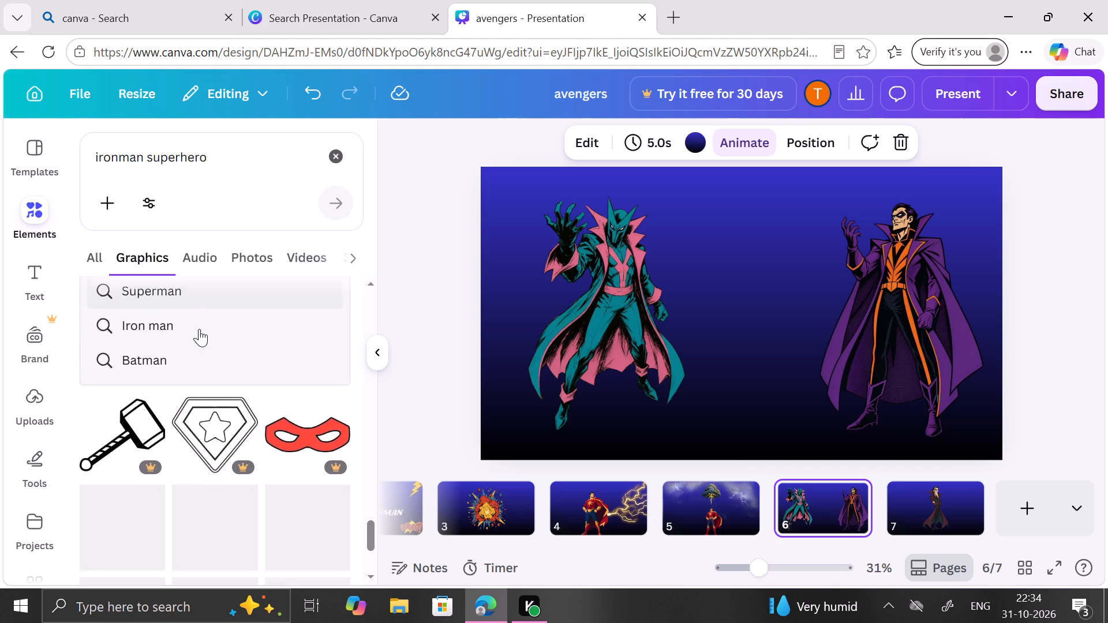
scroll(199, 329, "down", 2)
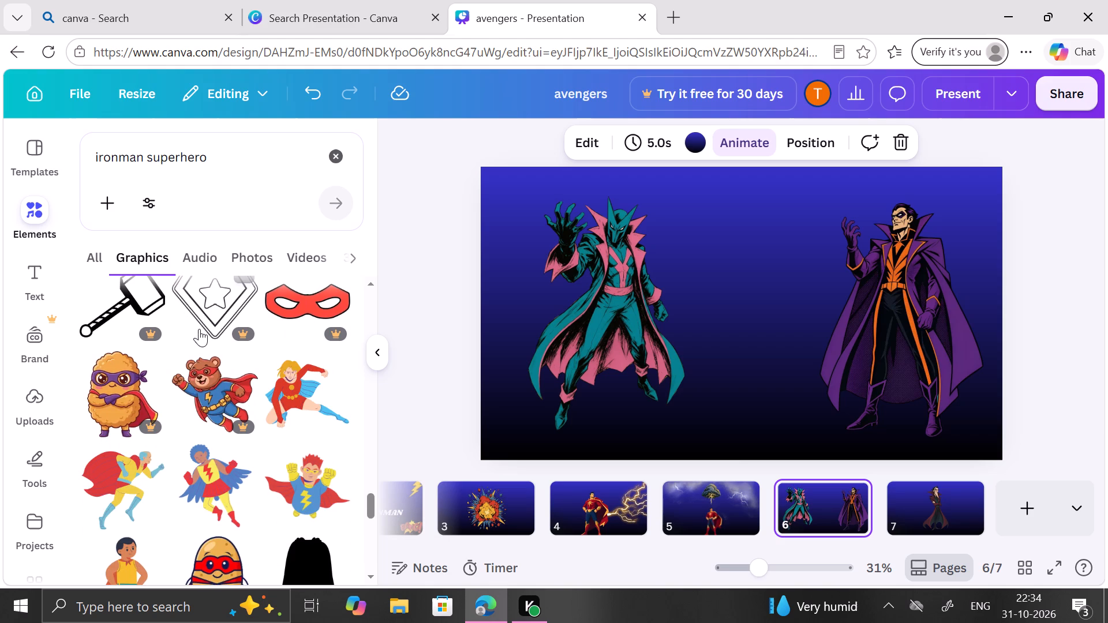
scroll(199, 329, "down", 4)
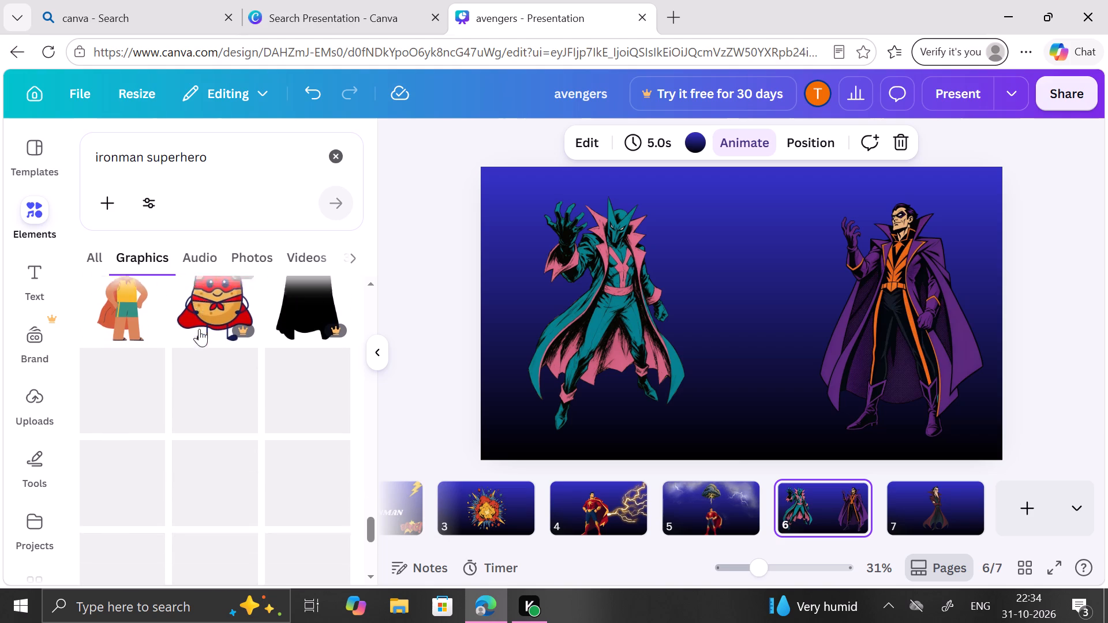
scroll(199, 329, "down", 1)
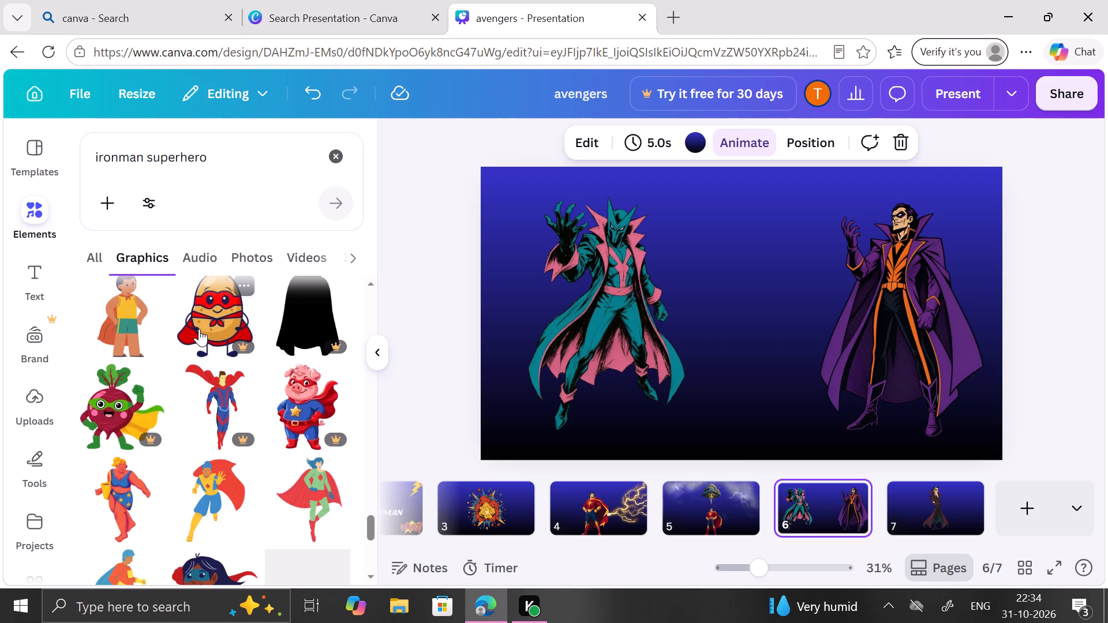
scroll(199, 329, "down", 5)
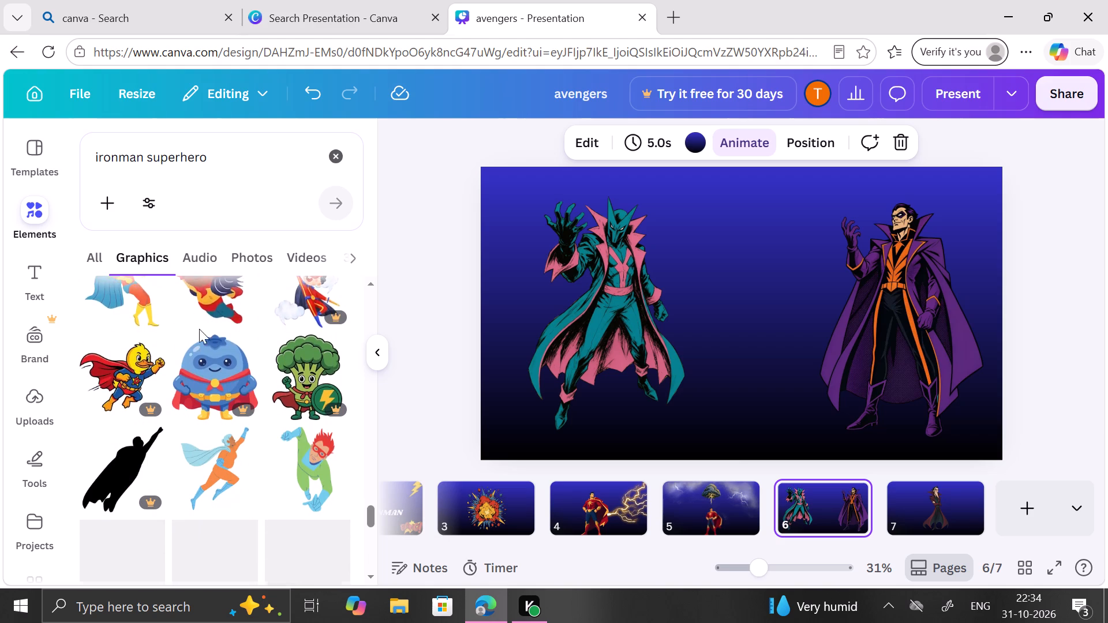
scroll(199, 329, "down", 2)
scroll(199, 329, "up", 1)
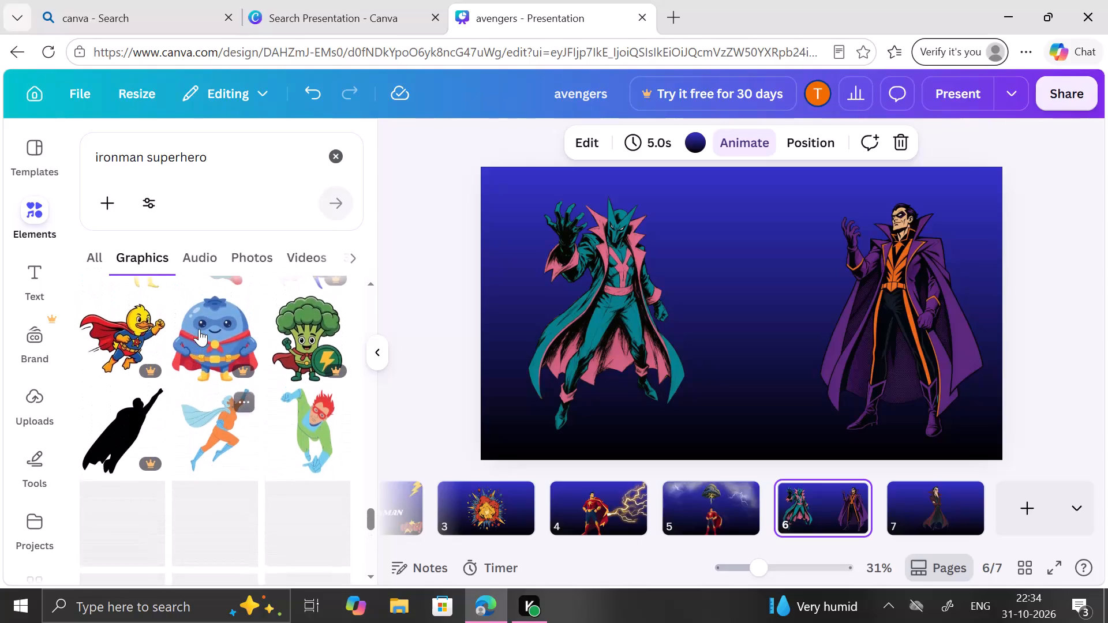
scroll(199, 329, "down", 2)
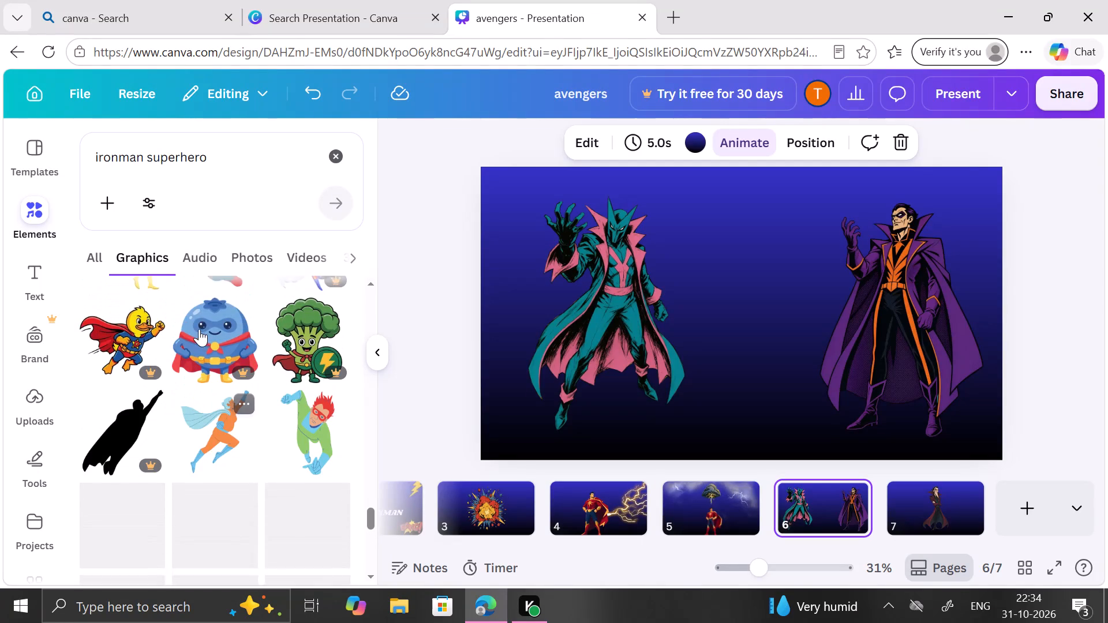
scroll(199, 329, "down", 1)
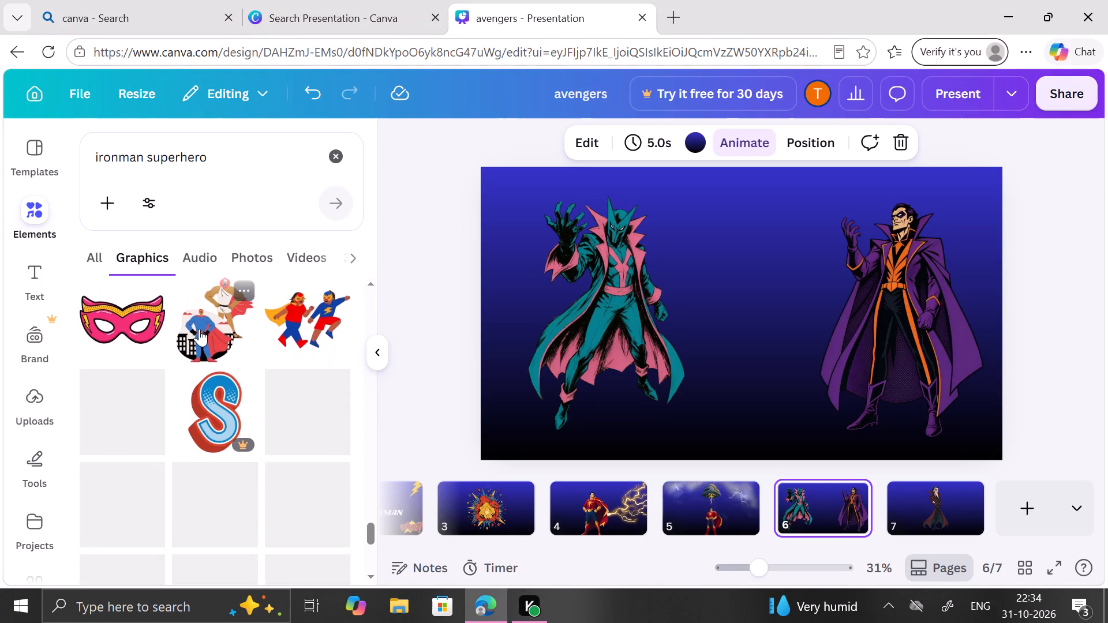
scroll(199, 329, "down", 3)
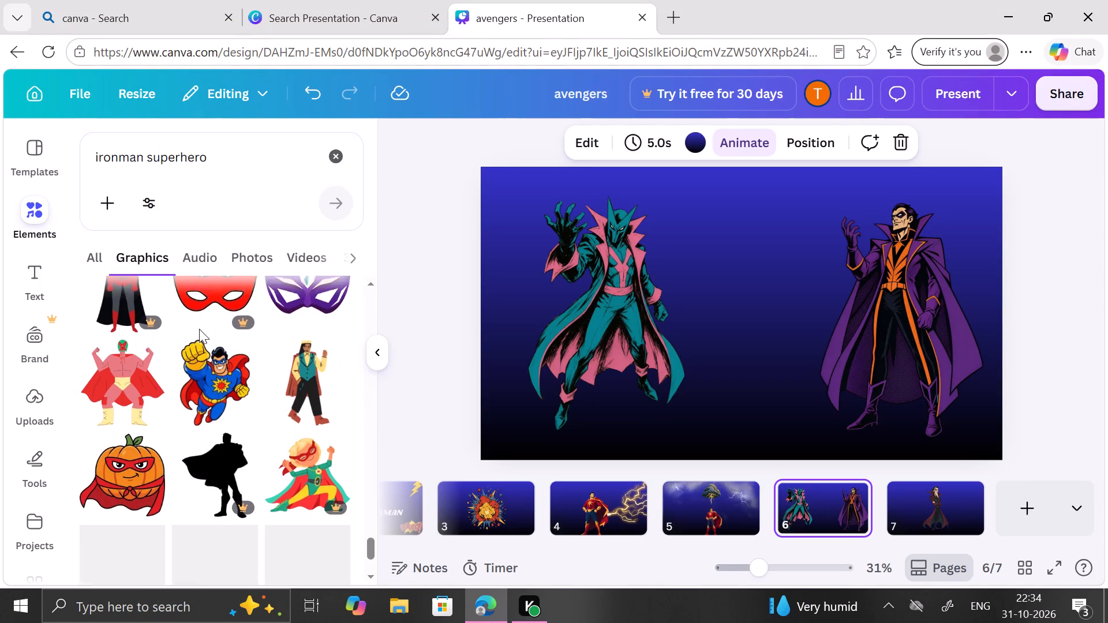
scroll(199, 329, "down", 2)
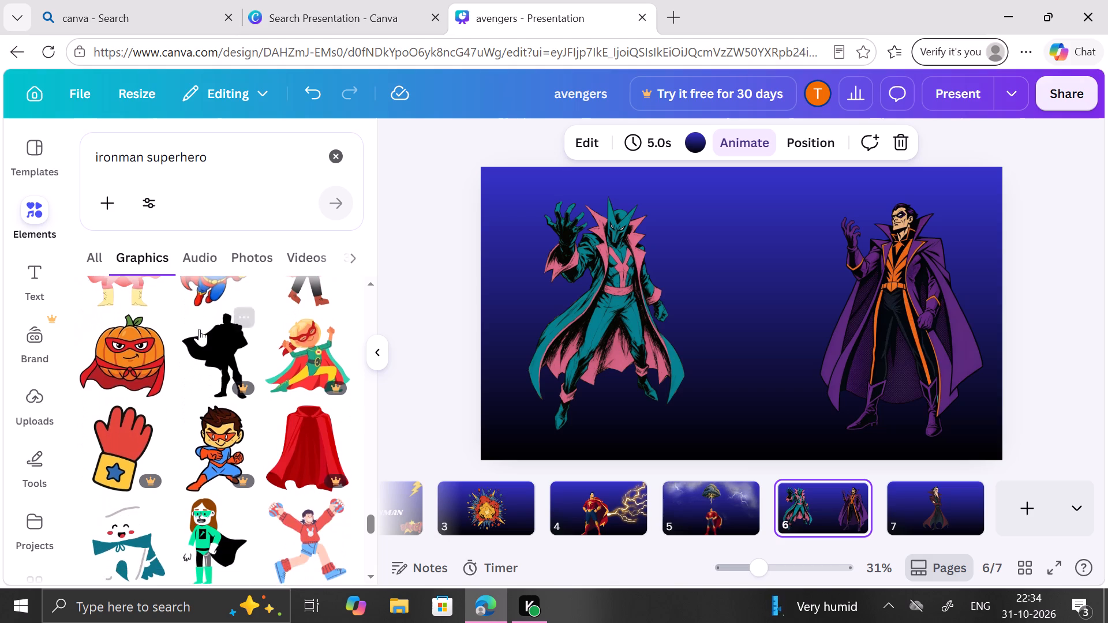
scroll(199, 329, "down", 2)
scroll(199, 329, "up", 2)
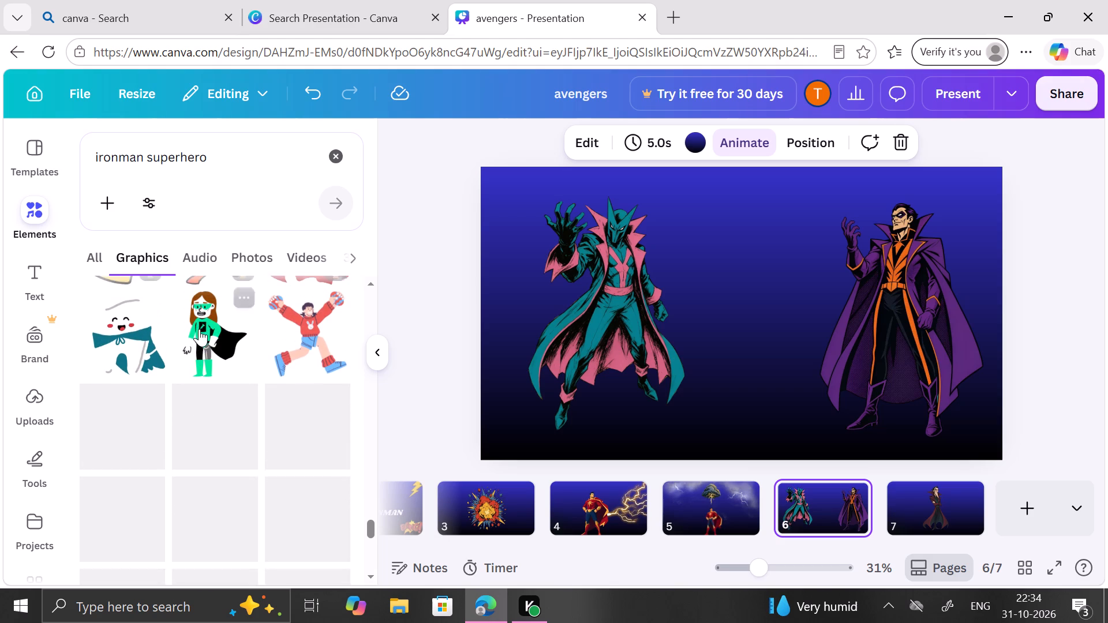
scroll(199, 329, "up", 2)
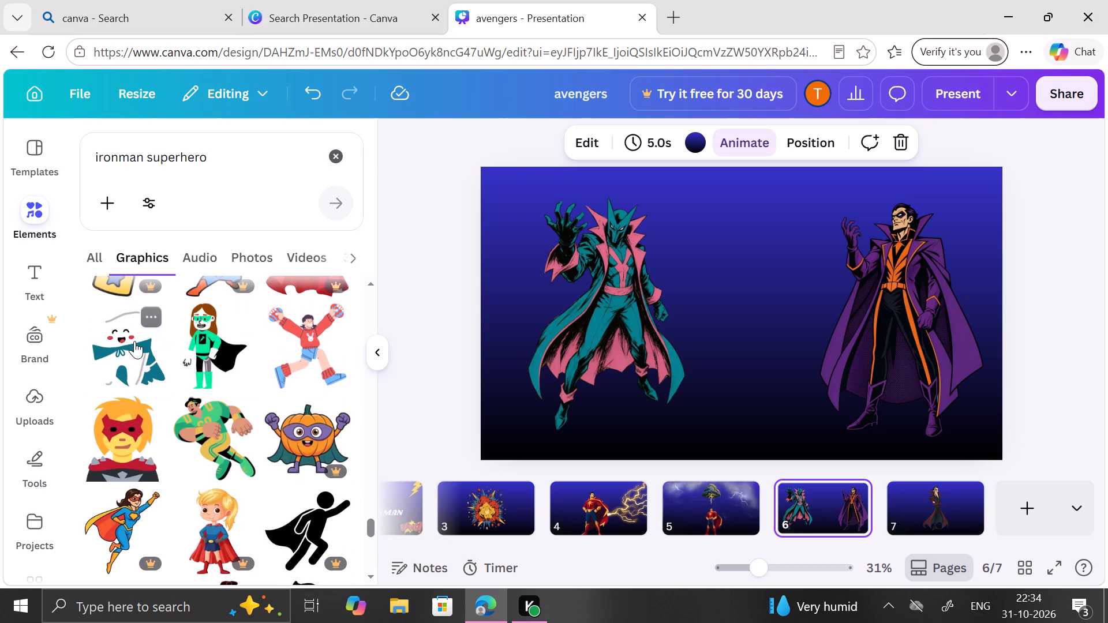
scroll(200, 412, "down", 2)
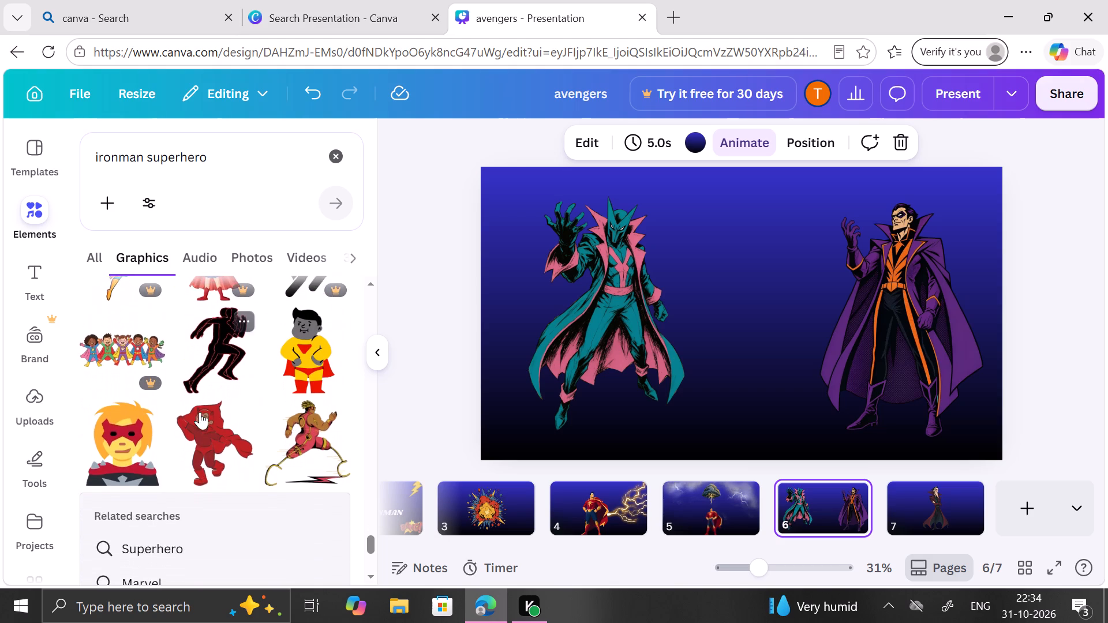
scroll(200, 412, "down", 4)
scroll(200, 412, "up", 1)
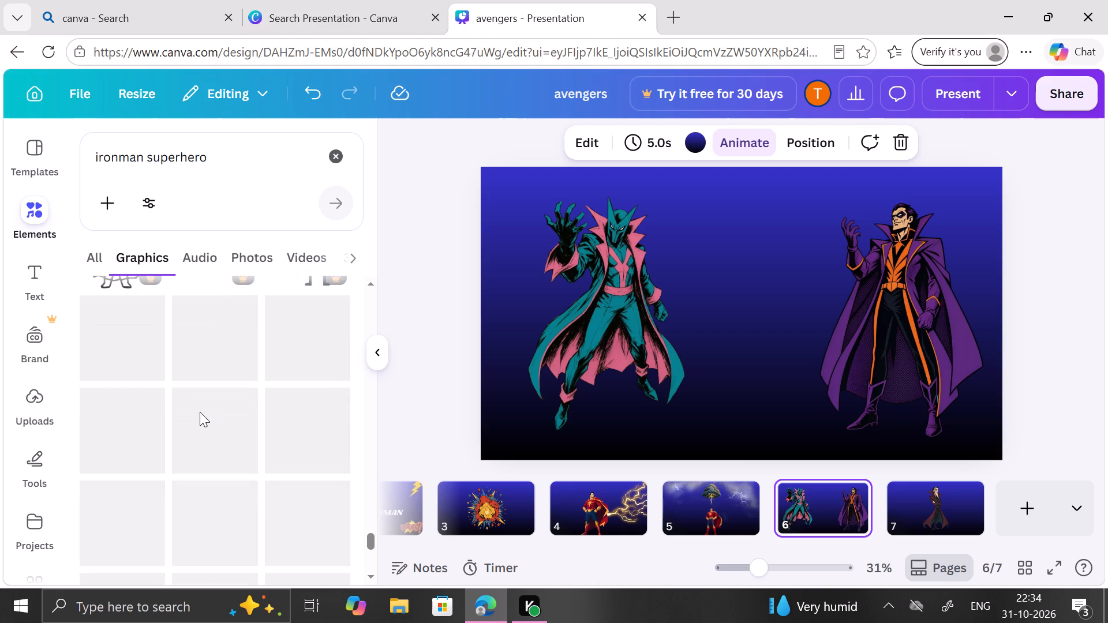
scroll(200, 412, "up", 2)
scroll(200, 412, "down", 2)
scroll(200, 412, "up", 17)
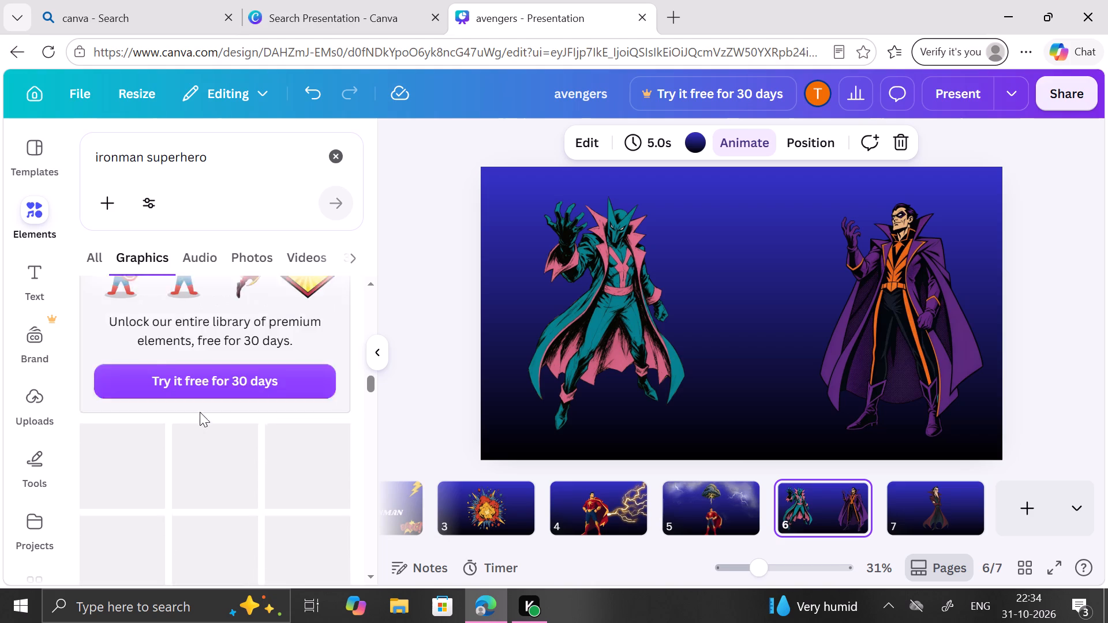
scroll(200, 412, "up", 7)
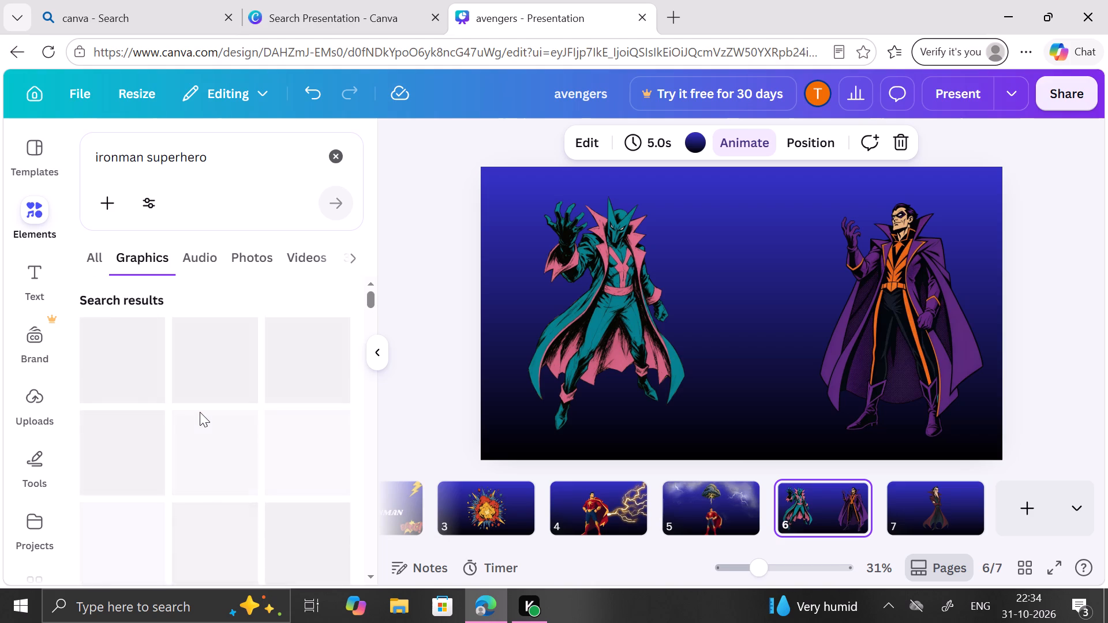
scroll(200, 412, "down", 4)
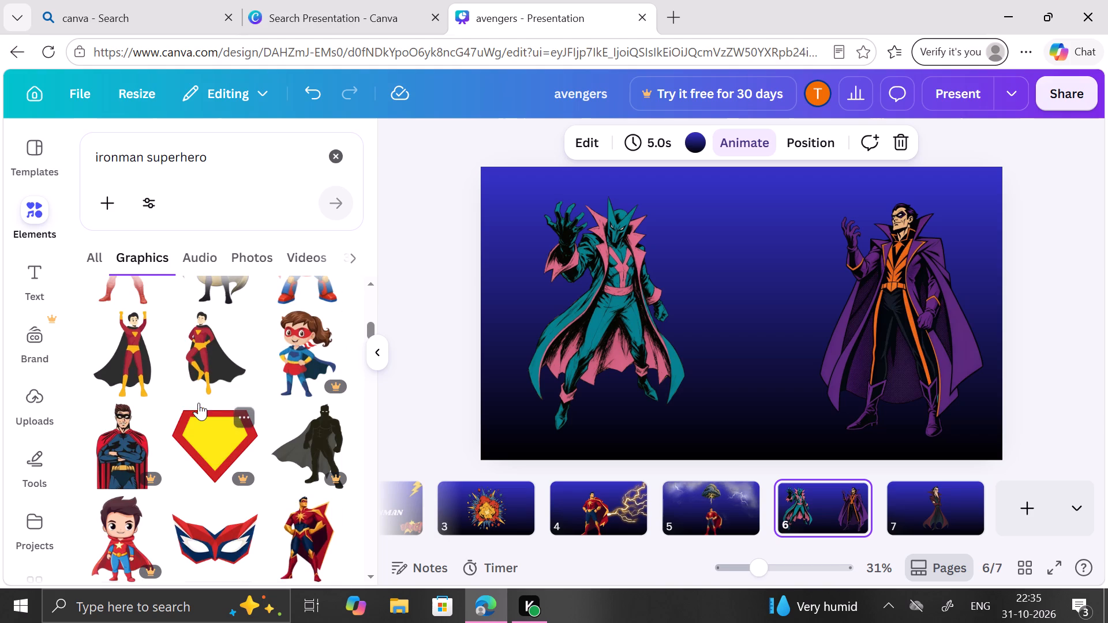
Search the graphics for "light effect" and insert the glowing orange star-shaped flare between the two villains on slide 6.
left_click(336, 145)
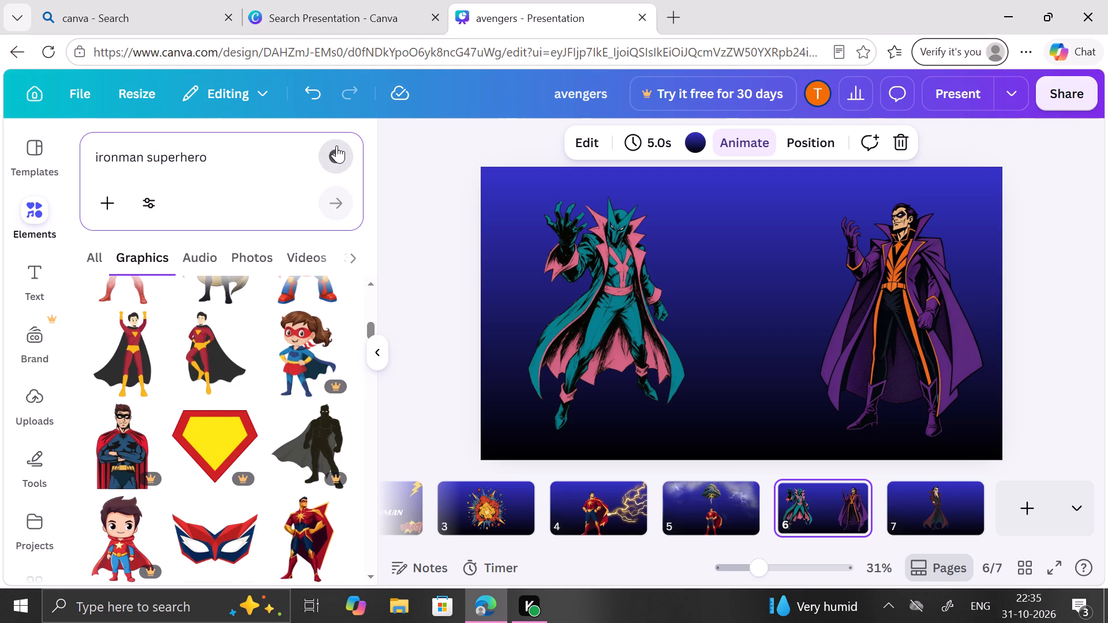
type("light")
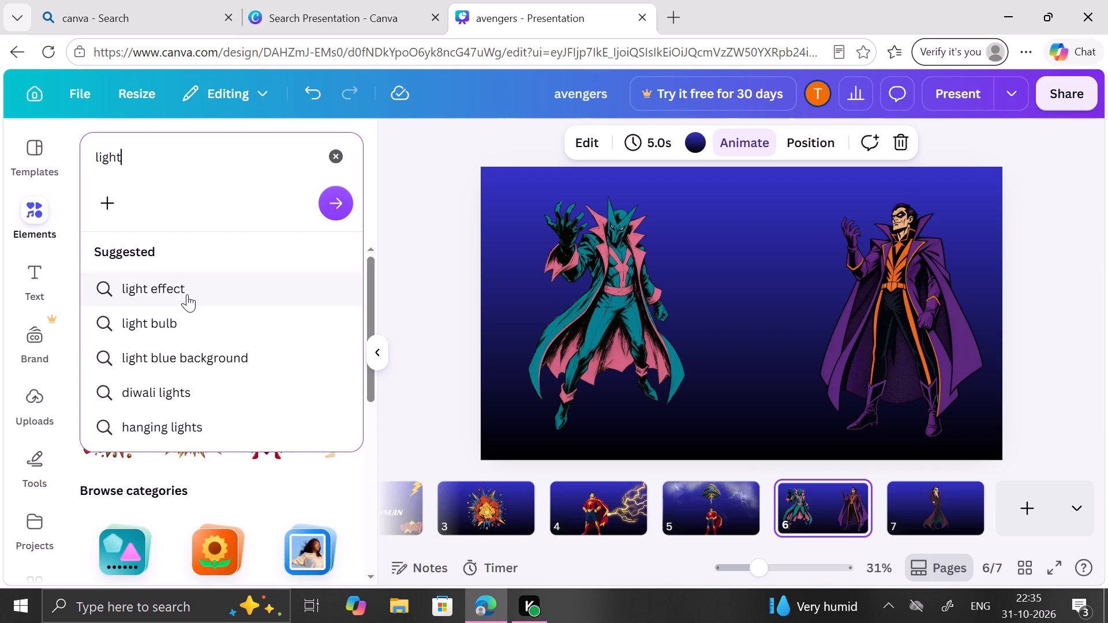
left_click(187, 294)
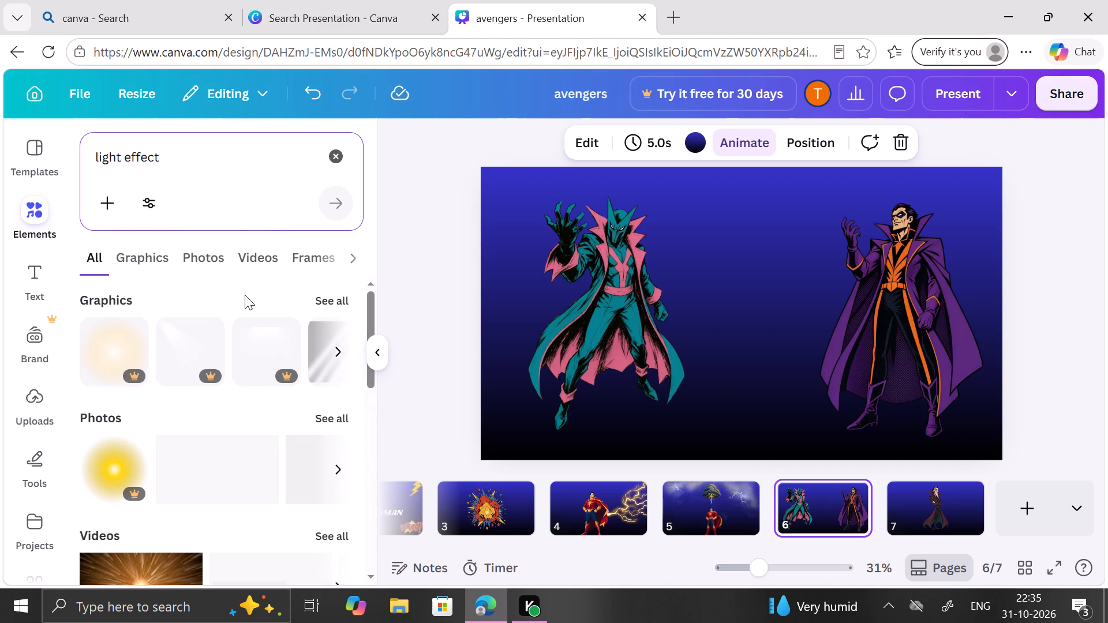
left_click(334, 299)
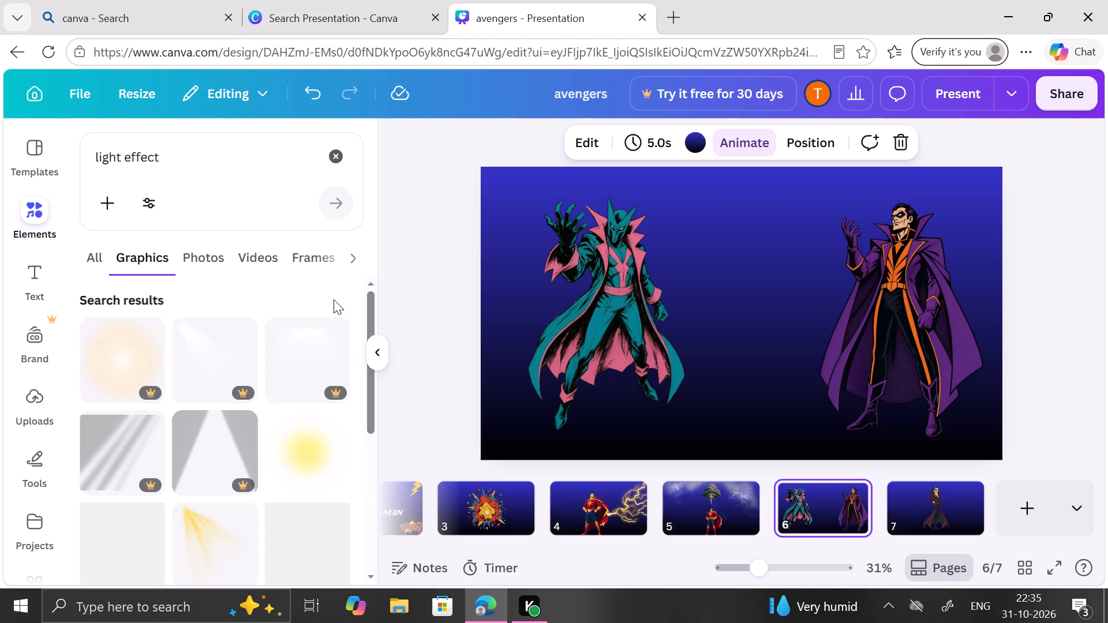
scroll(254, 456, "down", 3)
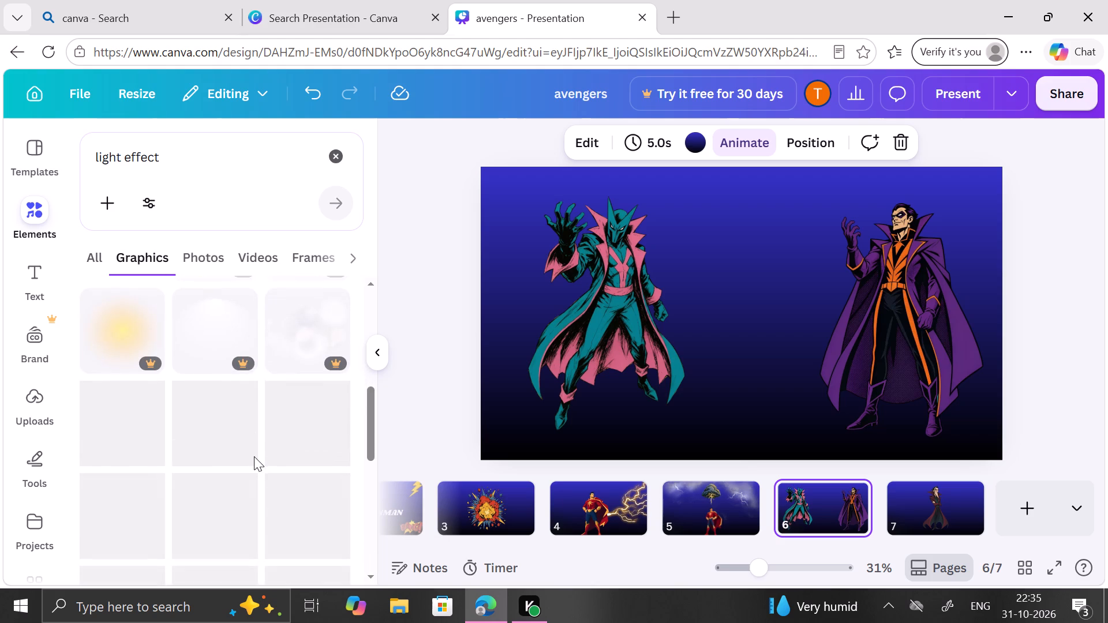
scroll(254, 456, "down", 2)
scroll(254, 456, "up", 2)
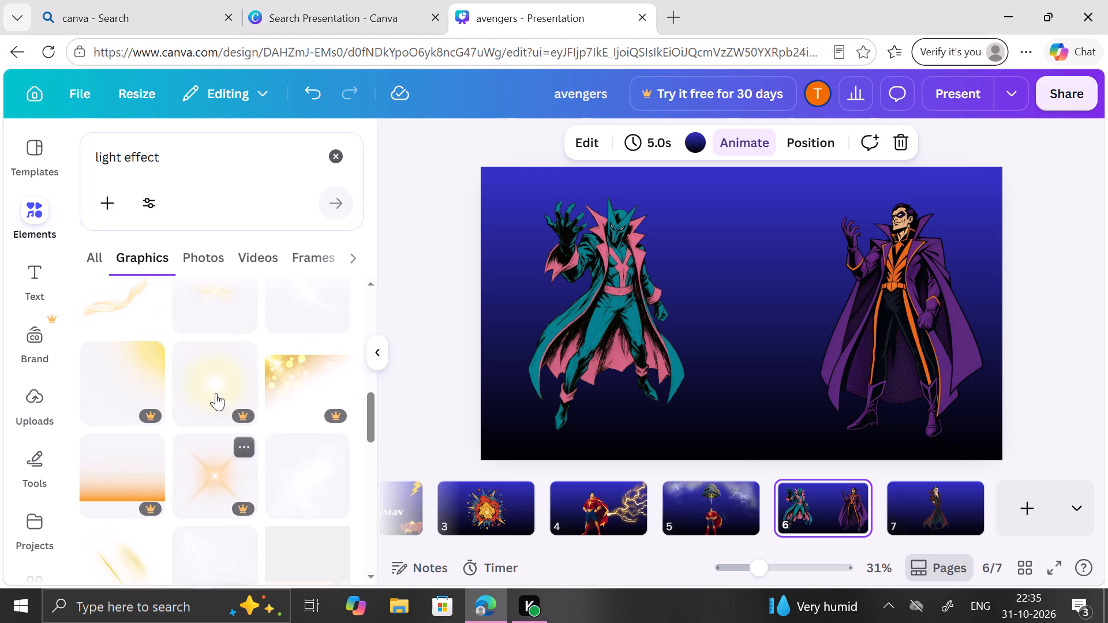
left_click(202, 461)
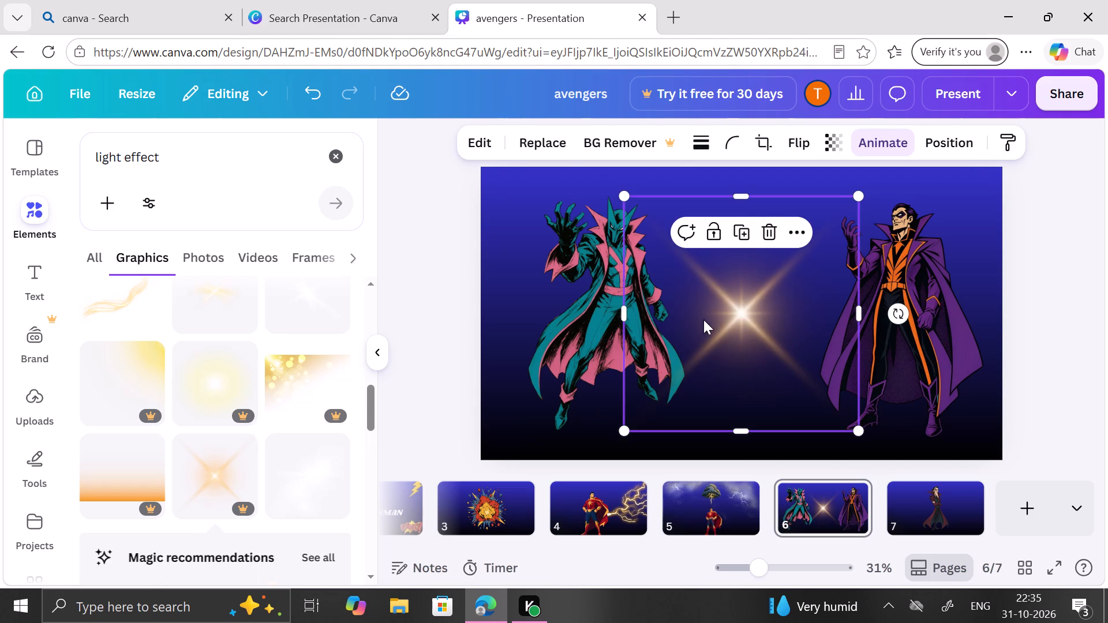
Delete the glowing orange star-shaped flare from between the two villains on slide 6.
left_click(925, 498)
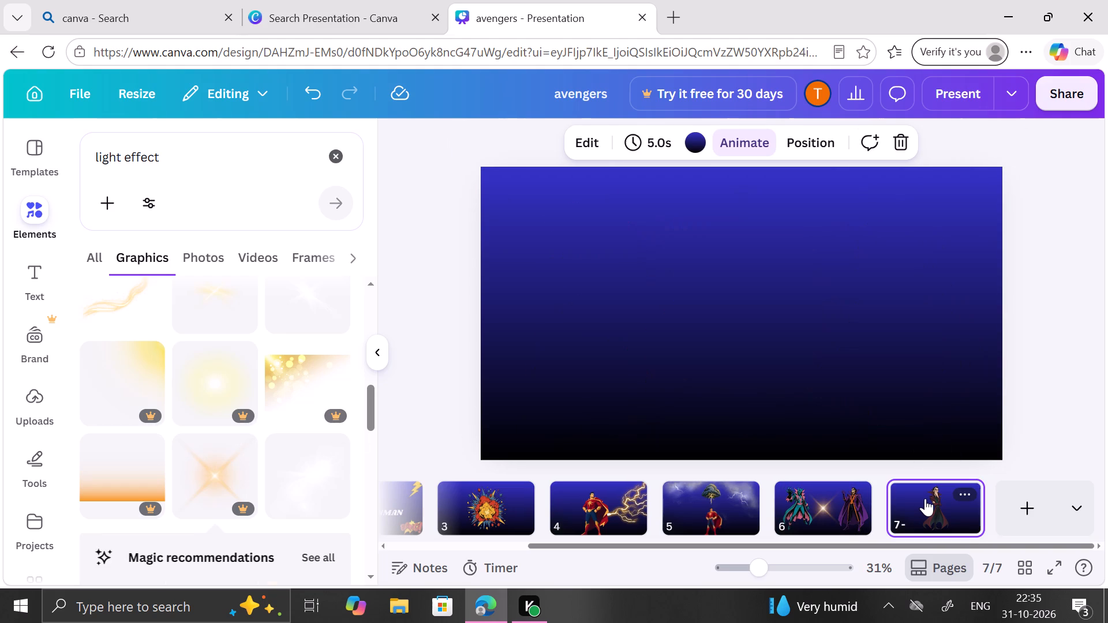
left_click(843, 496)
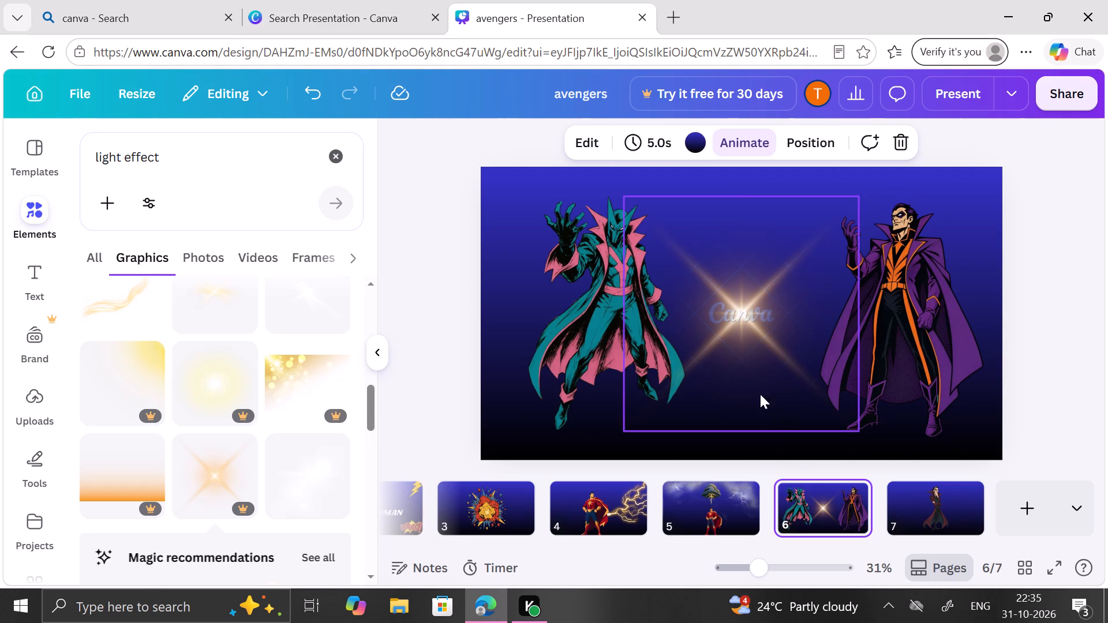
left_click(736, 333)
left_click(767, 234)
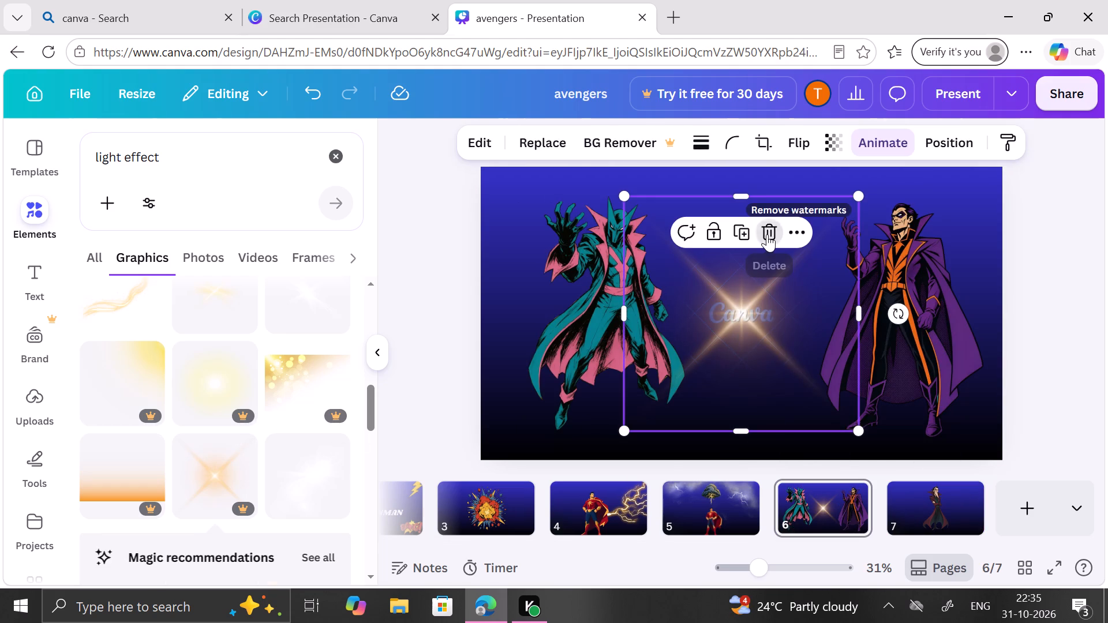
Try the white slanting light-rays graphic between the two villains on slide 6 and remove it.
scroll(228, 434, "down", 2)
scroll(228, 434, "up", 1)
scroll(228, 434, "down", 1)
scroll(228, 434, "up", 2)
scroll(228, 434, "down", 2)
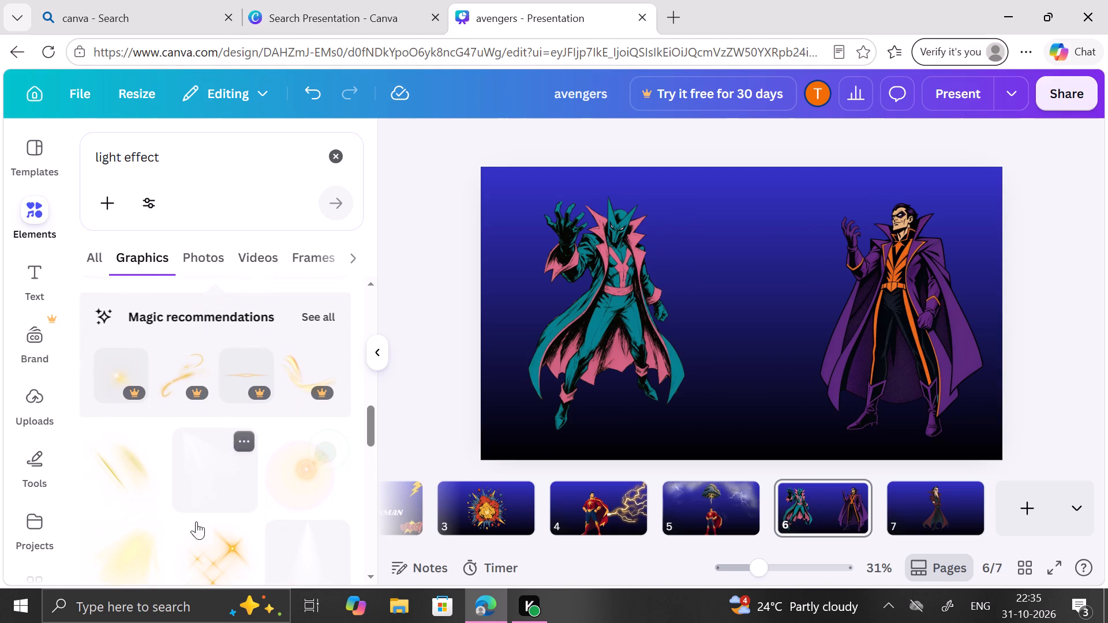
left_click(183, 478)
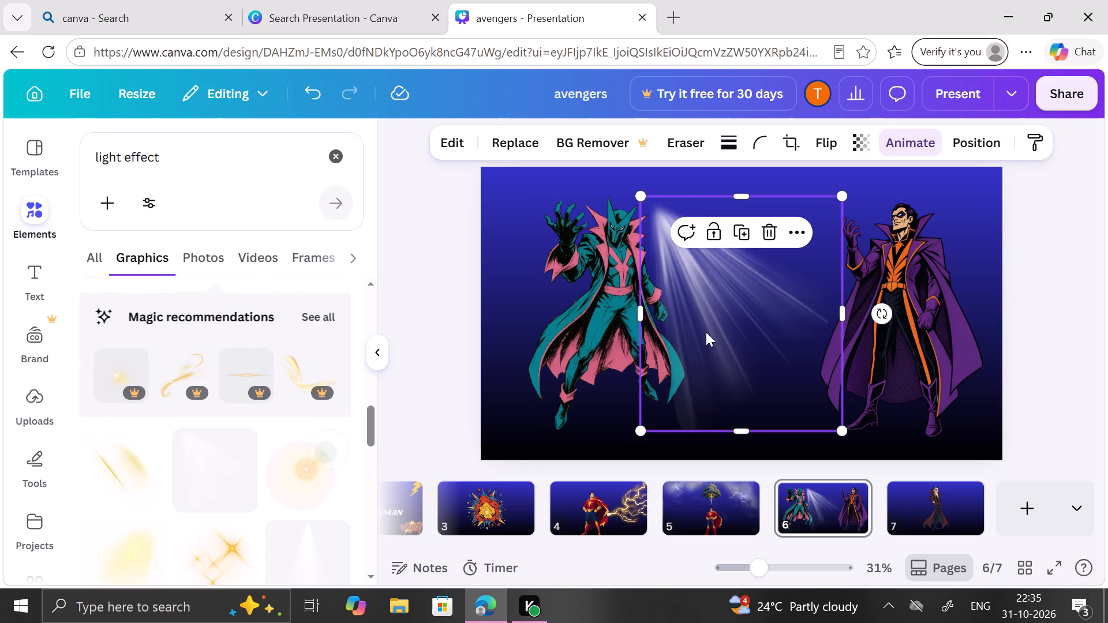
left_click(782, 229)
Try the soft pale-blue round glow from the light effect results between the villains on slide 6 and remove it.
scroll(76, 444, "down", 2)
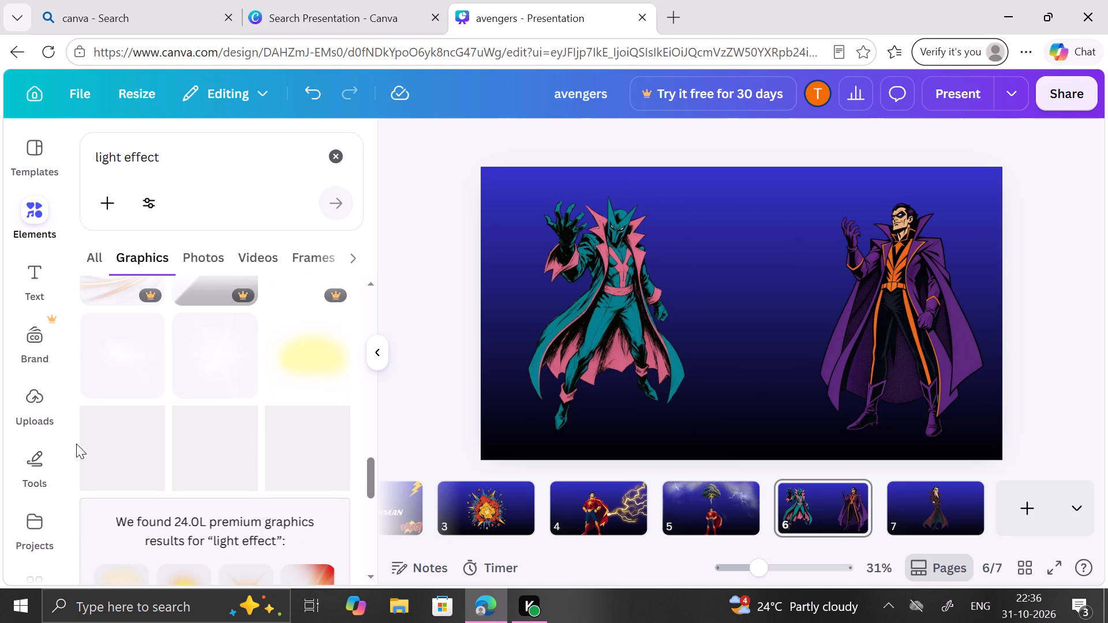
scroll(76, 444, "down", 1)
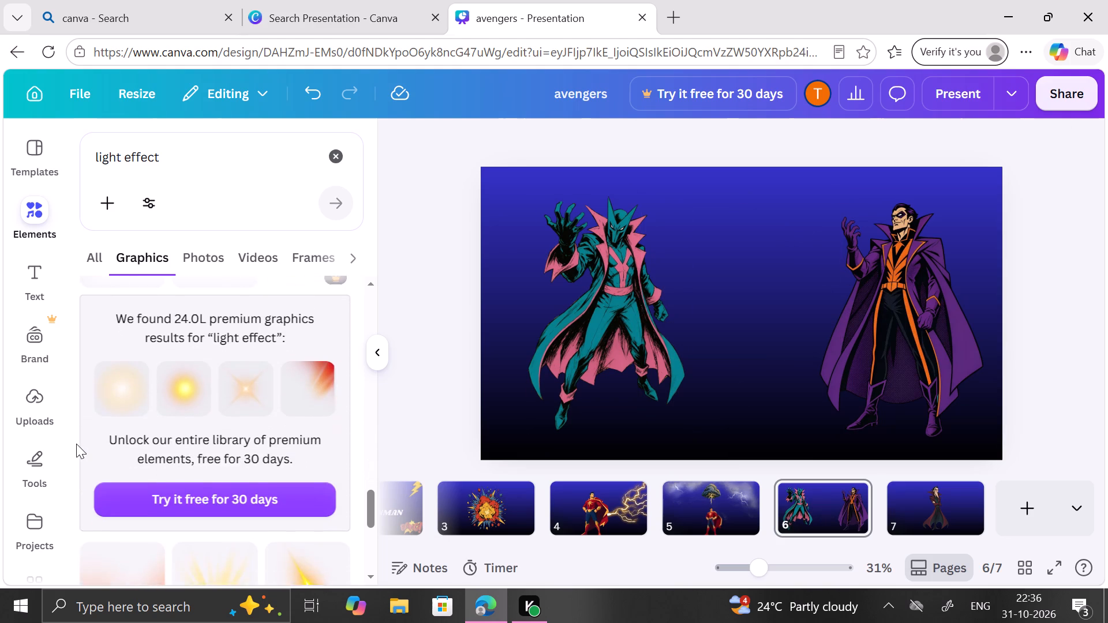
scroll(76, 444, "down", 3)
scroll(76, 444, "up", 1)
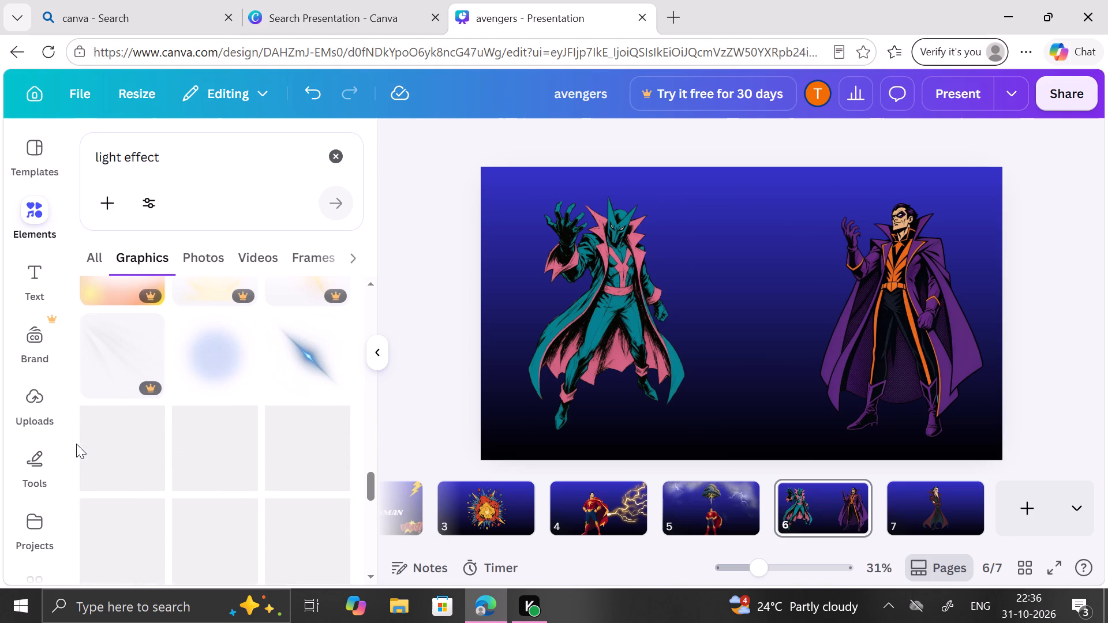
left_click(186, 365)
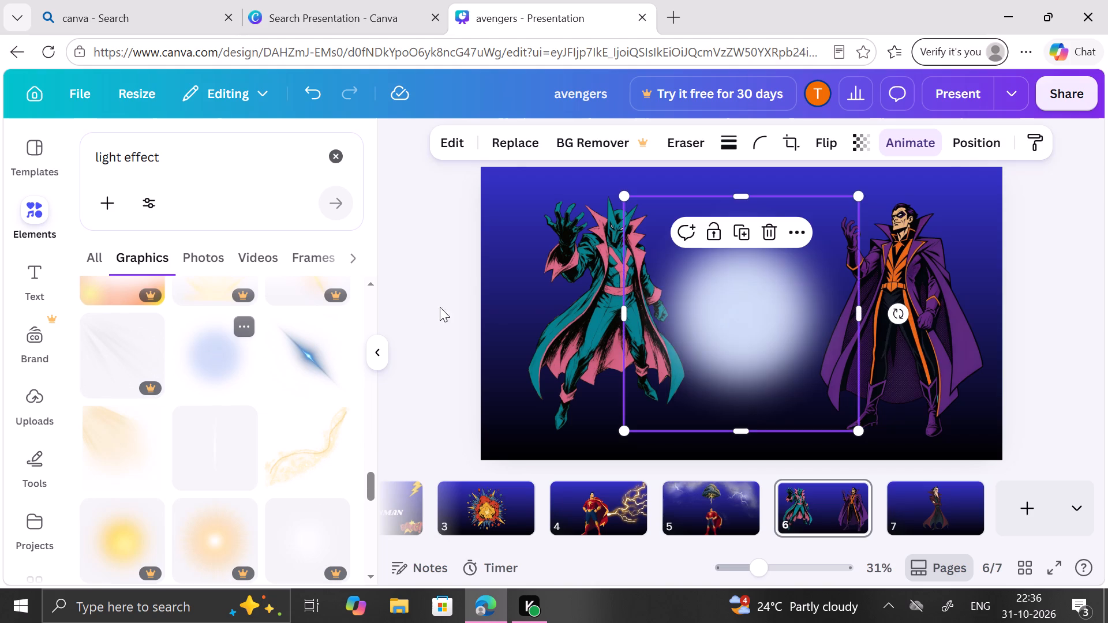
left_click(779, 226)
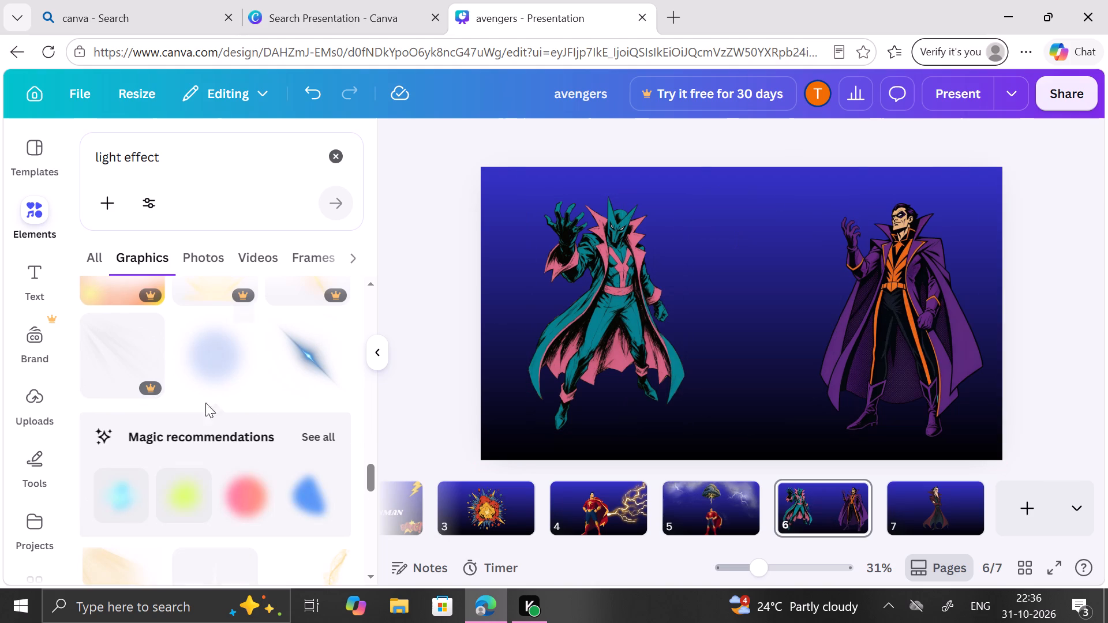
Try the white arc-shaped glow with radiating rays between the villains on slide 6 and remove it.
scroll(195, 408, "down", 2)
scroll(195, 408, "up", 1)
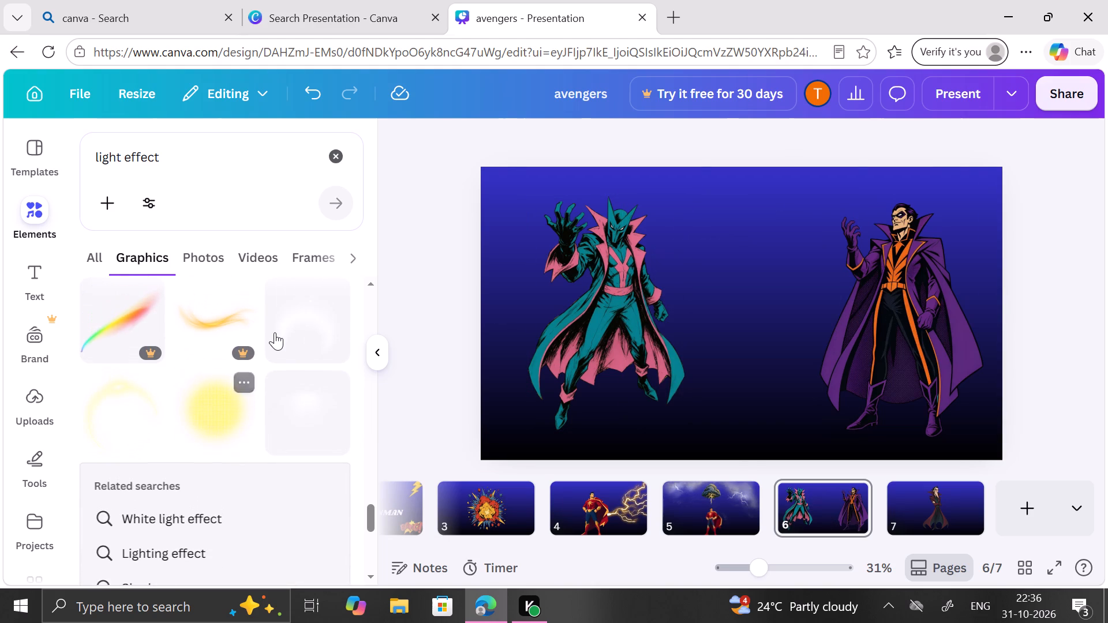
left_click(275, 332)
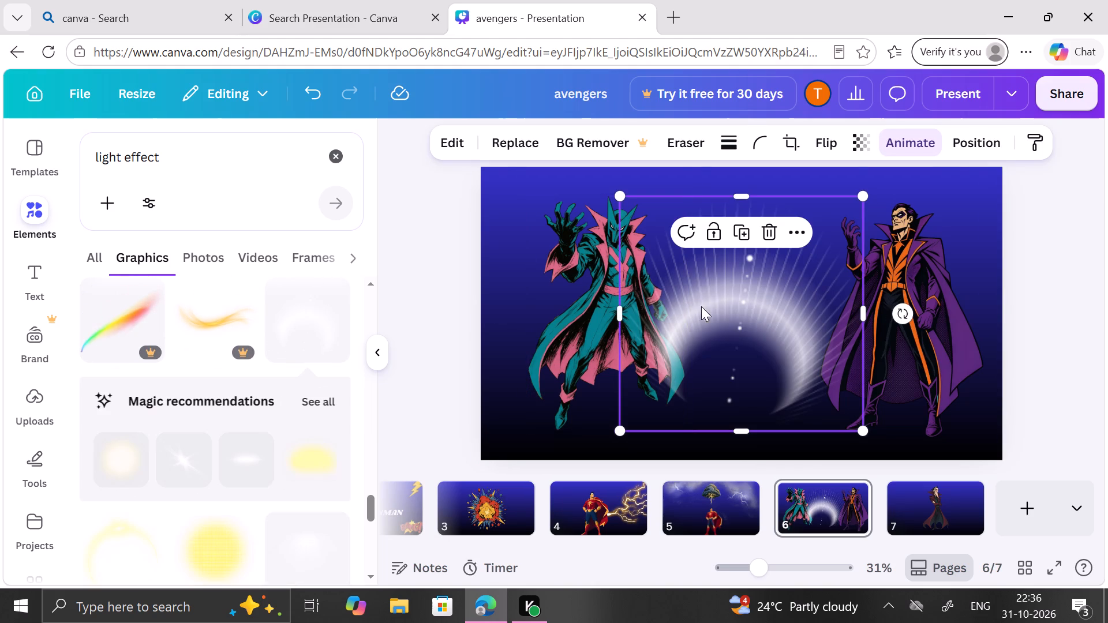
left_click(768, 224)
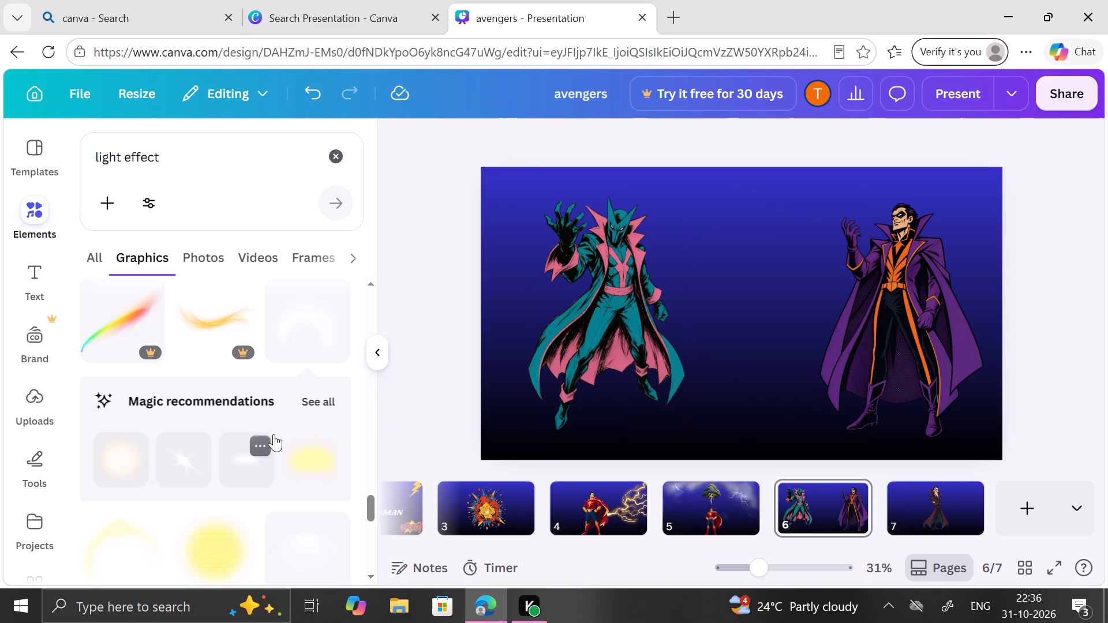
Insert the free white starburst flash from the Magic recommendations between the two villains on slide 6.
scroll(274, 434, "down", 1)
scroll(274, 434, "up", 1)
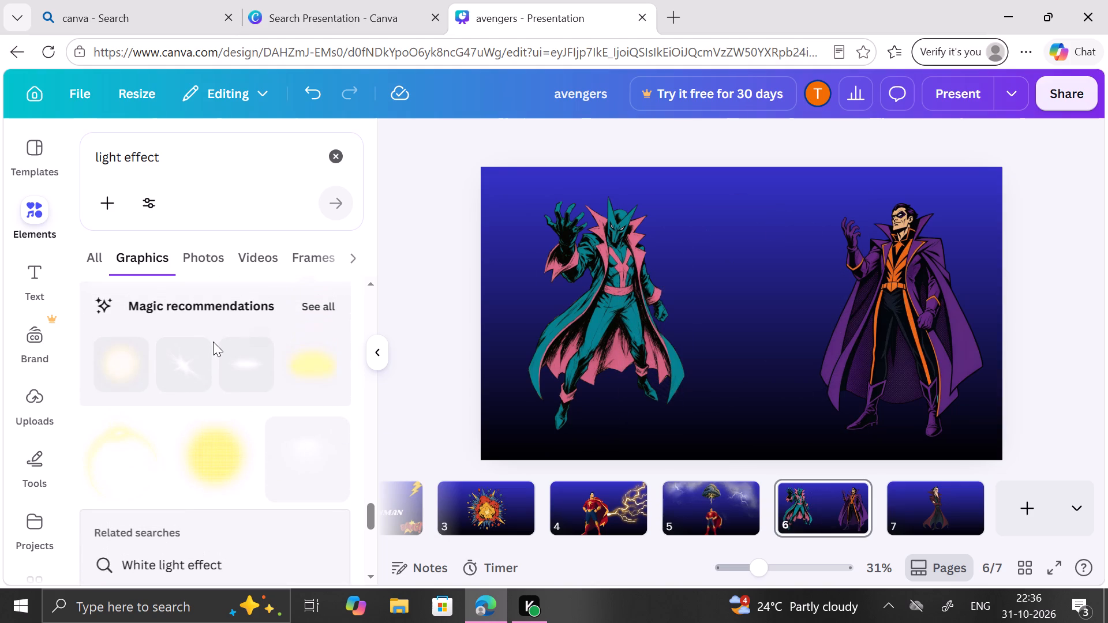
left_click(194, 346)
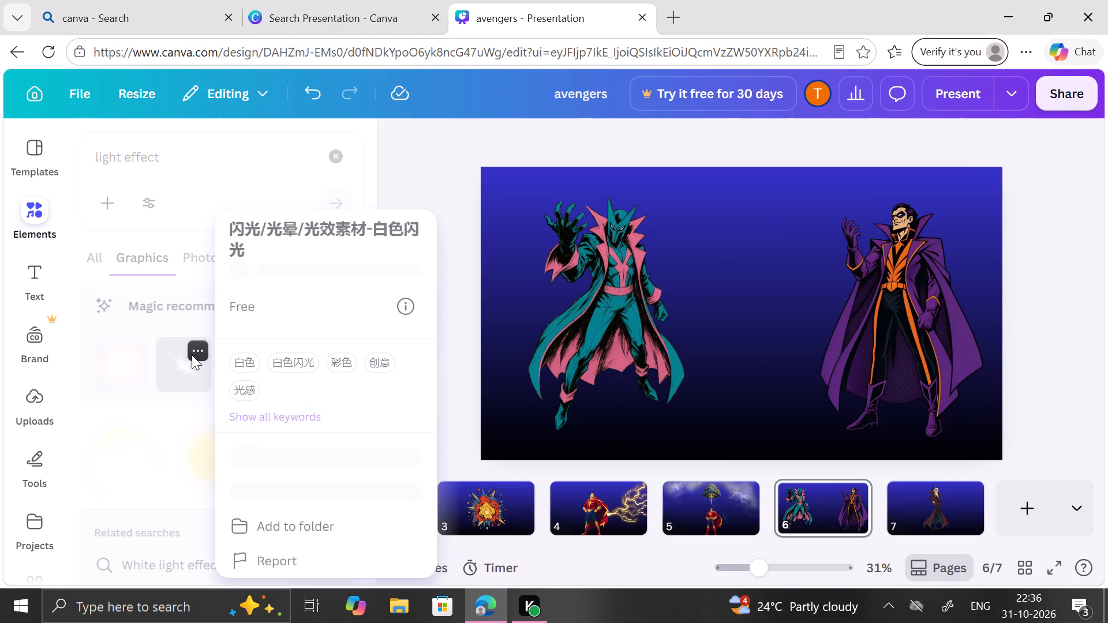
left_click(192, 366)
left_click(192, 366)
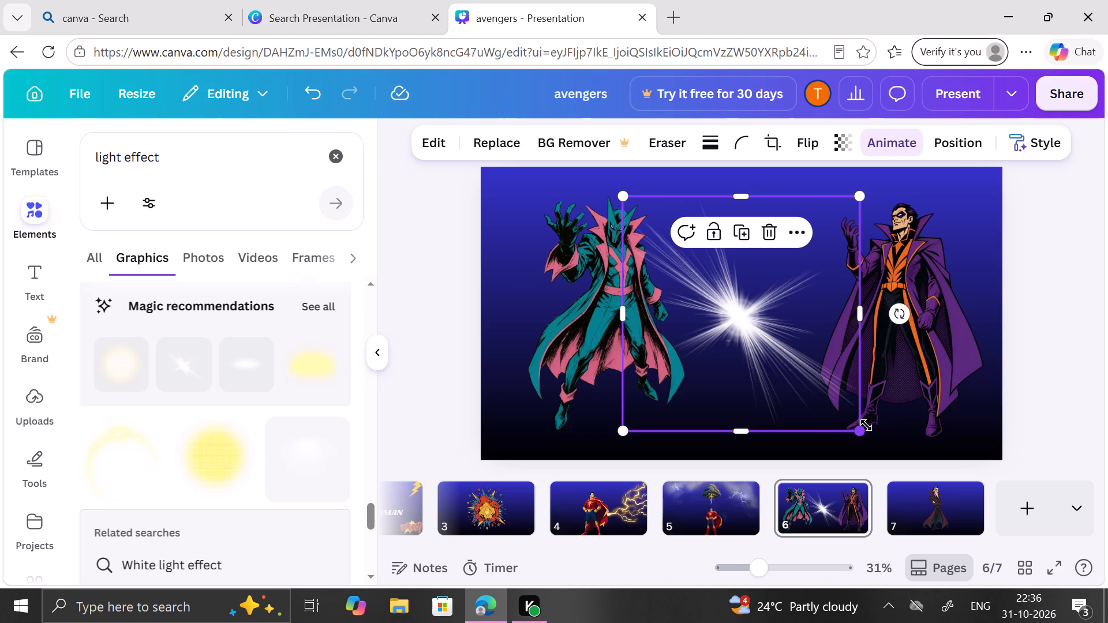
Enlarge the white starburst on slide 6 to about 1,171 by 1,159 and center it vertically between the two villains.
left_click_drag(866, 425, 926, 467)
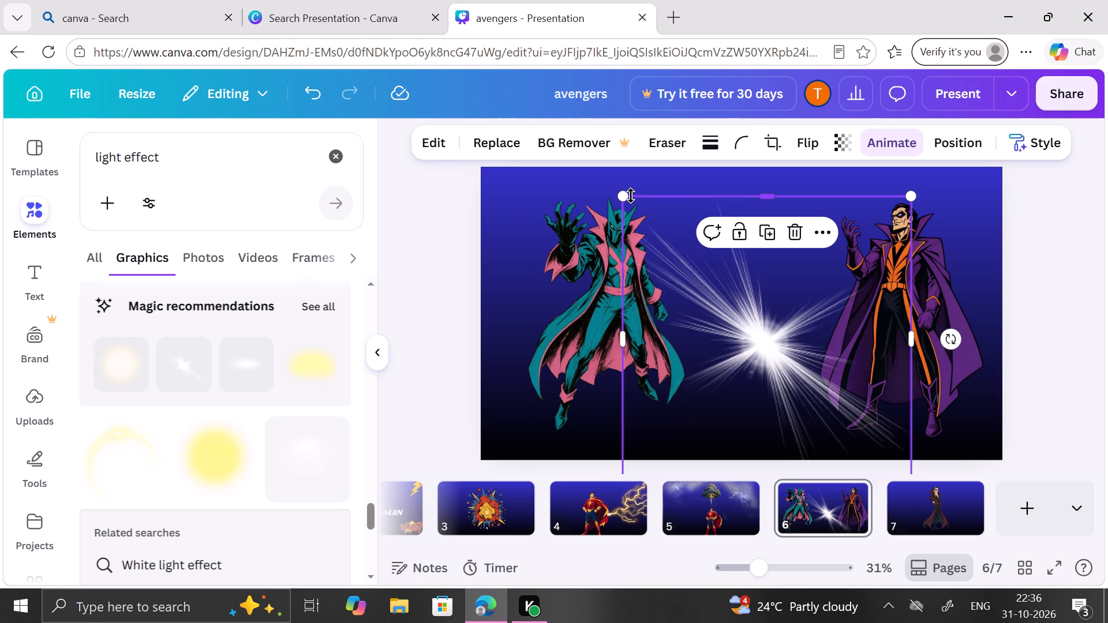
left_click_drag(617, 196, 570, 185)
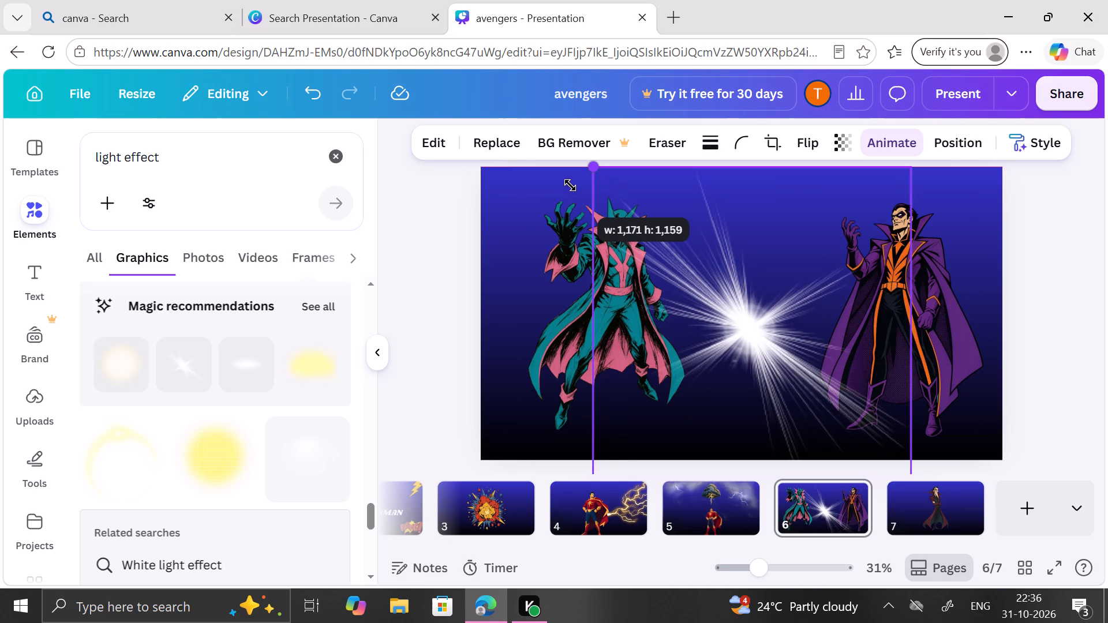
left_click_drag(570, 185, 570, 185)
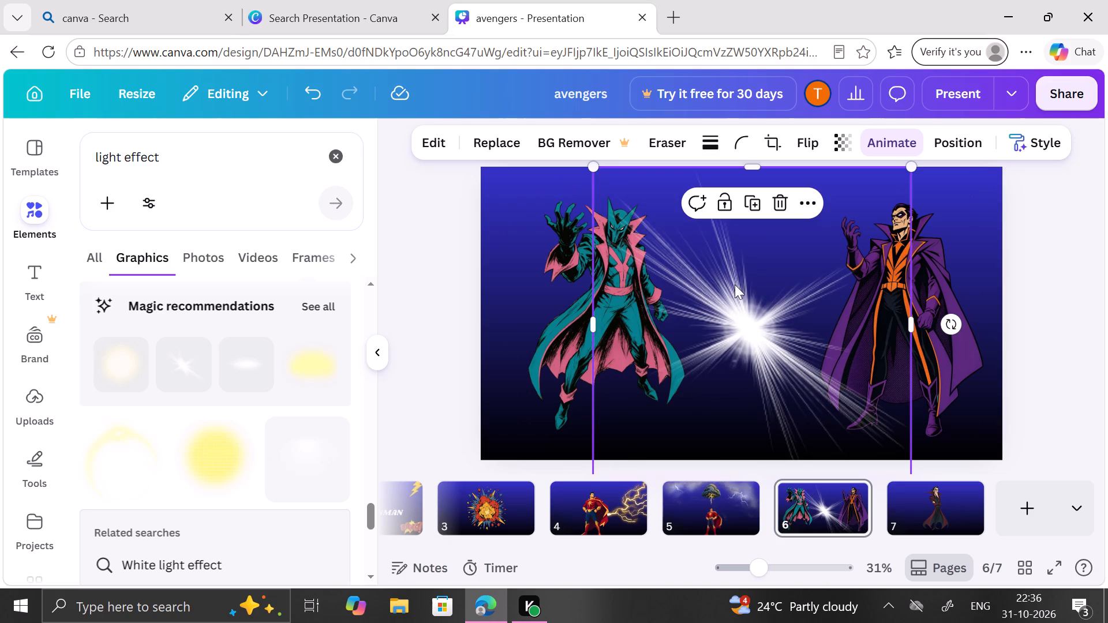
left_click_drag(747, 316, 749, 301)
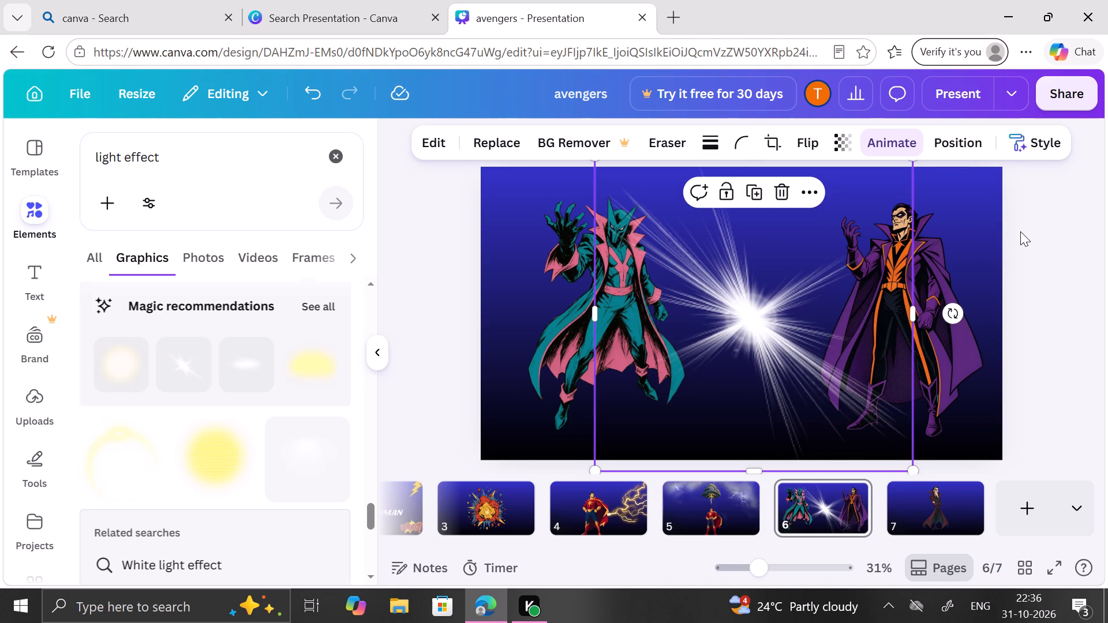
left_click(1020, 231)
Review slides 3, 4, 5 and 6 in turn.
scroll(1020, 231, "down", 1)
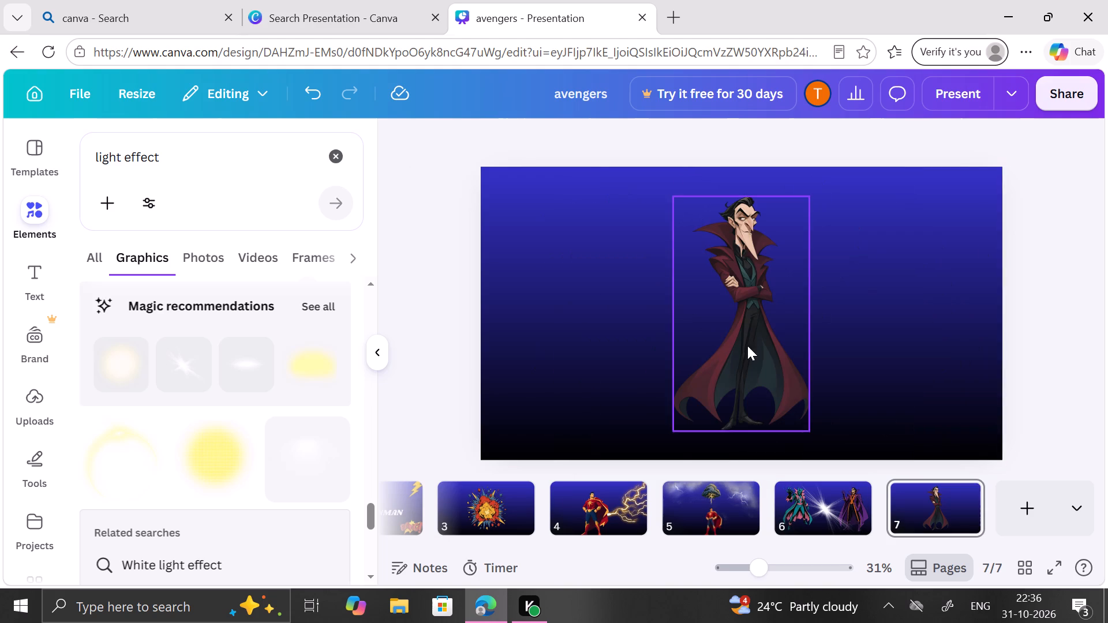
left_click(506, 513)
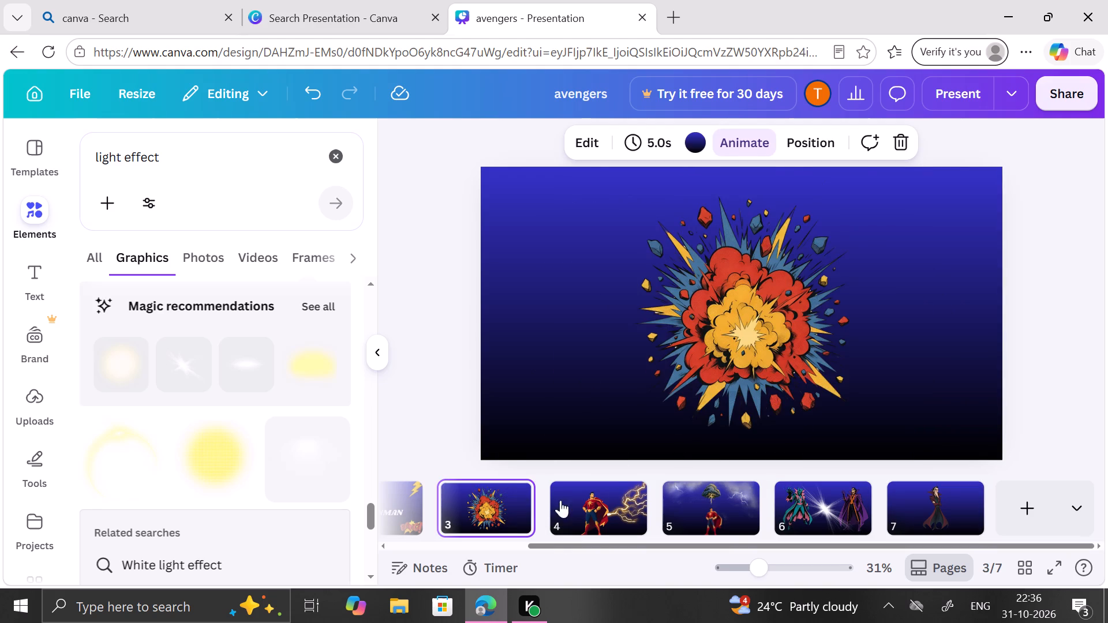
left_click(571, 500)
left_click(674, 501)
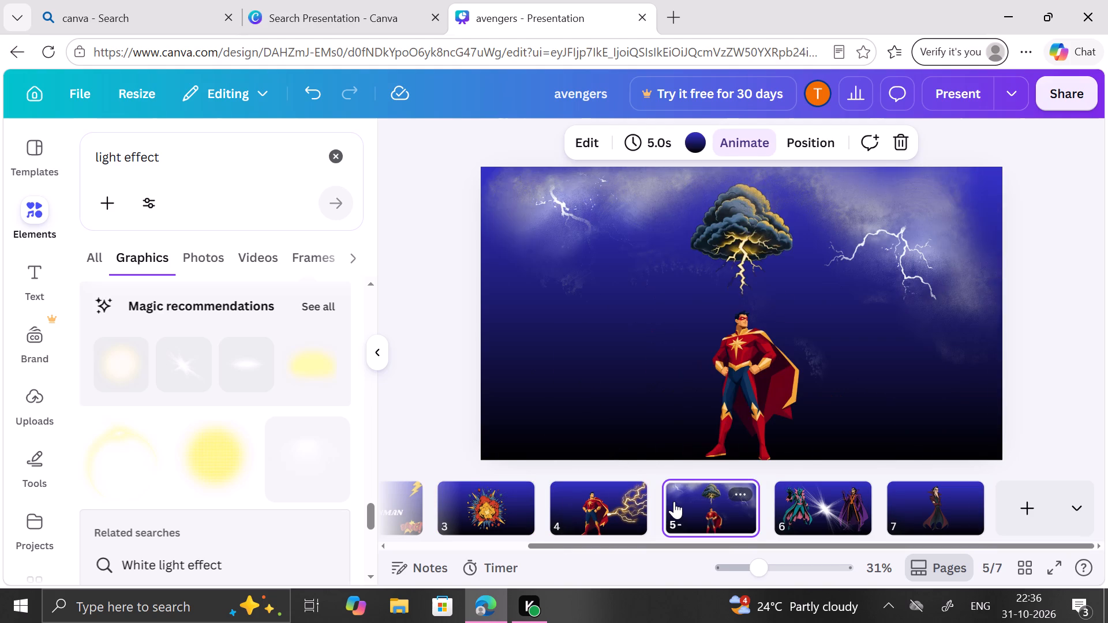
left_click(779, 506)
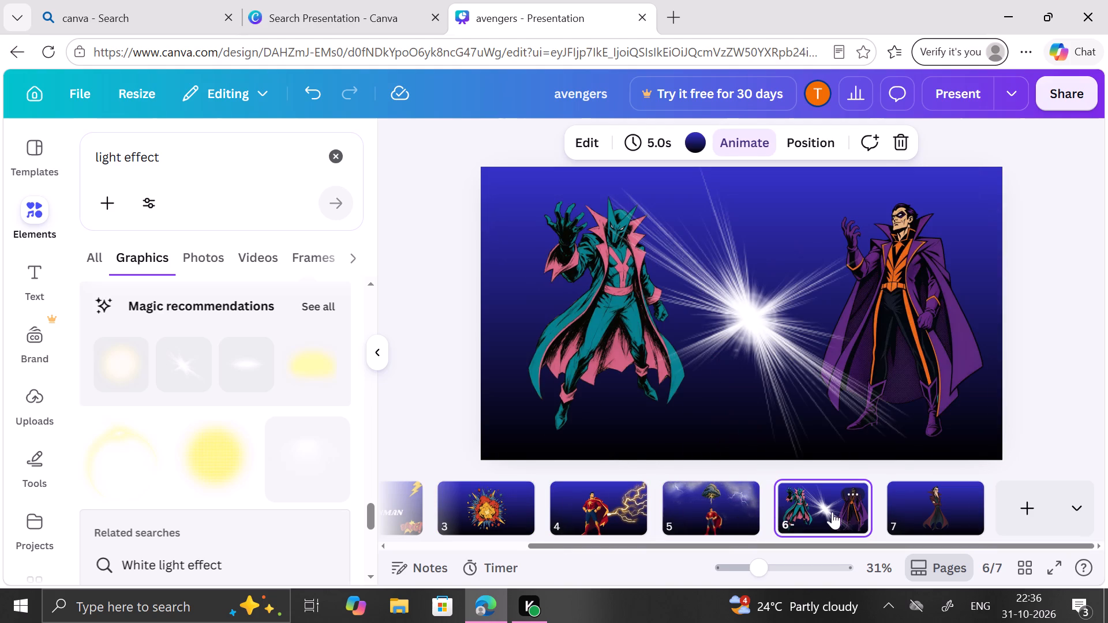
Go to slide 7 and examine the light effect graphics results for an effect to accompany its caped villain.
left_click(929, 491)
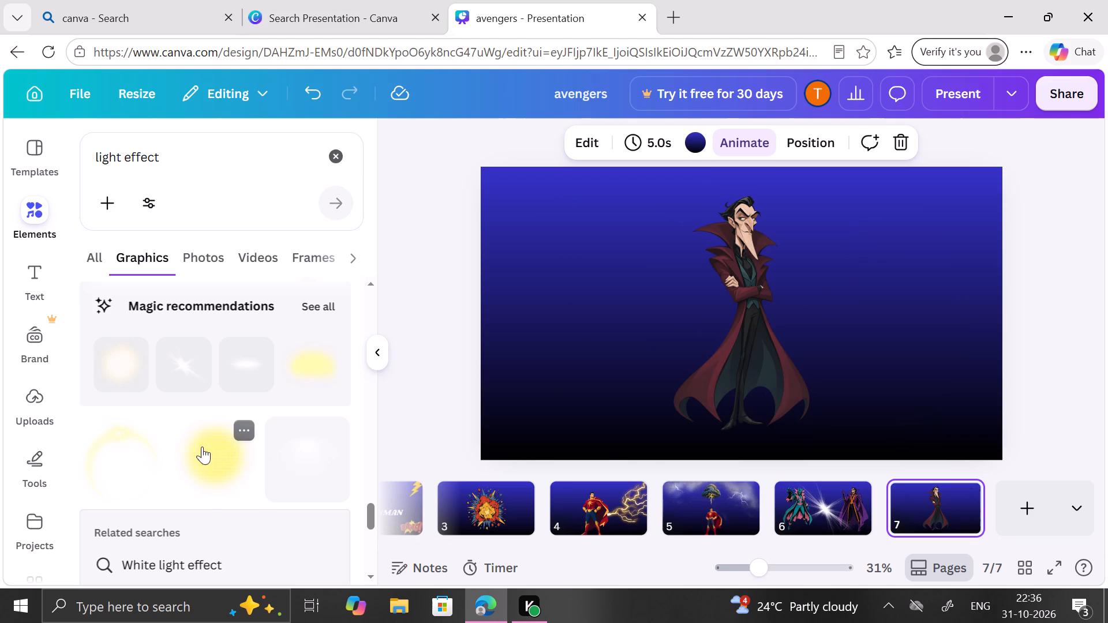
scroll(289, 389, "down", 4)
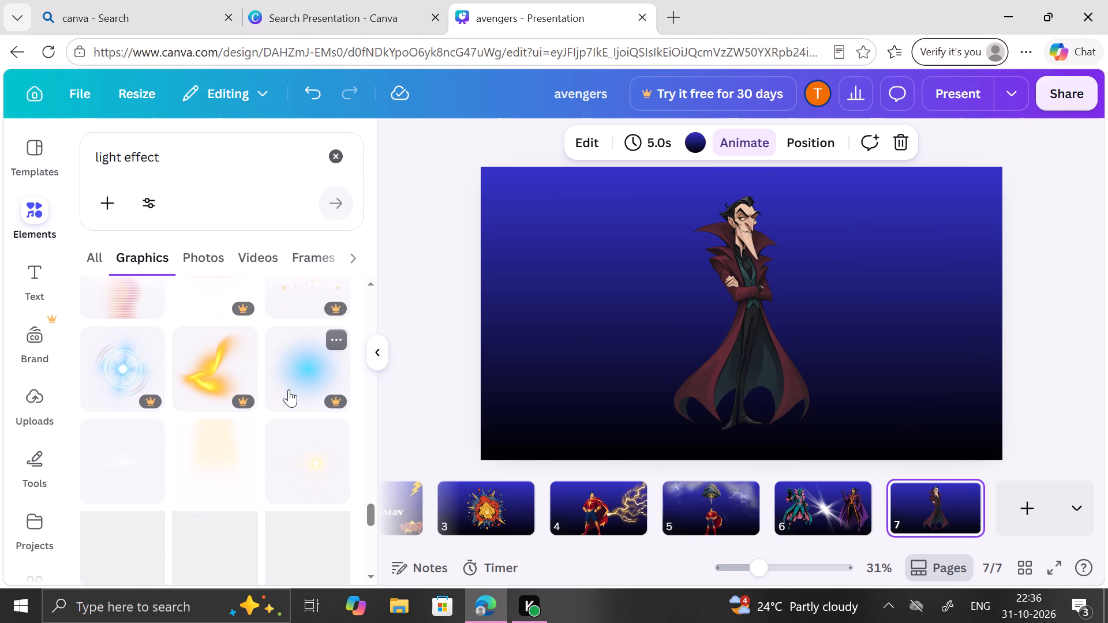
scroll(319, 478, "down", 3)
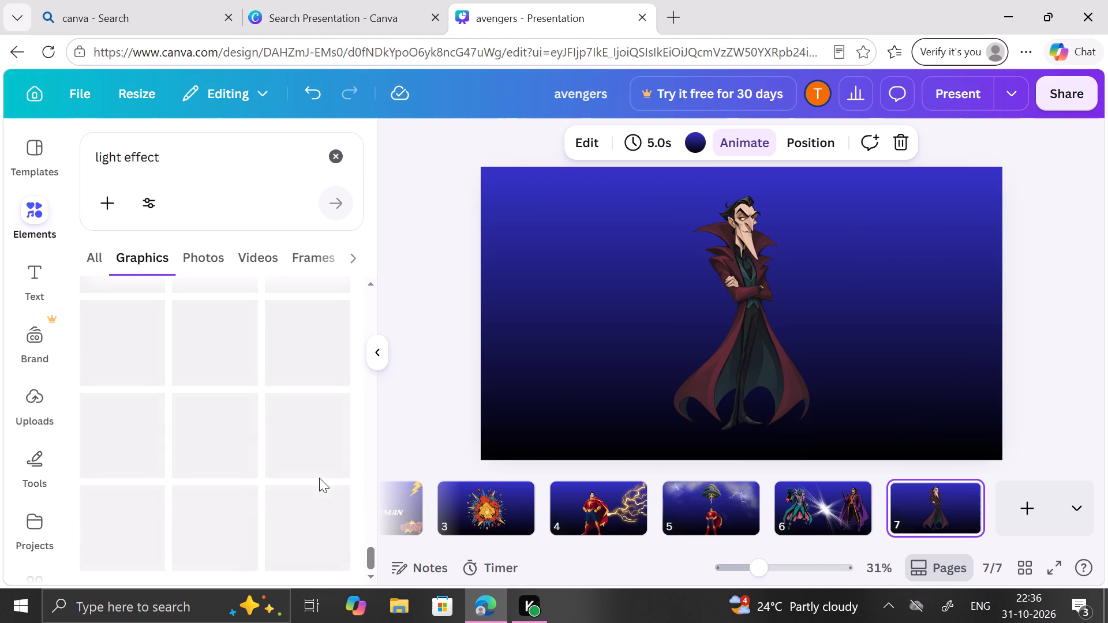
scroll(319, 478, "down", 2)
scroll(319, 478, "up", 7)
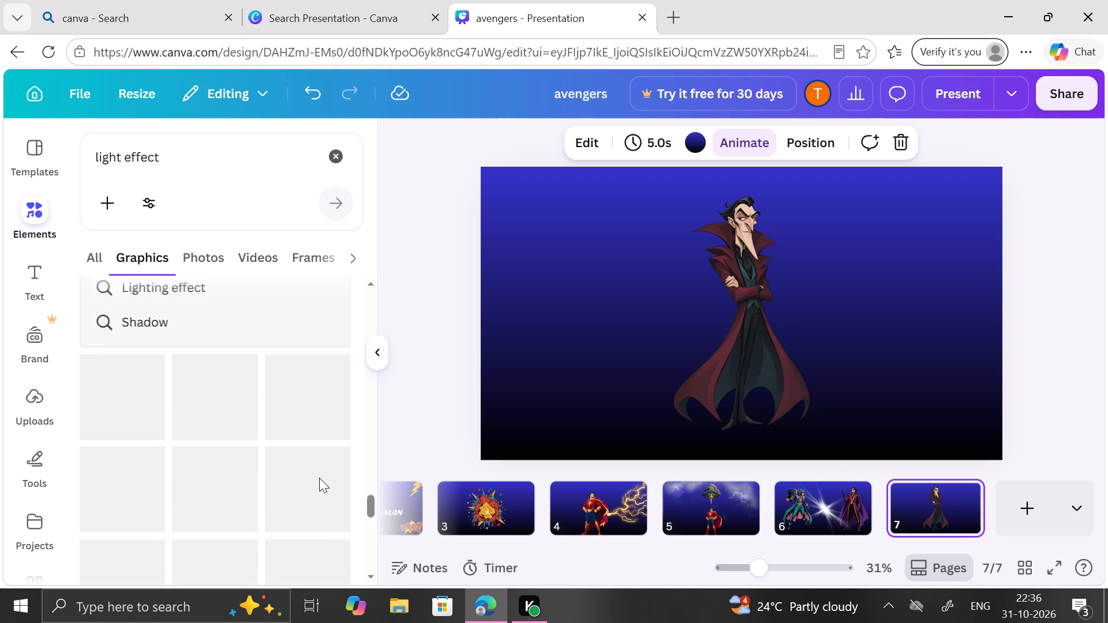
scroll(319, 478, "up", 8)
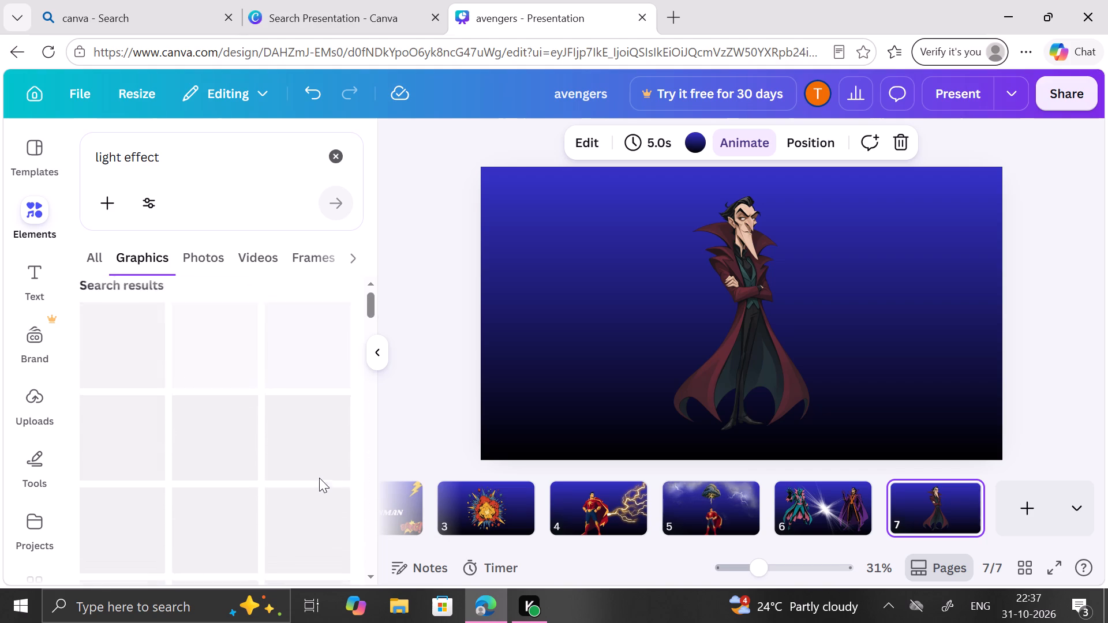
scroll(319, 478, "up", 3)
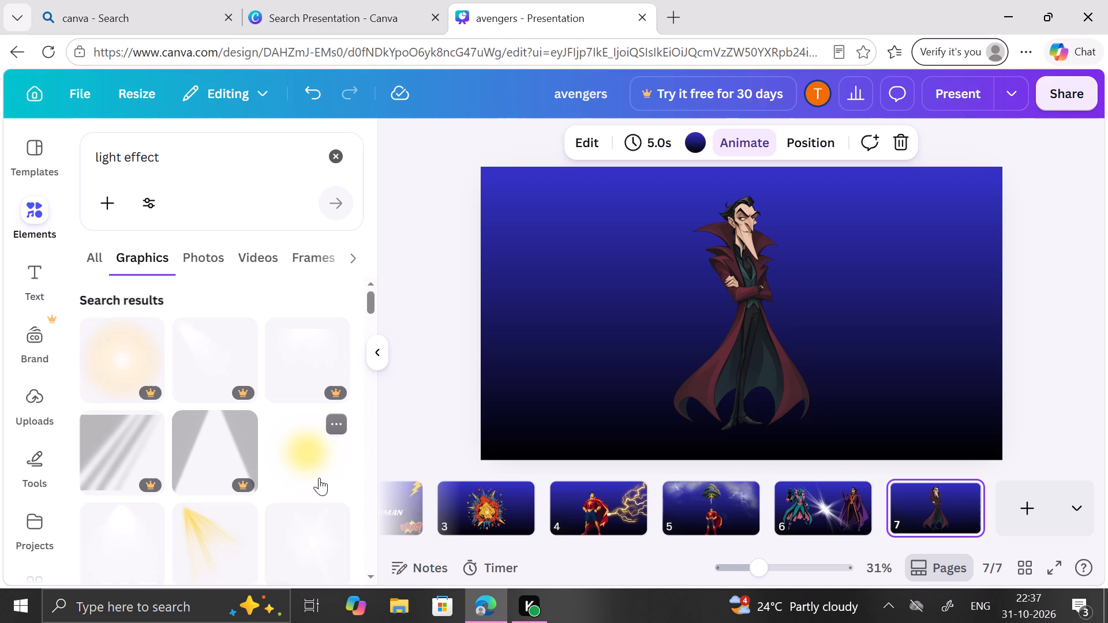
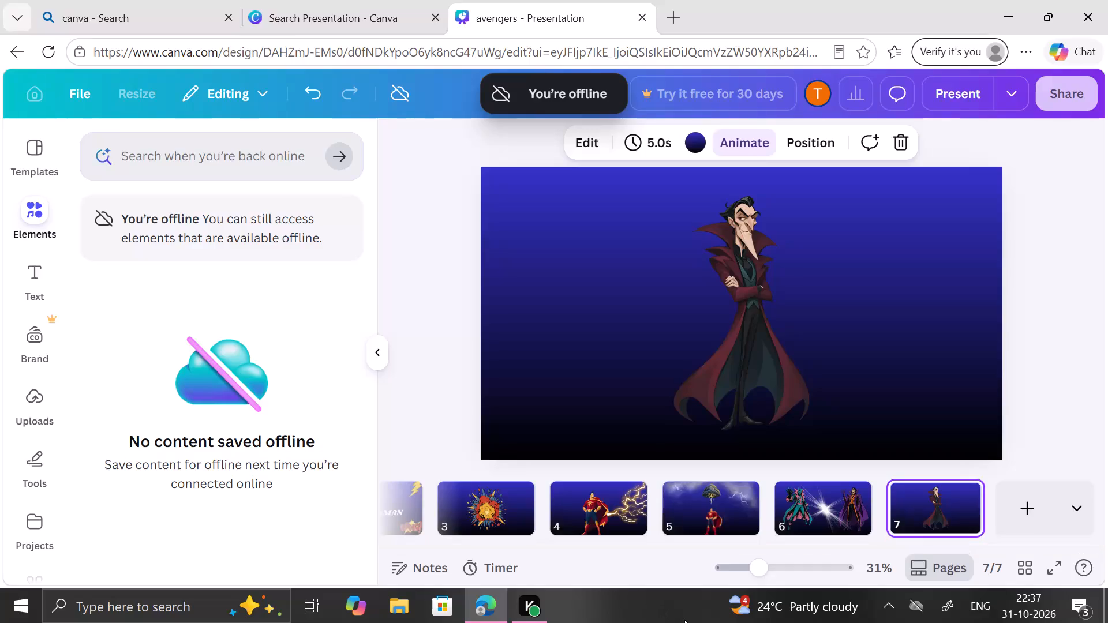
Check the computer's Wi-Fi connection and return to slide 7 of the presentation.
left_click(876, 618)
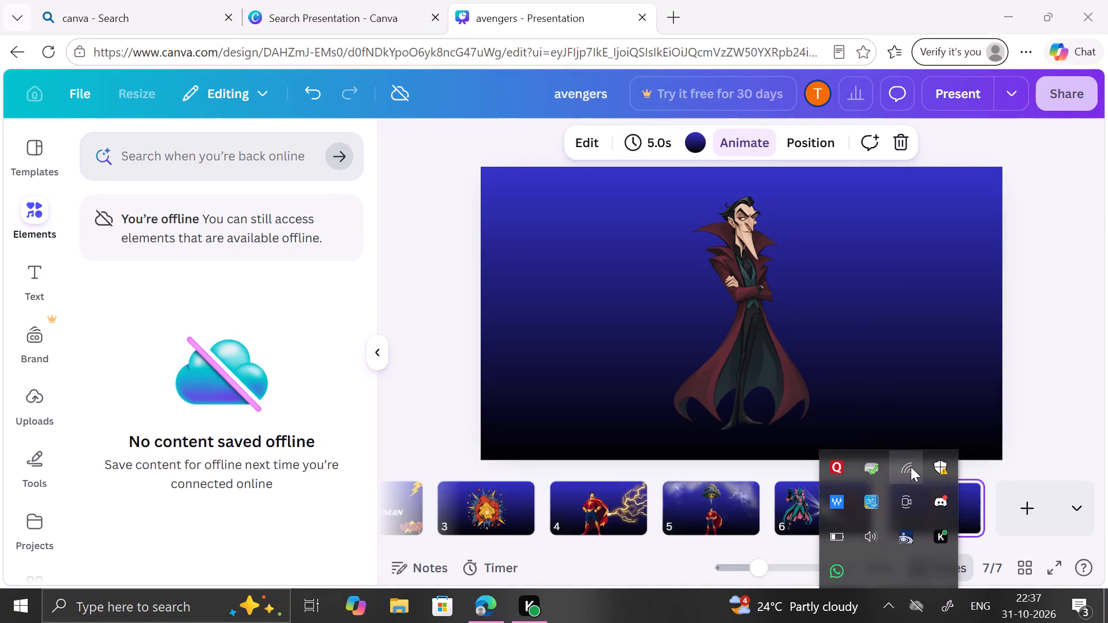
left_click(911, 467)
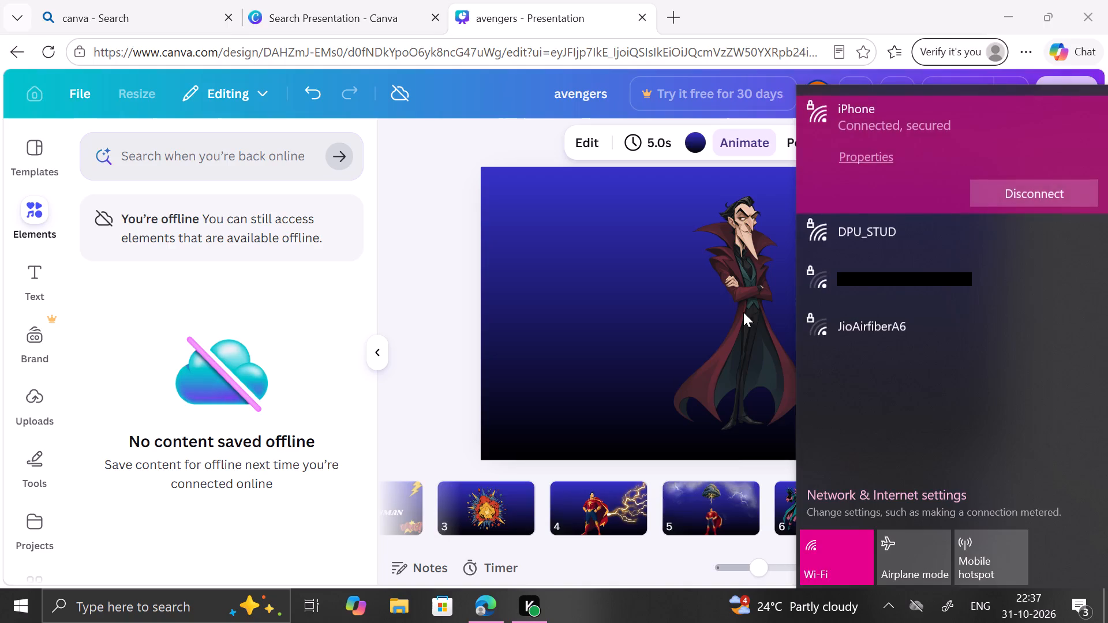
left_click(743, 312)
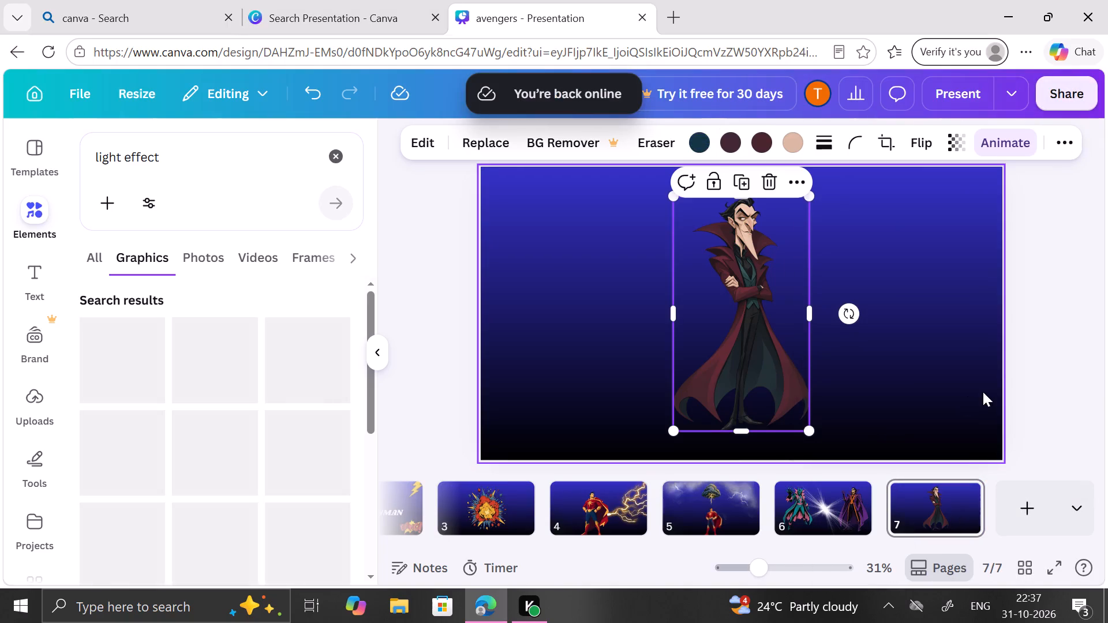
left_click(983, 392)
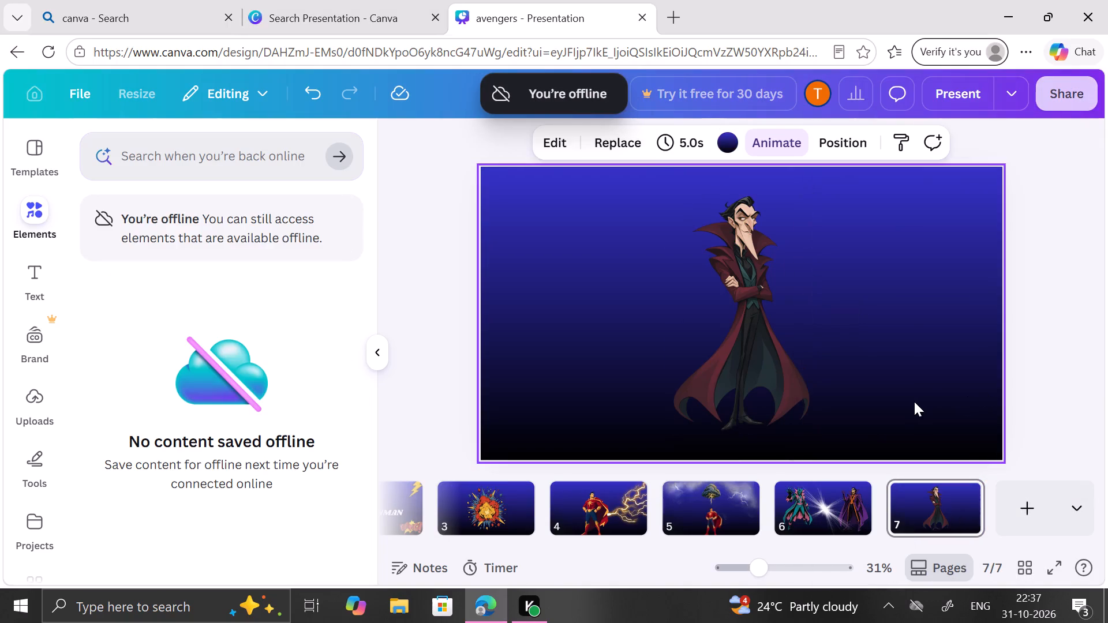
left_click(925, 390)
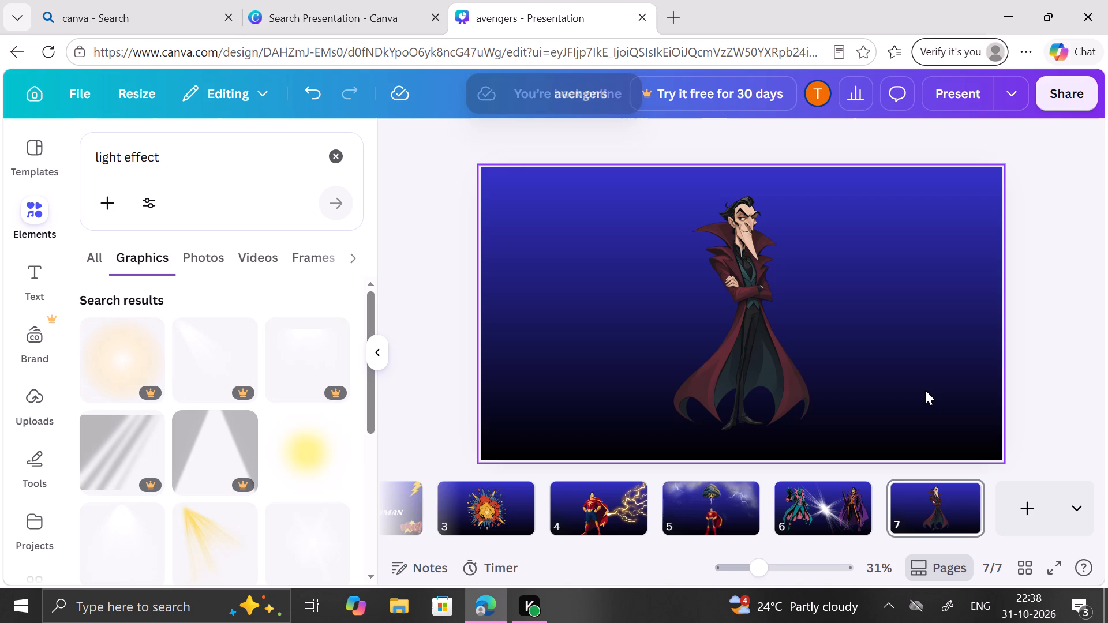
Insert the free golden sparkling light swirl from the light effect graphics onto slide 7.
scroll(925, 390, "down", 2)
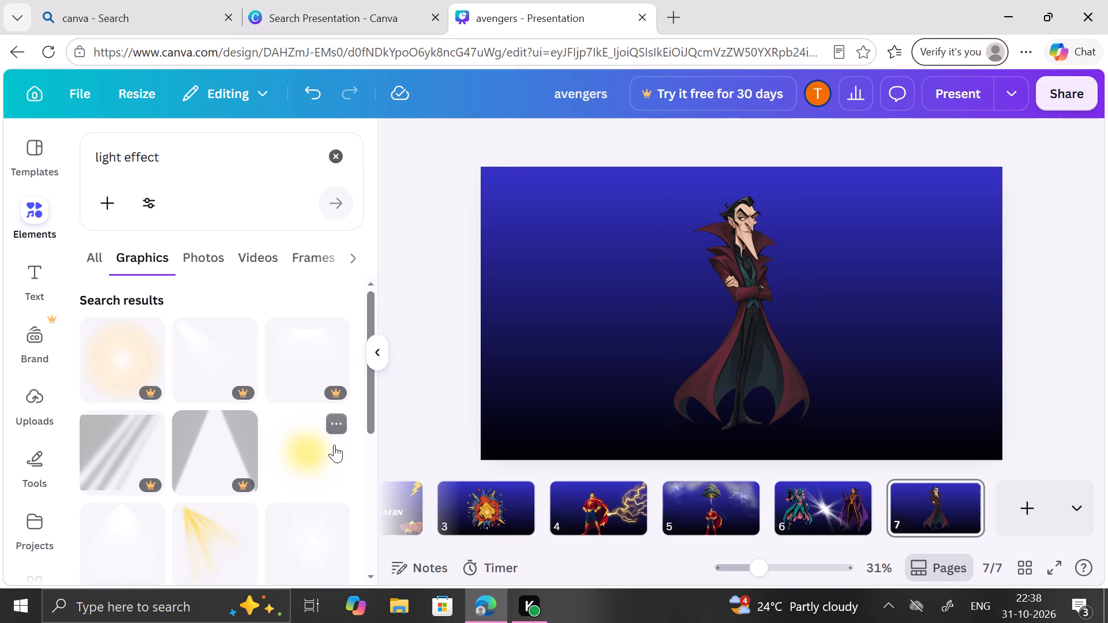
scroll(334, 445, "down", 5)
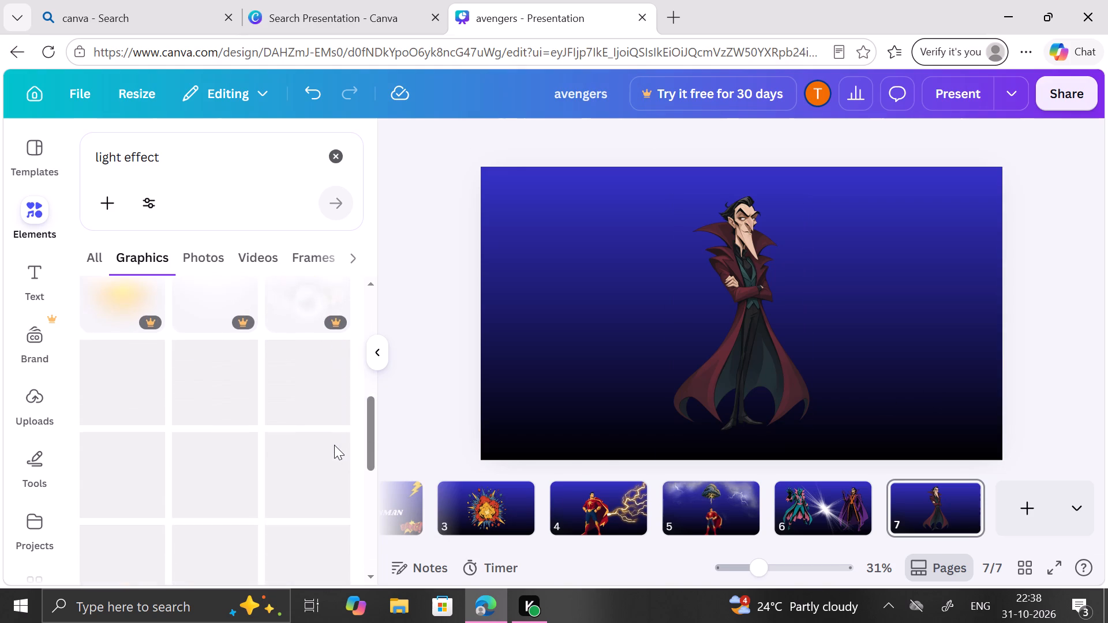
scroll(334, 445, "down", 1)
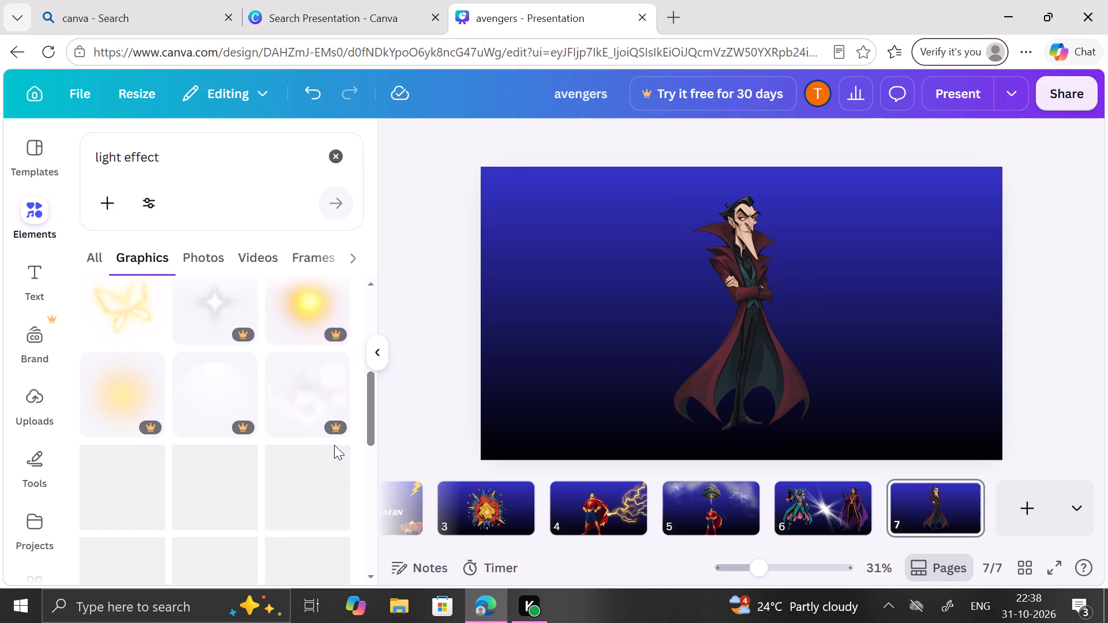
scroll(334, 445, "down", 1)
scroll(334, 445, "up", 1)
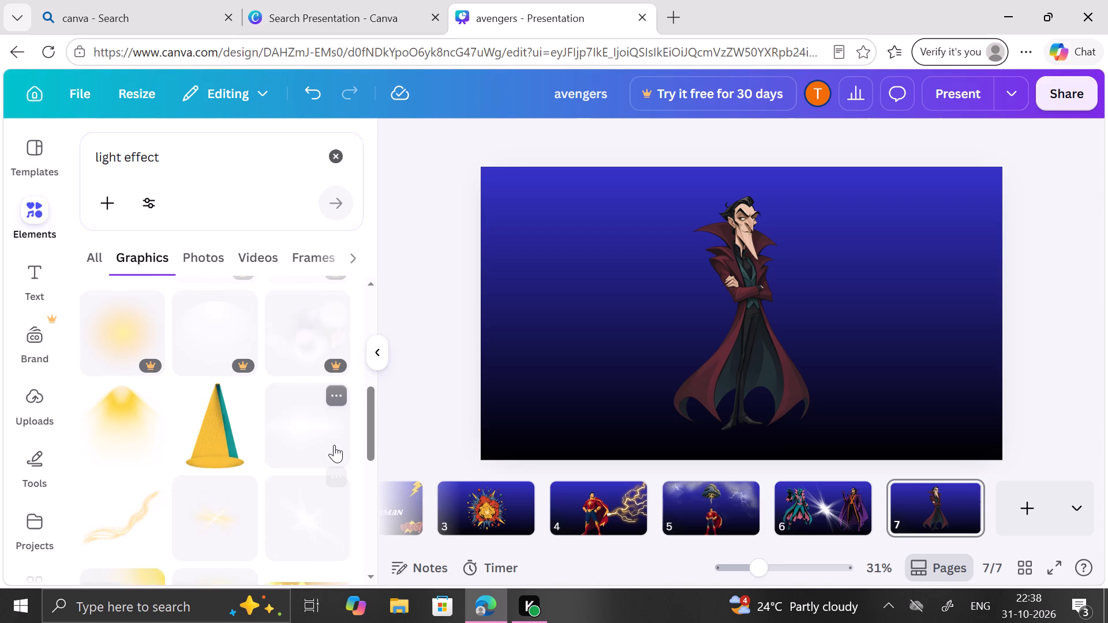
scroll(334, 445, "down", 1)
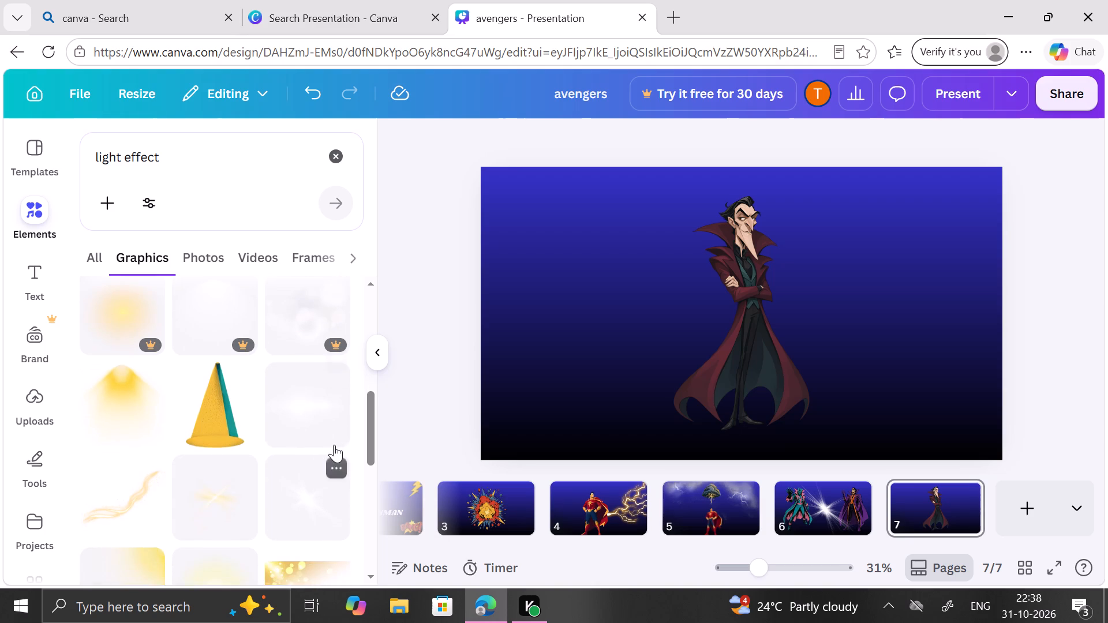
scroll(334, 445, "down", 1)
scroll(334, 445, "up", 1)
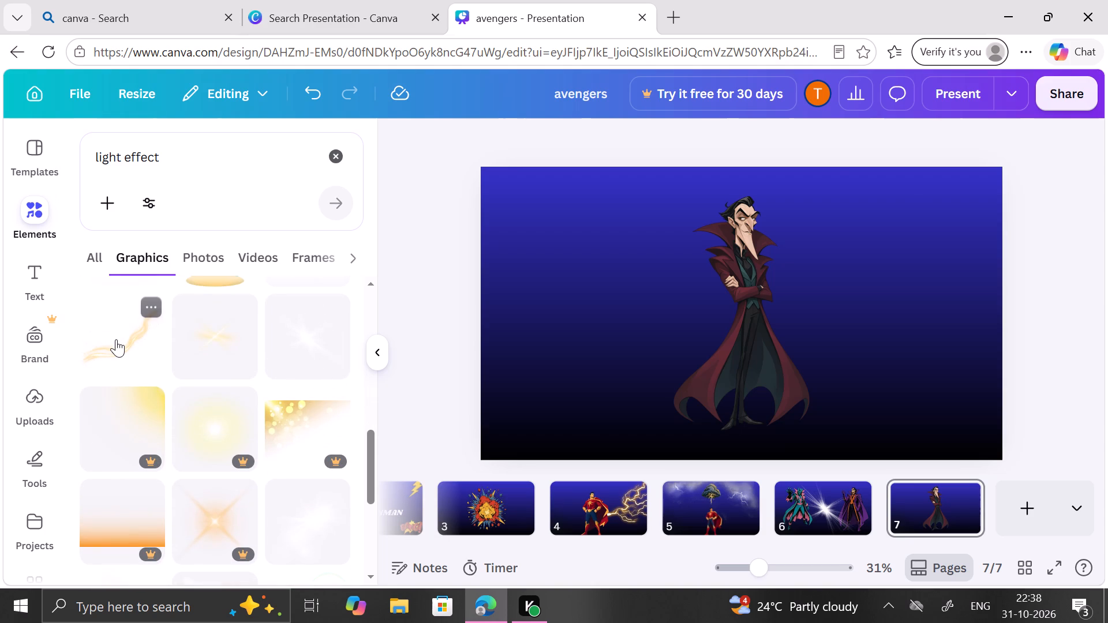
left_click(116, 339)
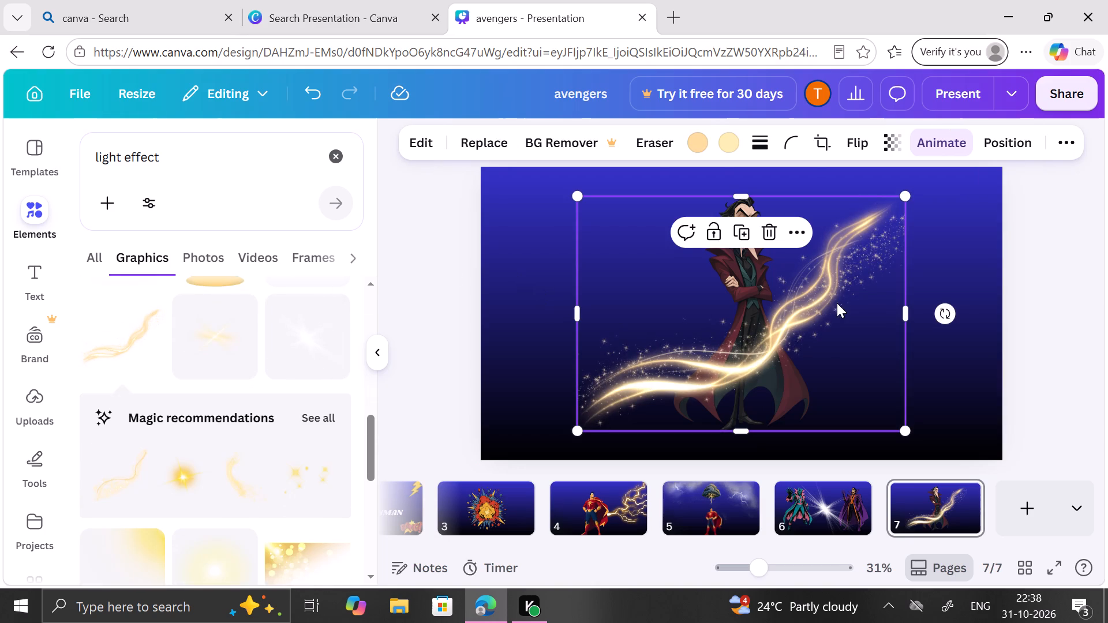
Enlarge the golden light swirl and position it sweeping from the caped villain's legs up to slide 7's upper-right corner.
left_click_drag(902, 195, 993, 205)
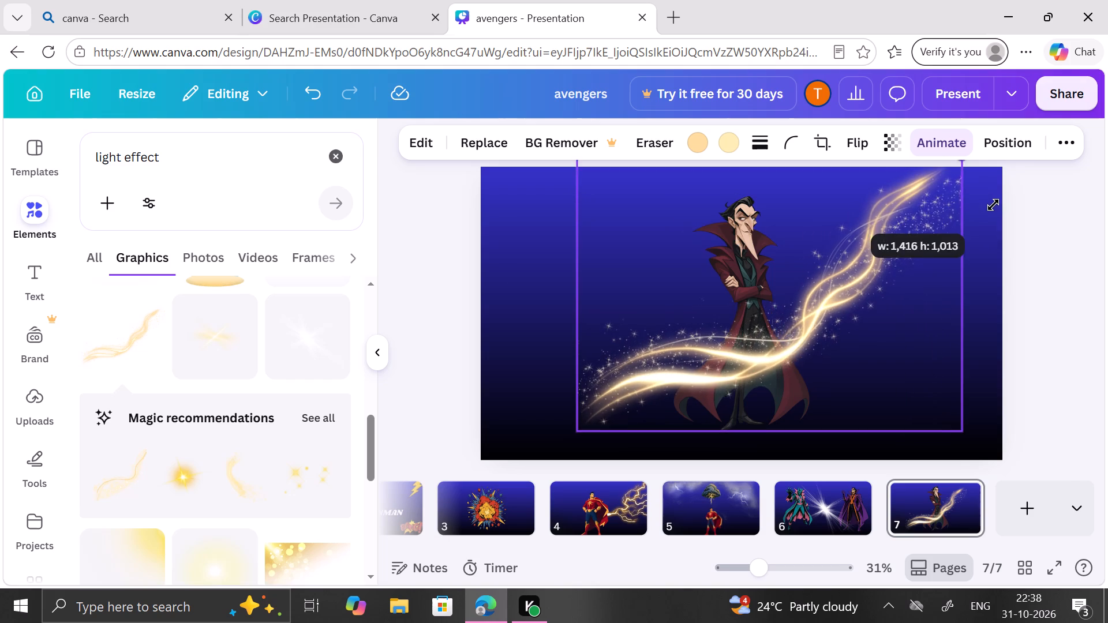
left_click_drag(993, 205, 971, 213)
left_click_drag(901, 248, 975, 255)
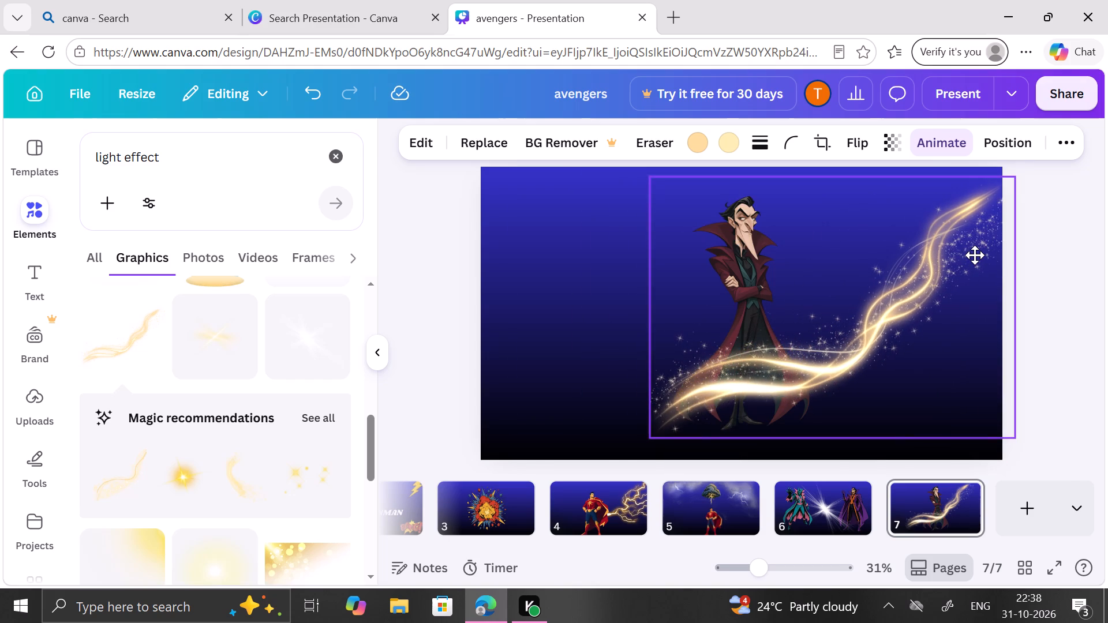
left_click_drag(975, 255, 970, 241)
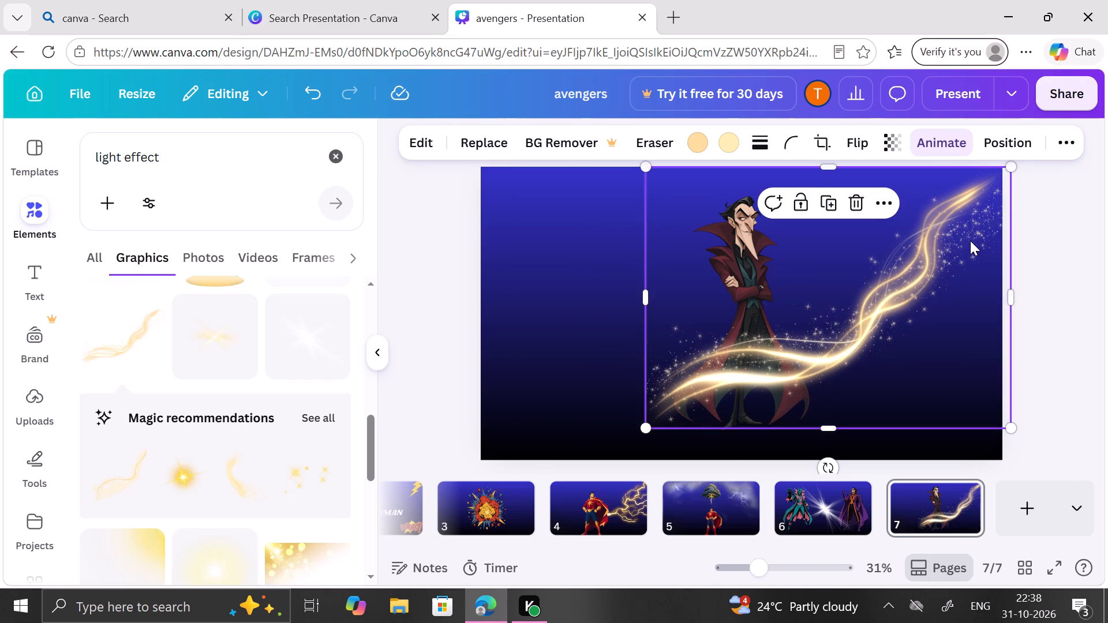
scroll(970, 241, "down", 1)
left_click(477, 233)
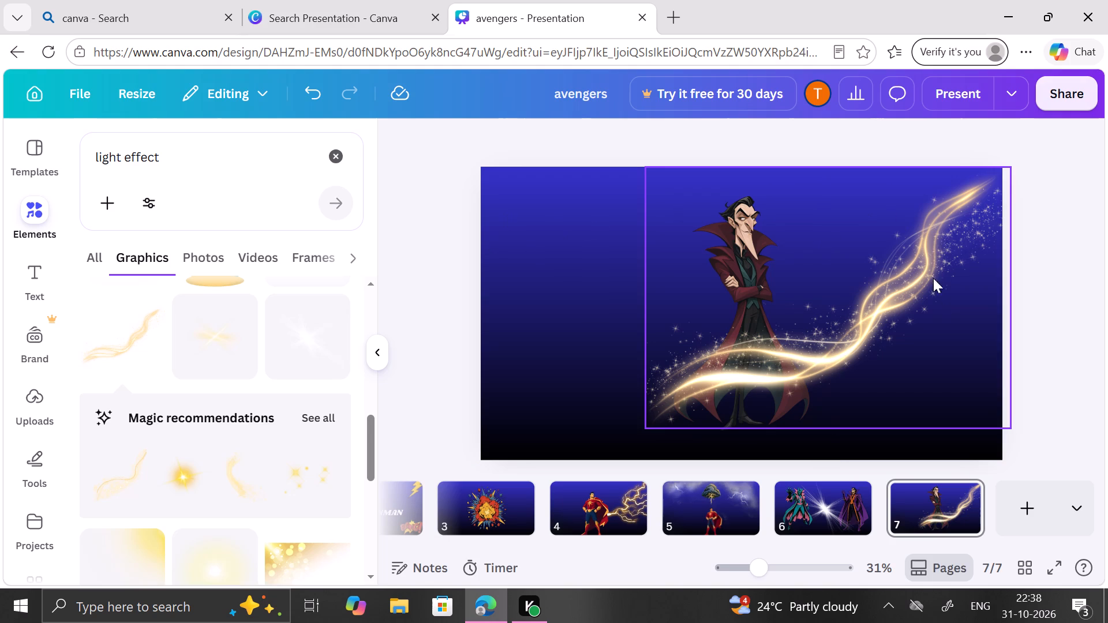
left_click_drag(945, 296, 949, 286)
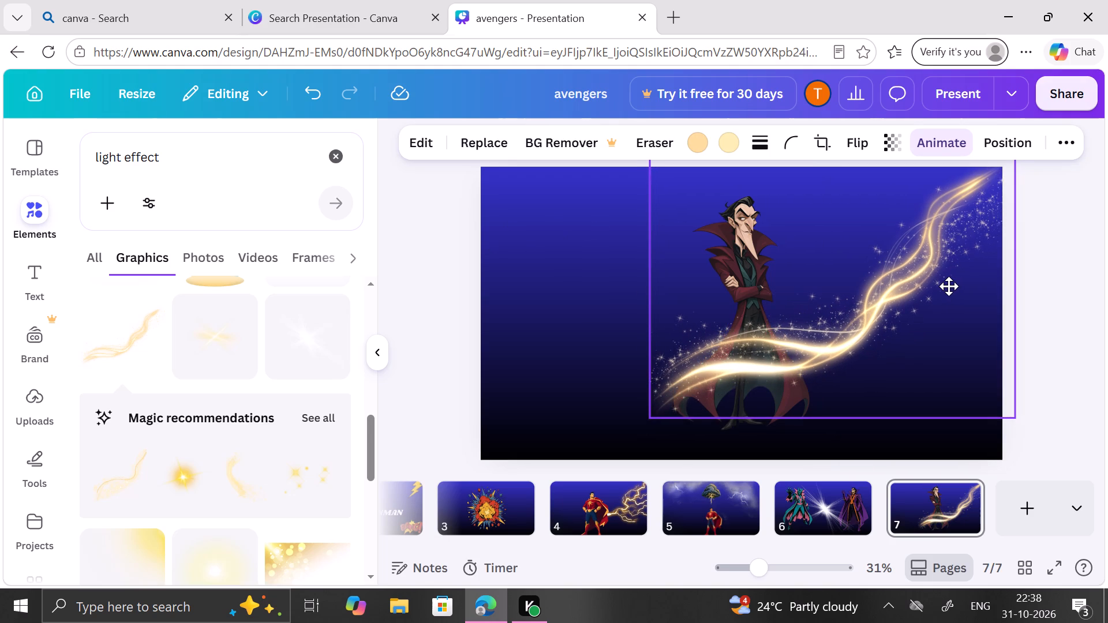
left_click_drag(949, 286, 949, 287)
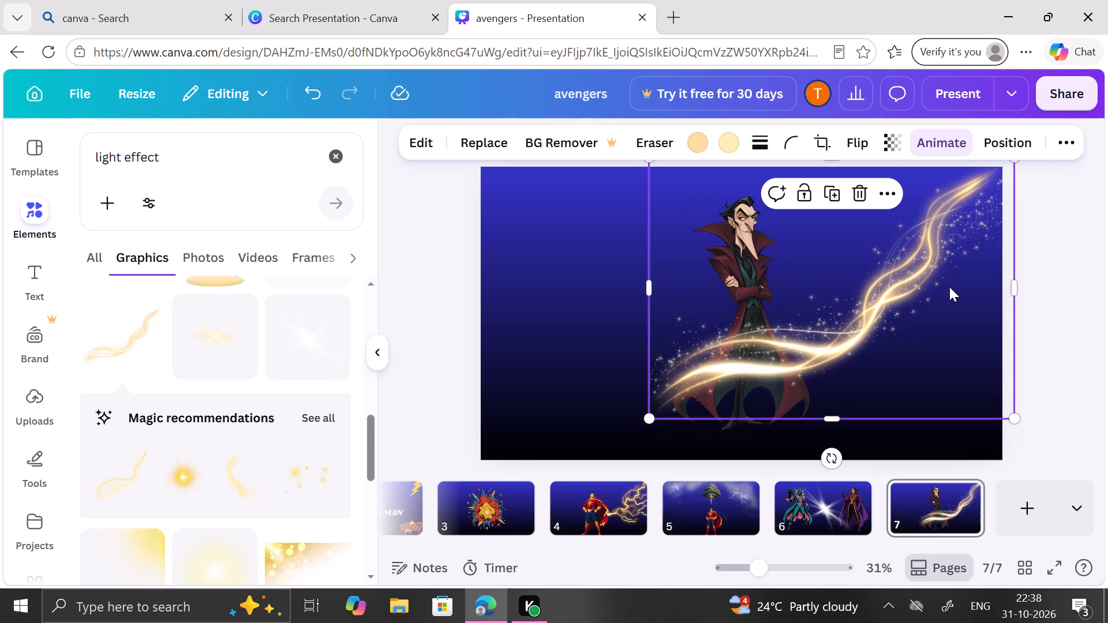
left_click(1046, 283)
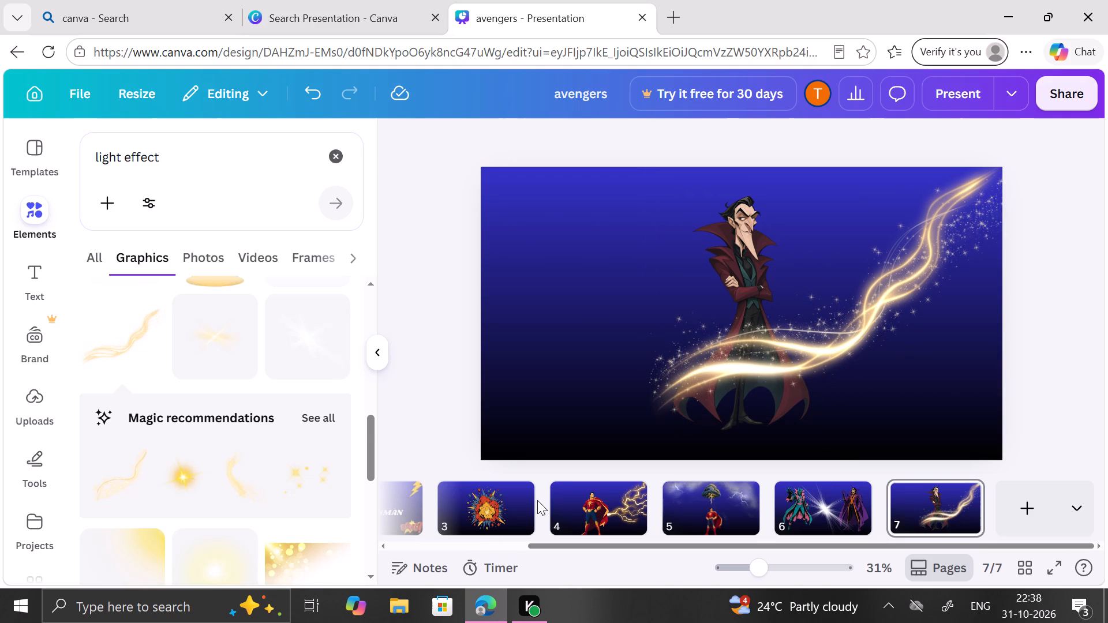
Add a new page after slide 7.
scroll(537, 500, "right", 2)
scroll(537, 500, "left", 4)
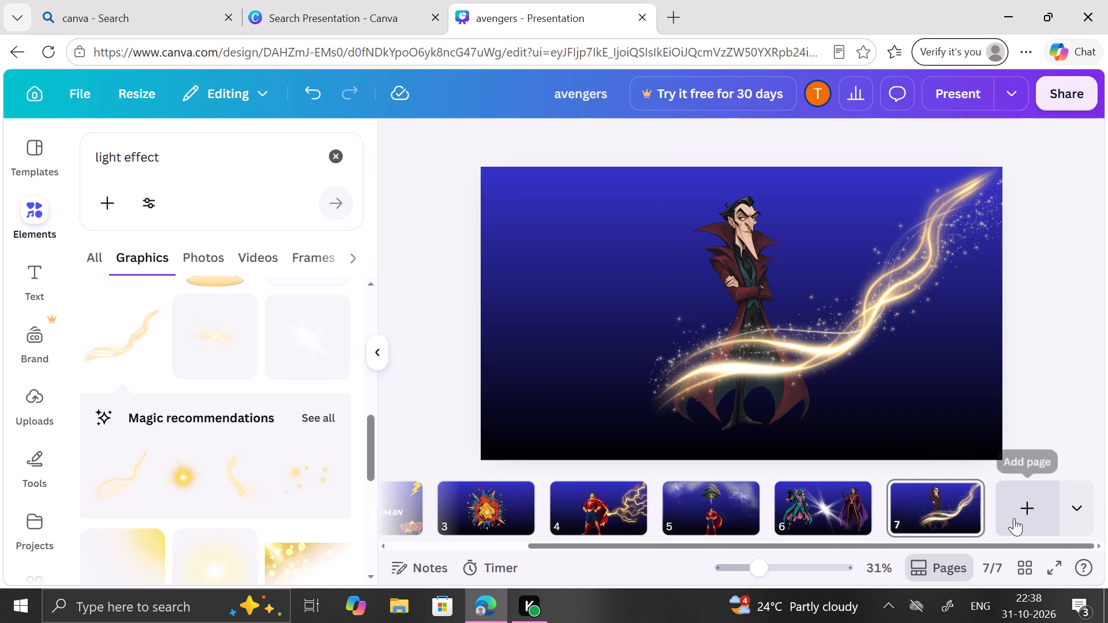
left_click(1014, 518)
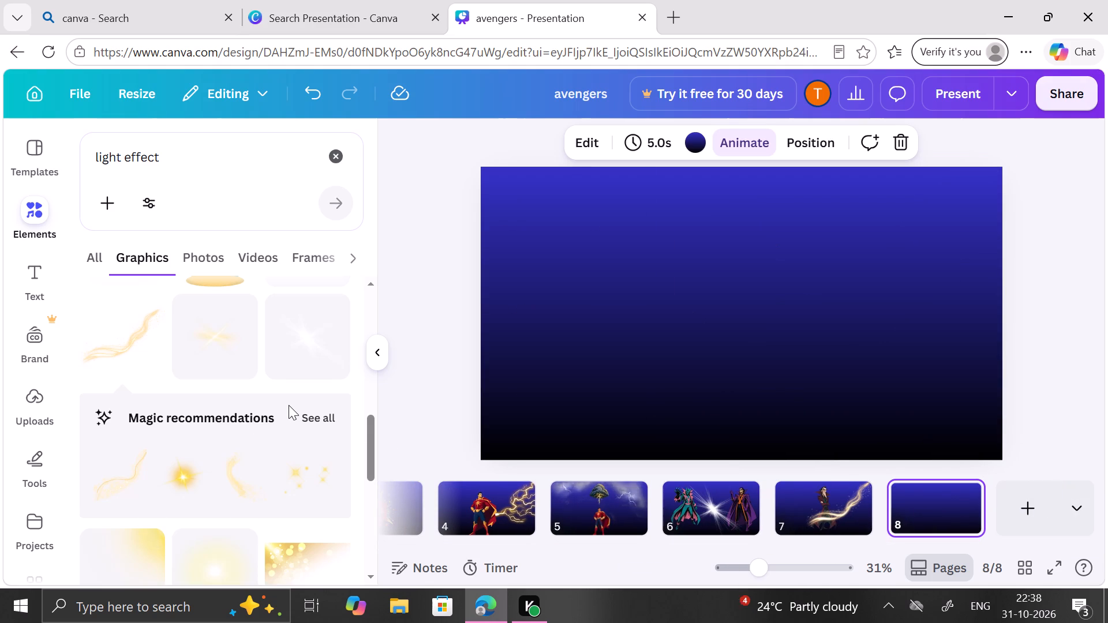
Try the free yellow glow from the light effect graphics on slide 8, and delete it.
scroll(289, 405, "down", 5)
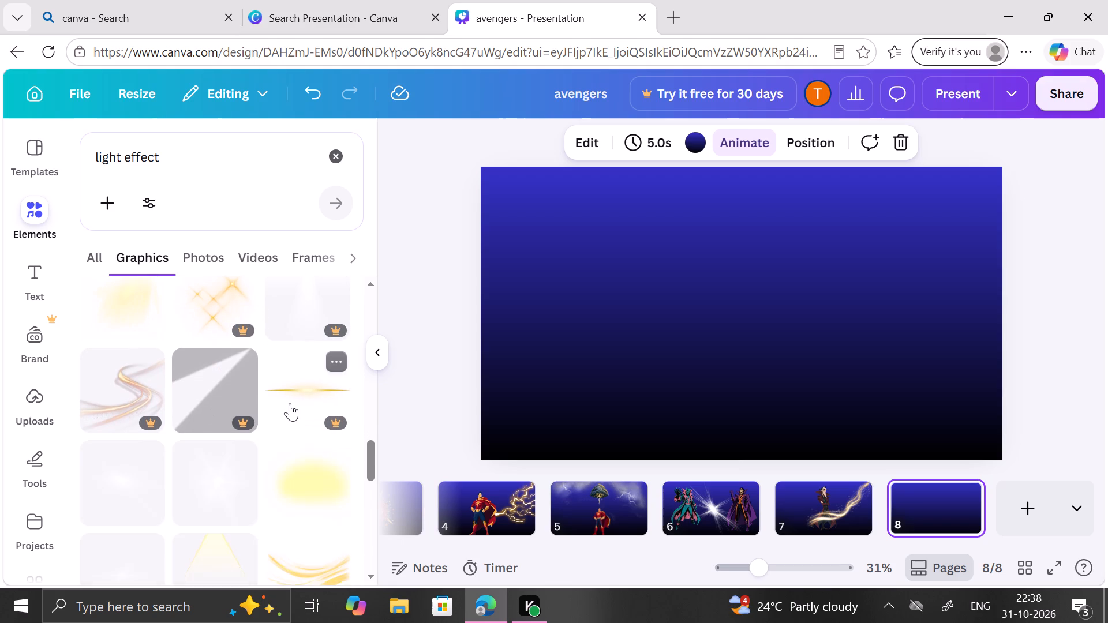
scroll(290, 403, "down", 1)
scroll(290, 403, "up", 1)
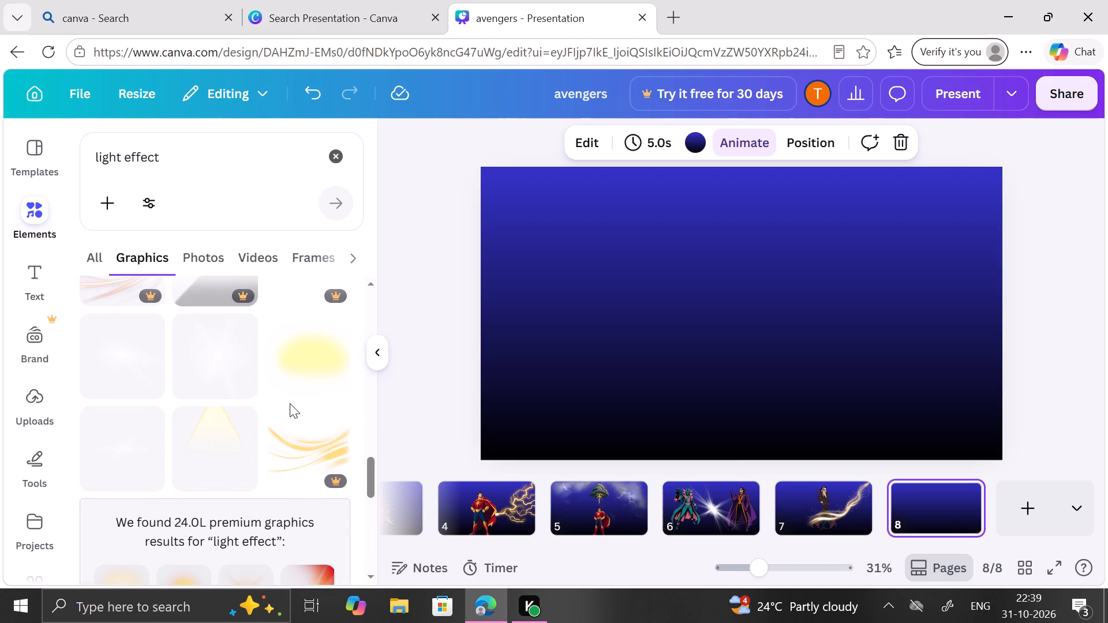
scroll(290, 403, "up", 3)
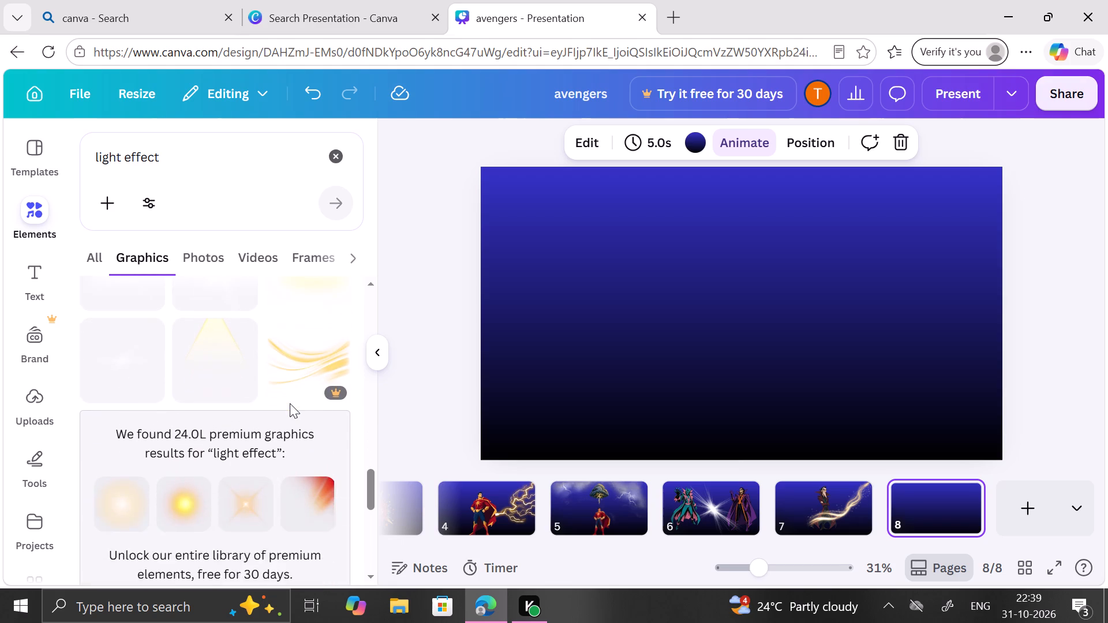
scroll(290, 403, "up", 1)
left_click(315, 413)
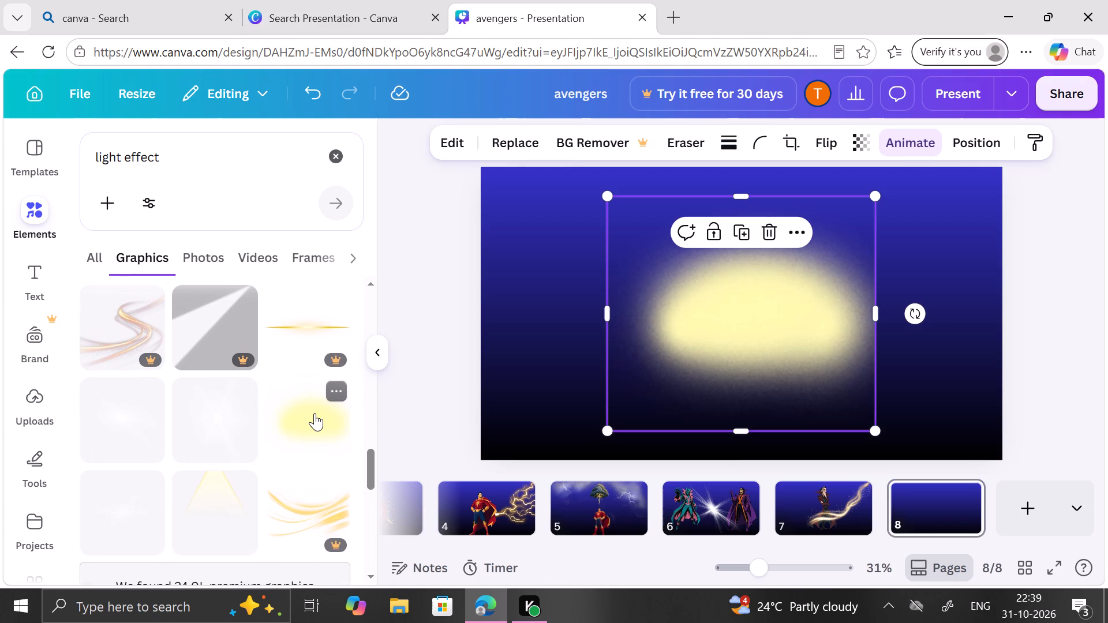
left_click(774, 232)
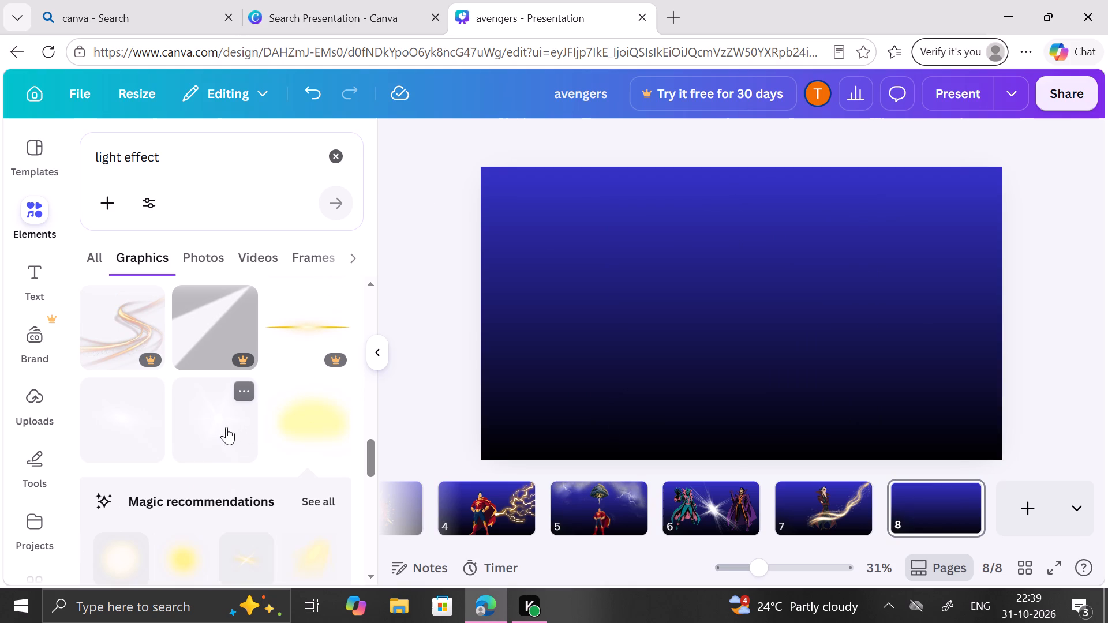
Insert the free white lens-flare starburst from the light effect graphics onto slide 8.
left_click(226, 427)
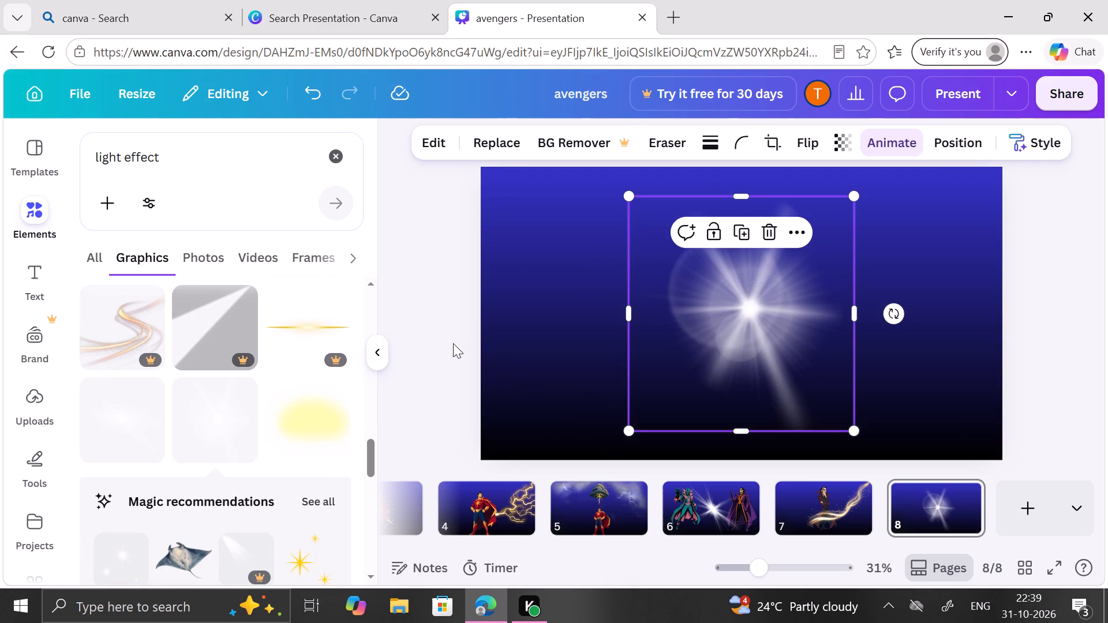
Search the elements library for "avengers" and limit the results to graphics.
left_click(335, 148)
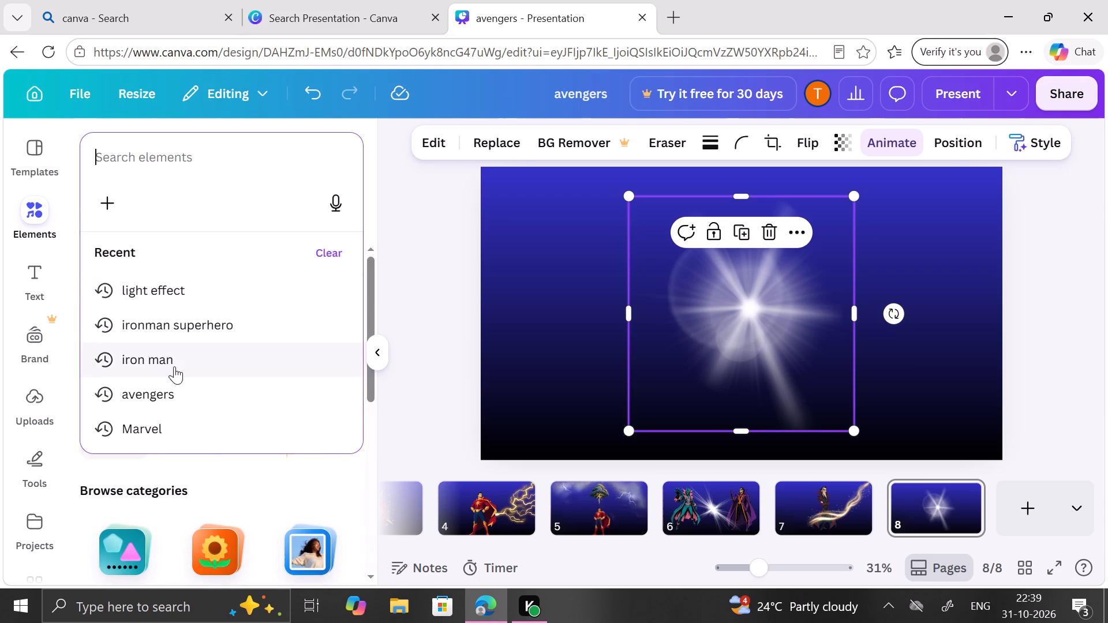
left_click(177, 403)
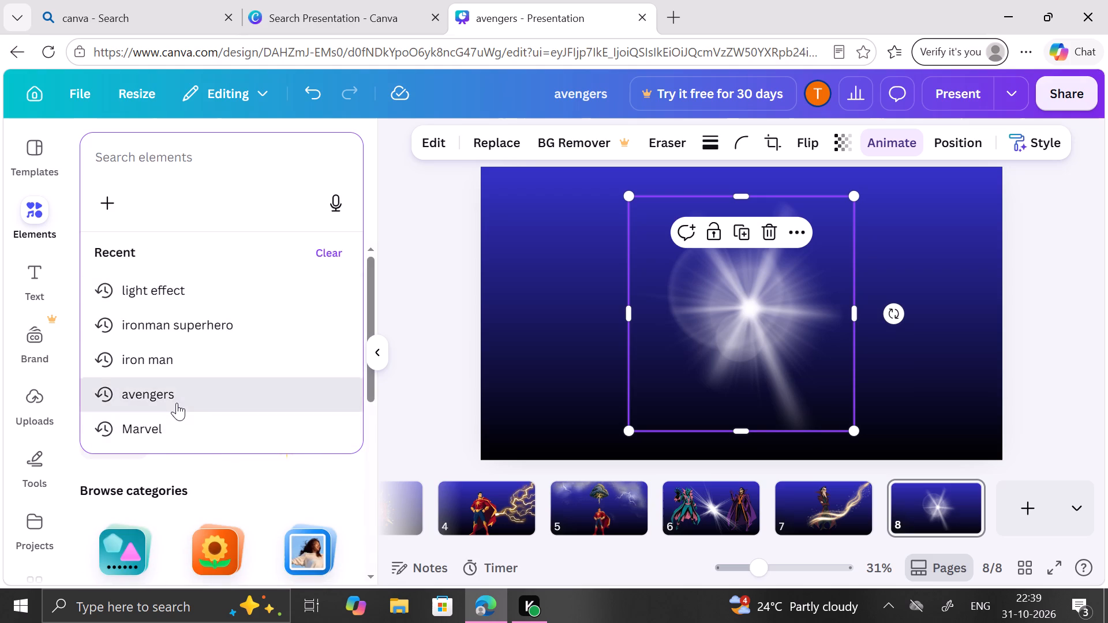
scroll(177, 403, "up", 1)
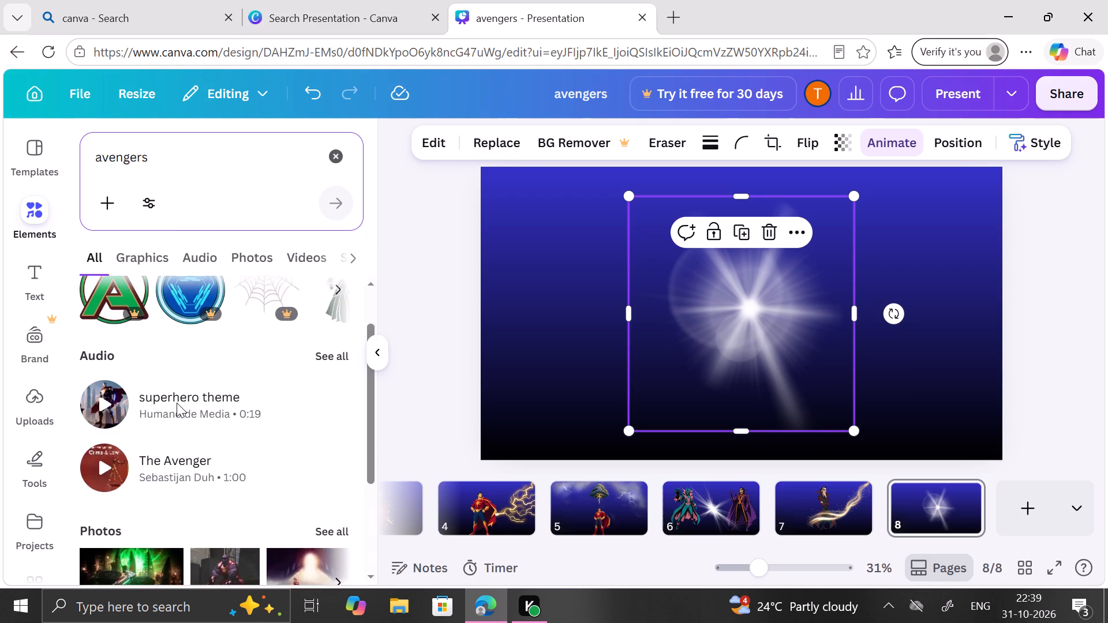
scroll(177, 403, "up", 1)
left_click(341, 306)
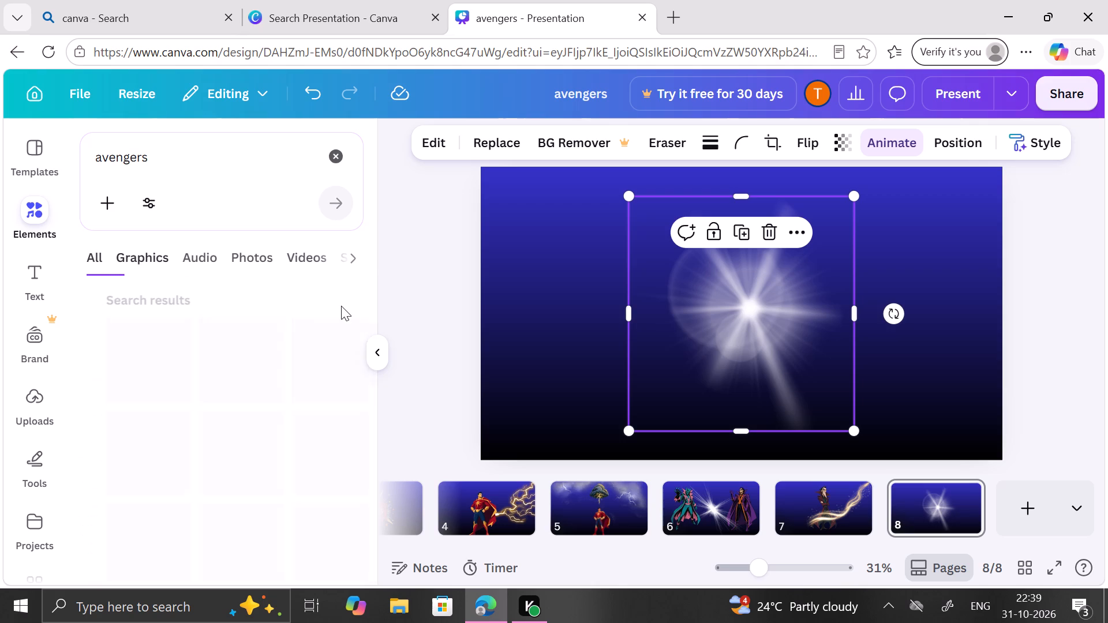
Browse the avengers graphics for a free element that suits slide 8.
scroll(254, 380, "down", 3)
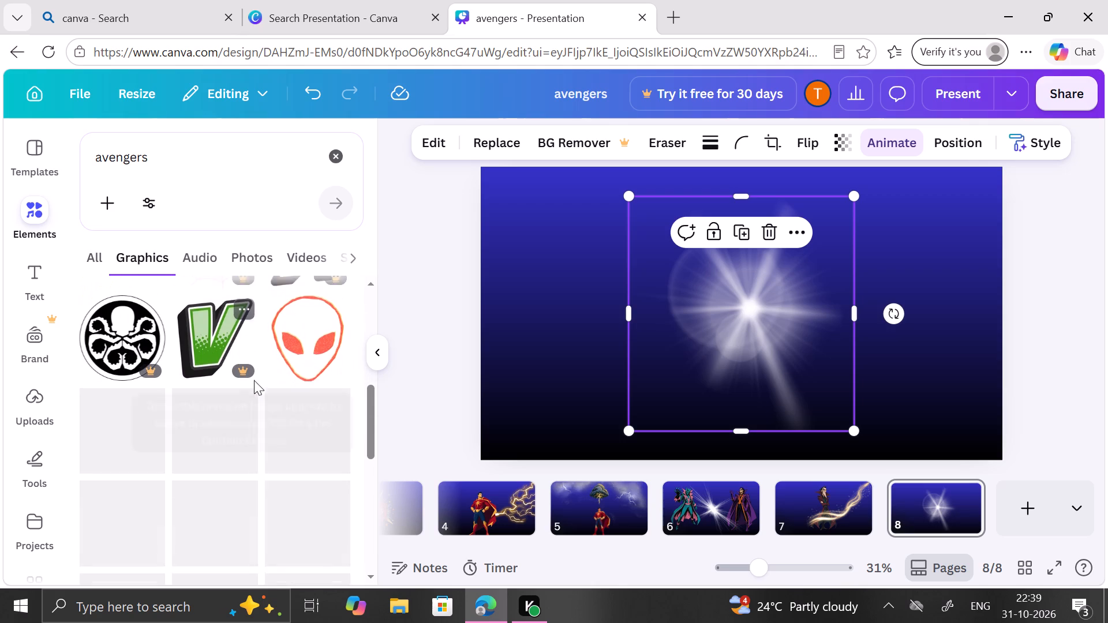
scroll(254, 380, "down", 2)
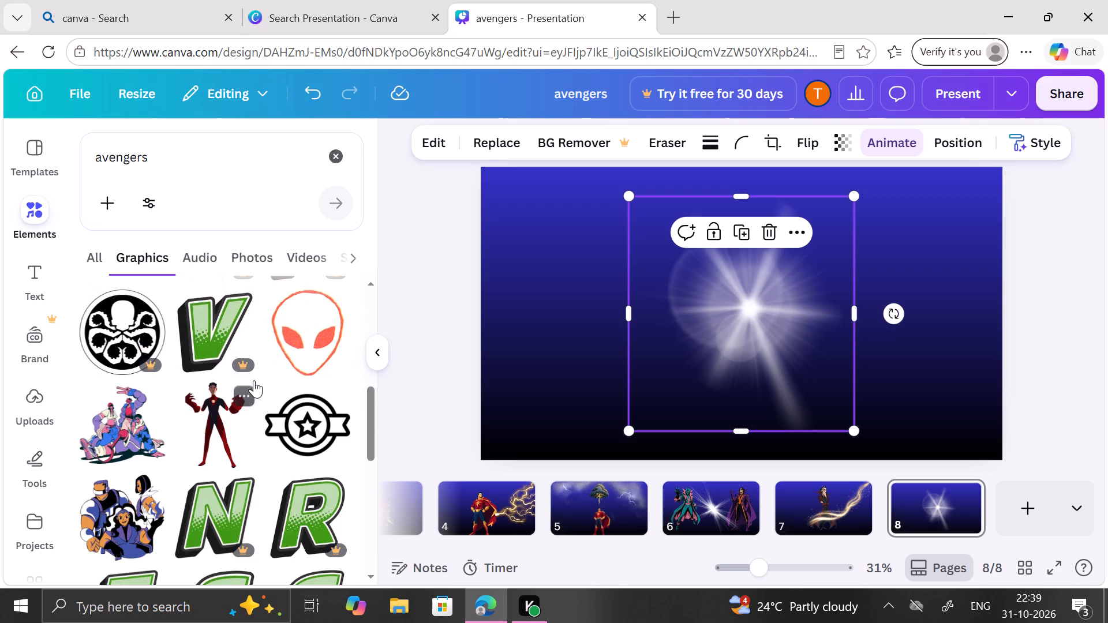
scroll(254, 380, "down", 5)
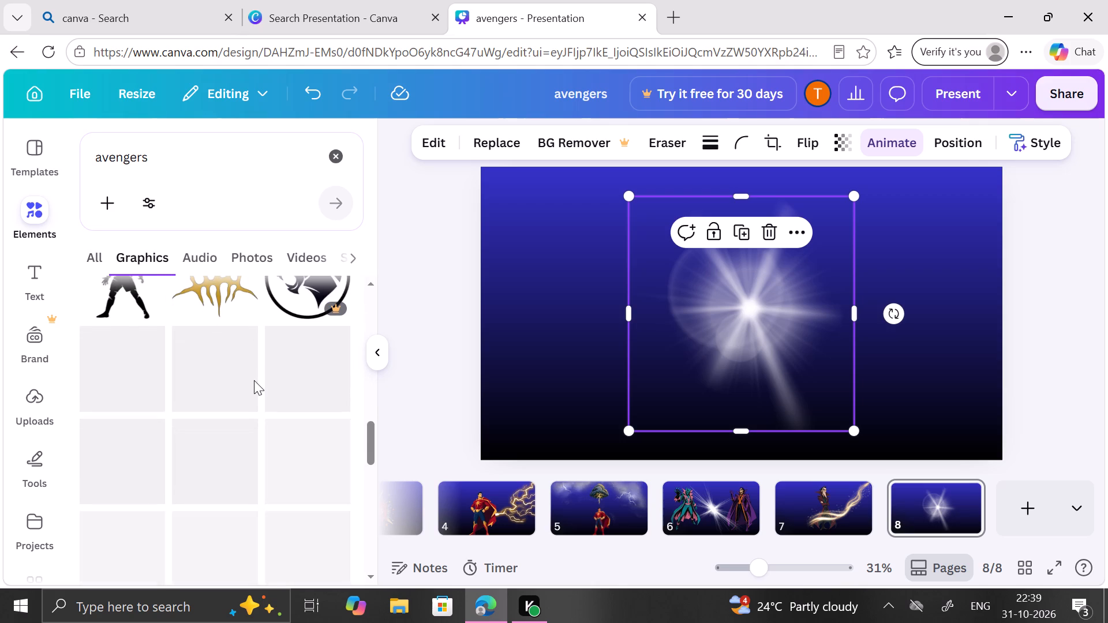
scroll(254, 380, "down", 2)
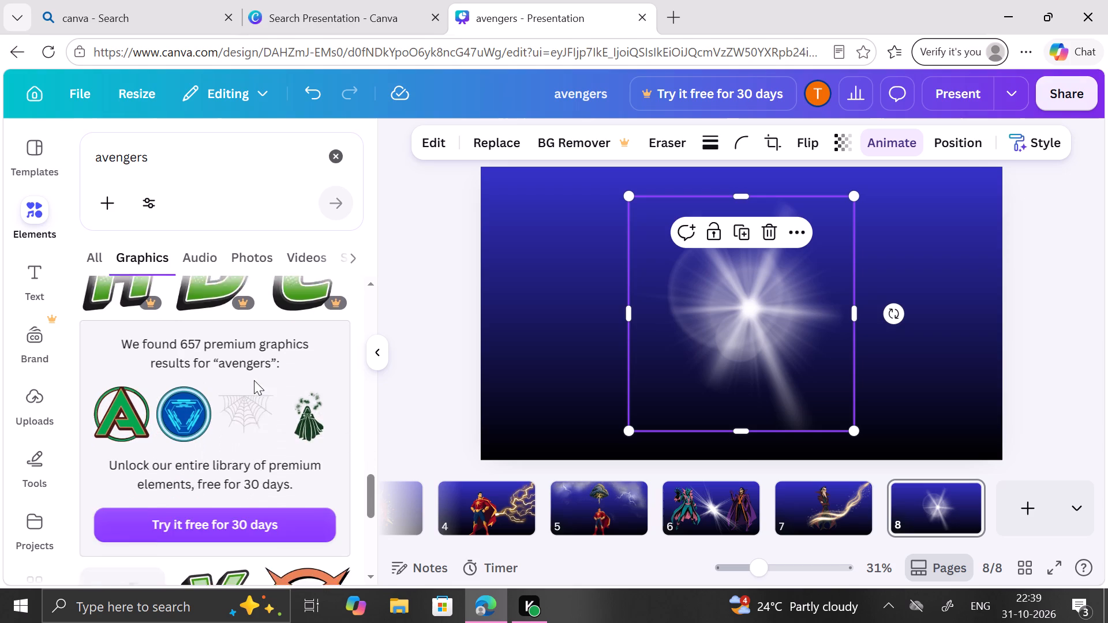
scroll(254, 380, "down", 4)
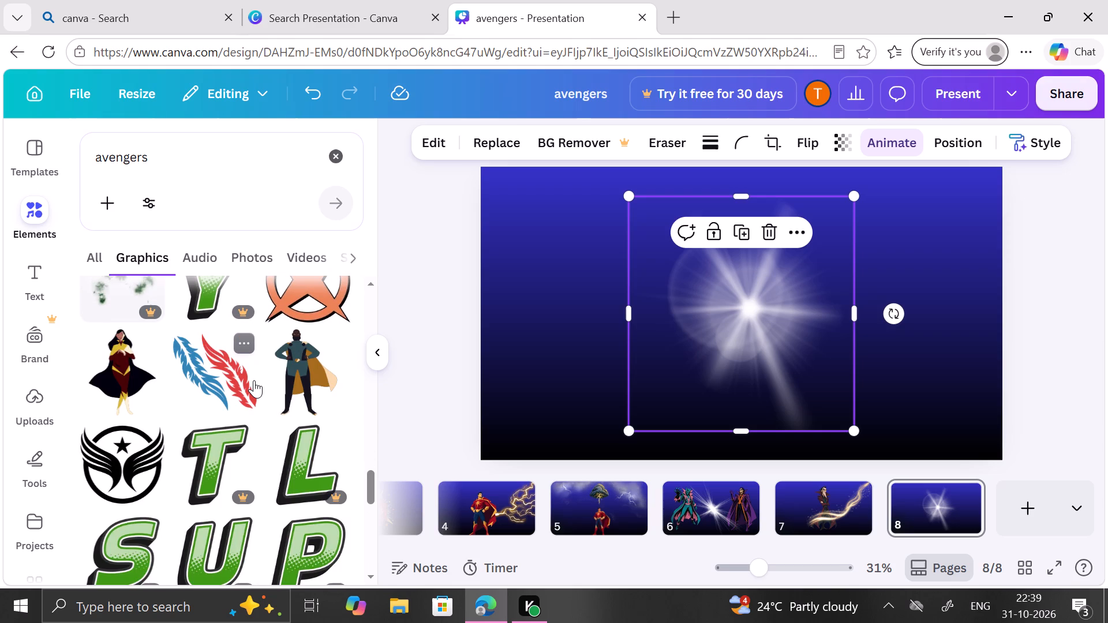
scroll(254, 380, "down", 4)
scroll(254, 380, "up", 1)
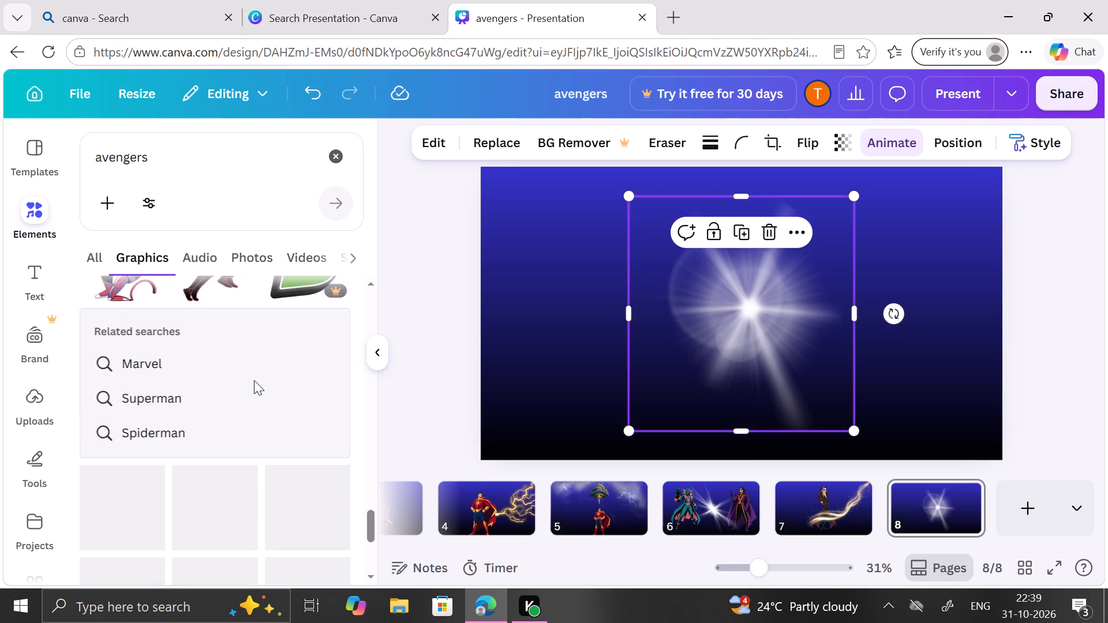
scroll(254, 380, "up", 1)
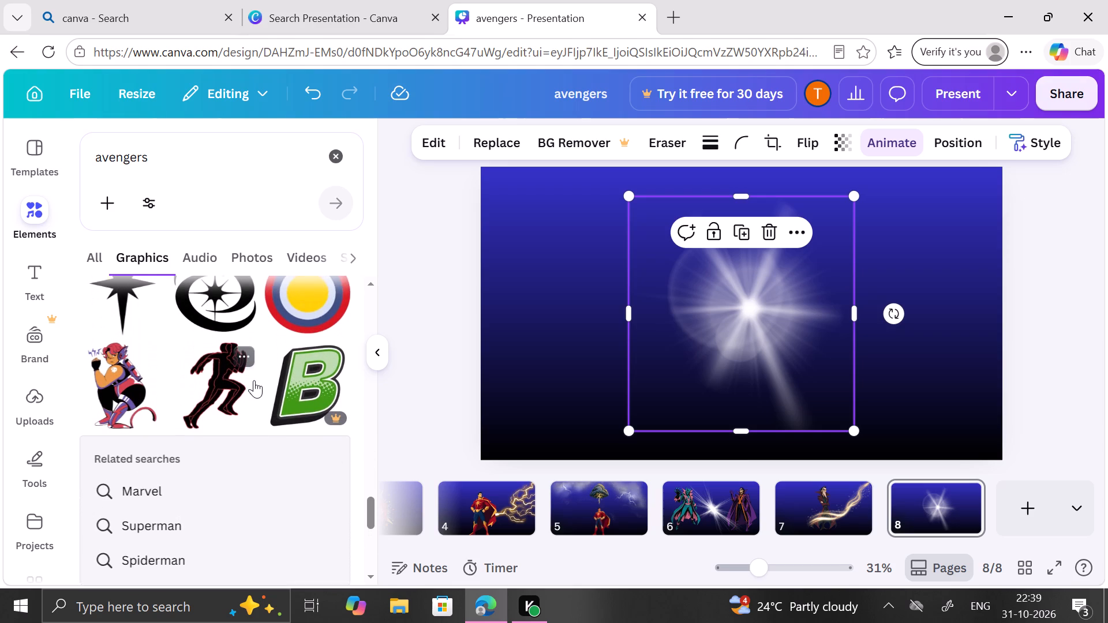
scroll(254, 380, "up", 1)
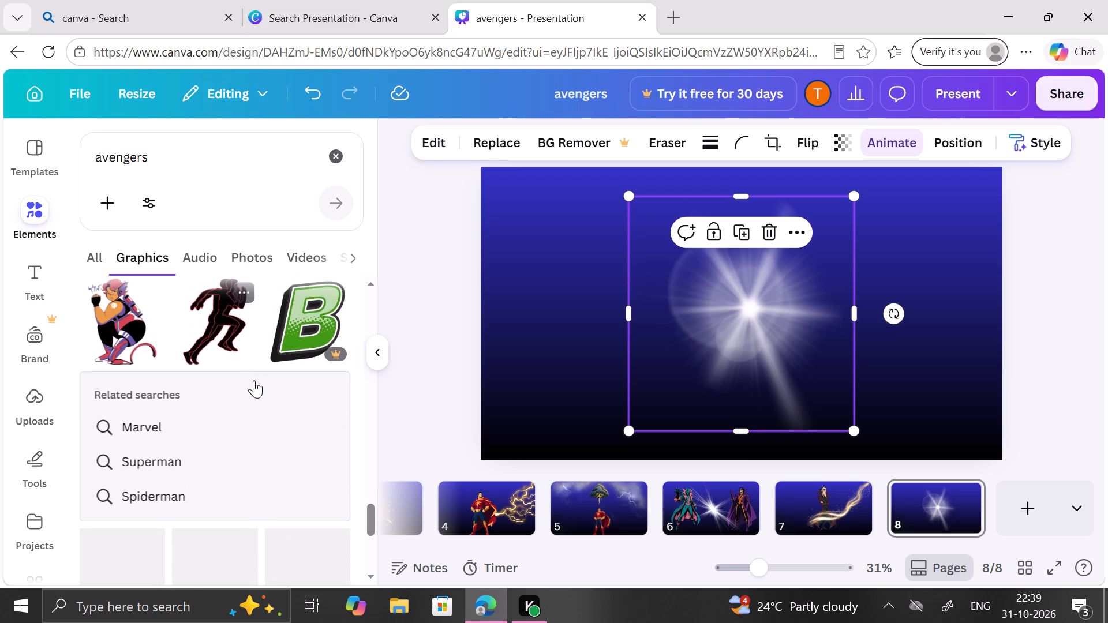
scroll(254, 380, "up", 1)
scroll(254, 380, "down", 3)
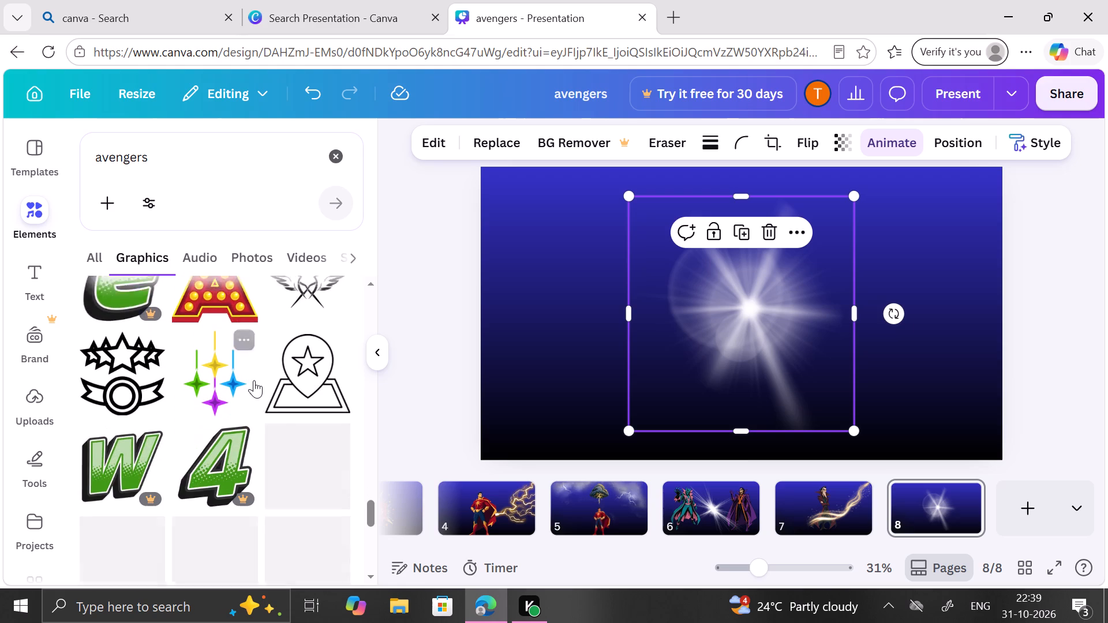
scroll(254, 380, "down", 1)
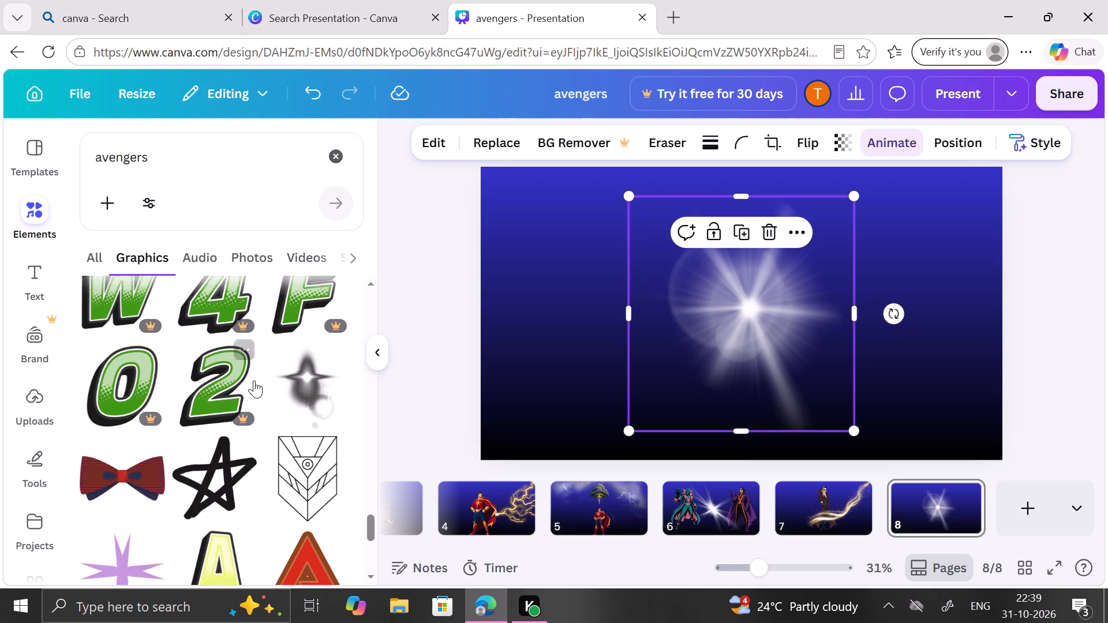
scroll(254, 380, "down", 3)
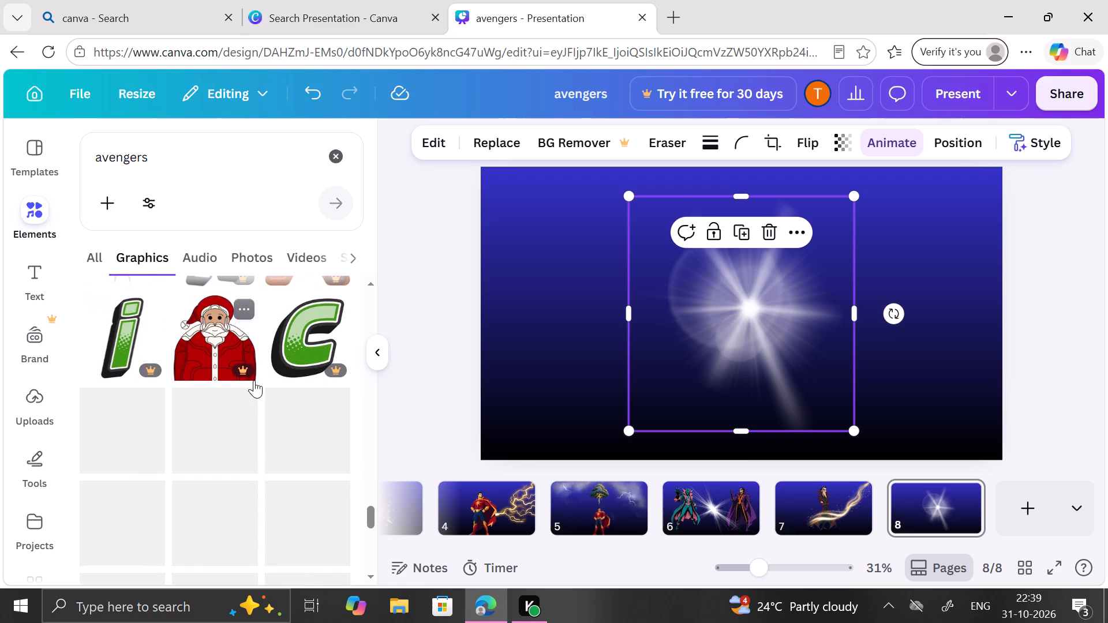
scroll(254, 380, "down", 2)
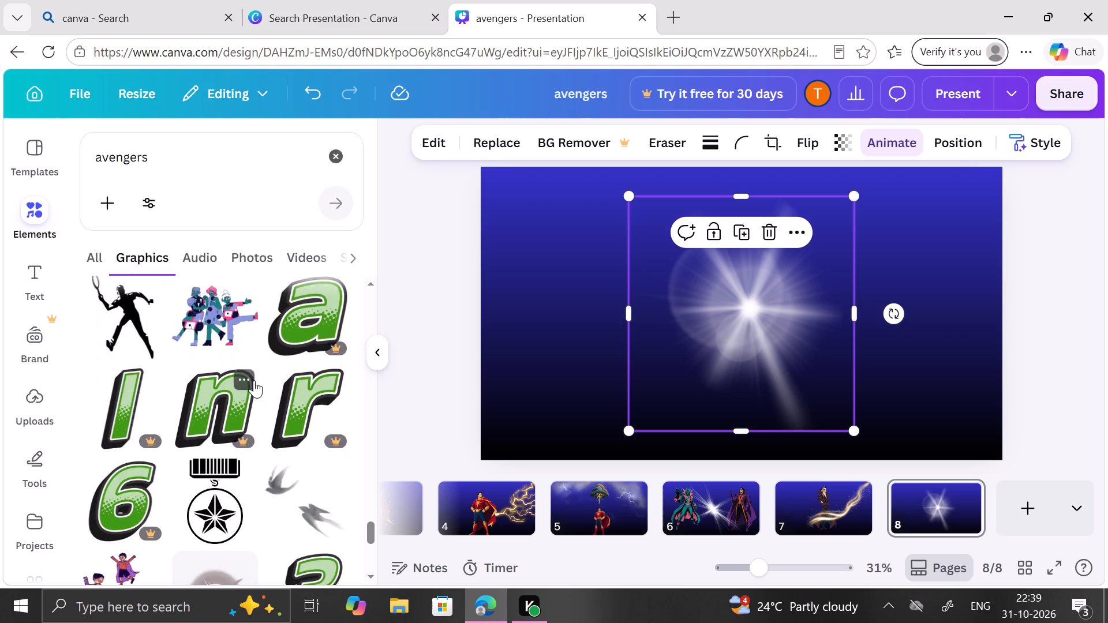
scroll(254, 380, "down", 2)
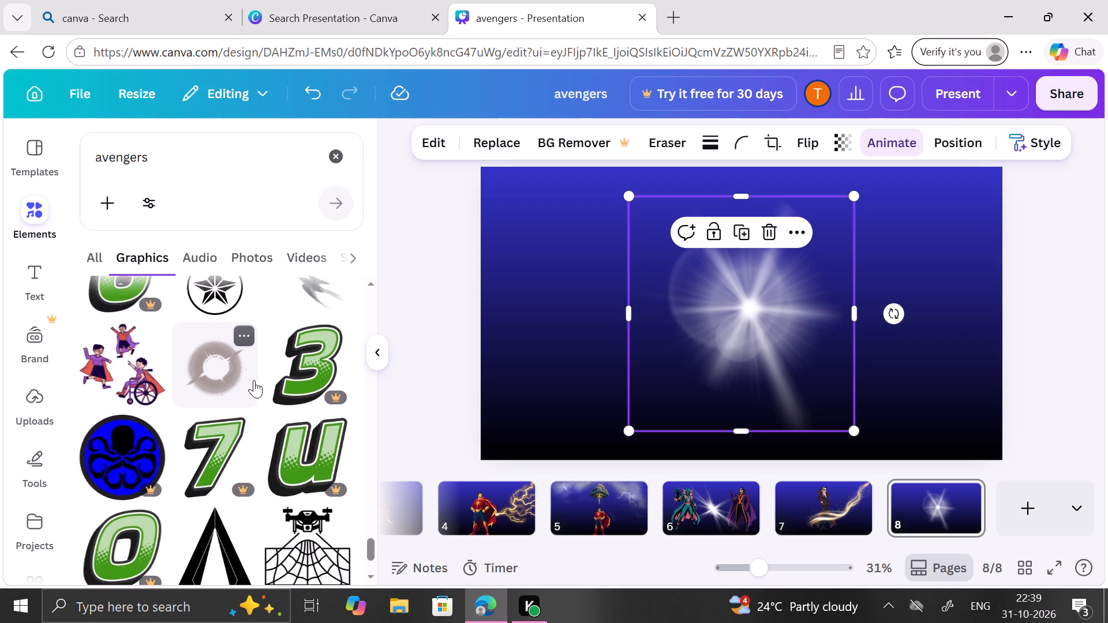
scroll(254, 380, "down", 4)
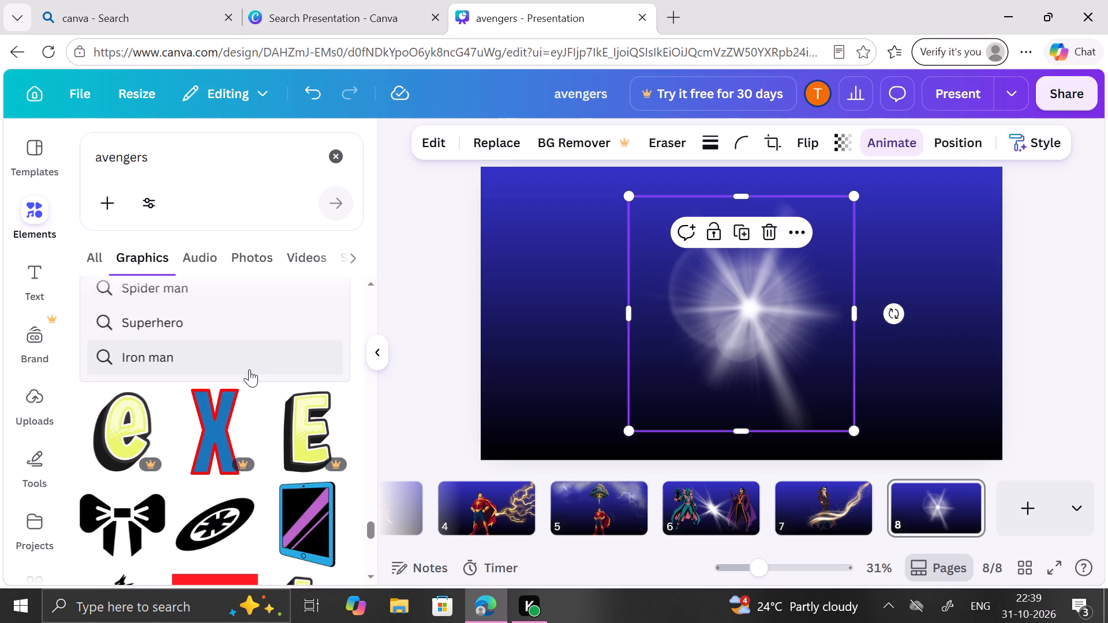
scroll(249, 369, "down", 3)
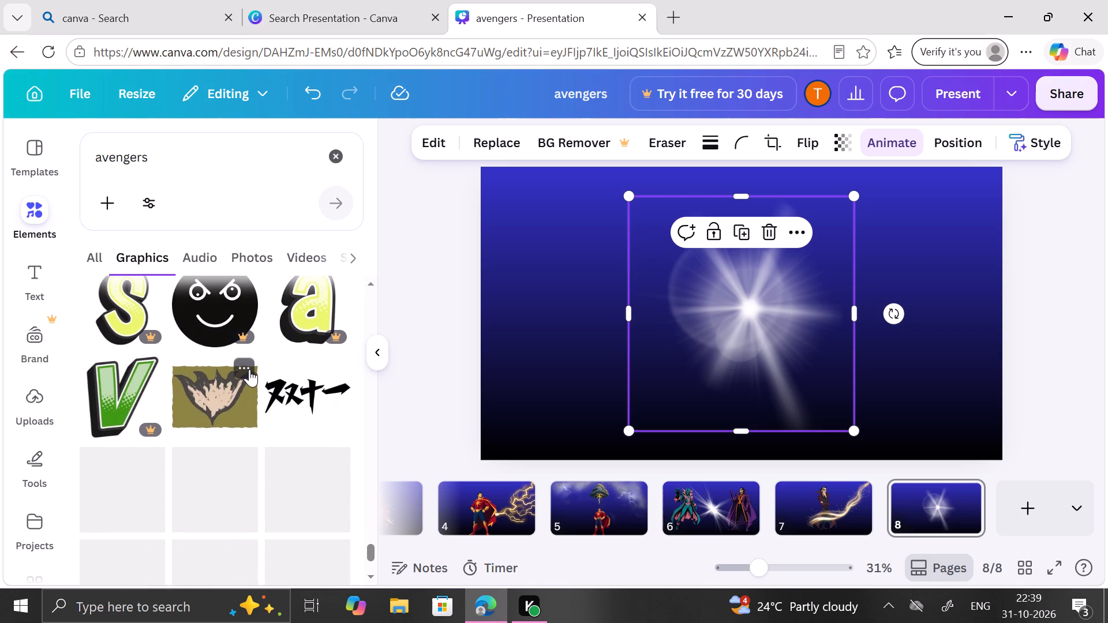
scroll(329, 423, "down", 1)
scroll(329, 423, "up", 1)
scroll(329, 423, "down", 1)
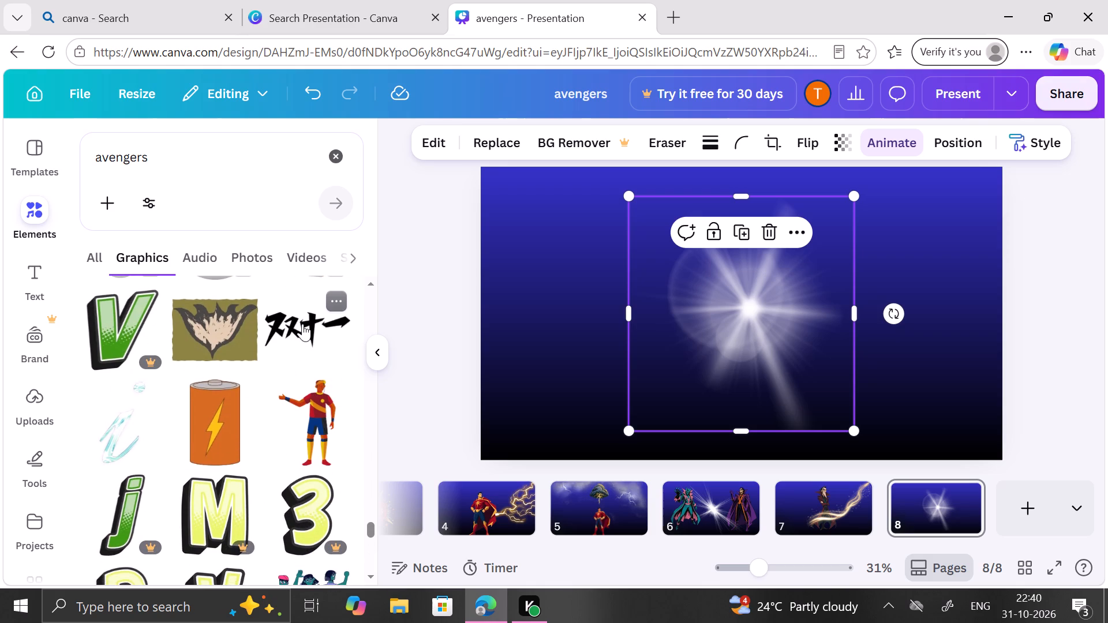
Insert the free black brush-calligraphy graphic onto slide 8 and place it left of the slide's centre.
left_click(302, 324)
left_click_drag(683, 306, 631, 314)
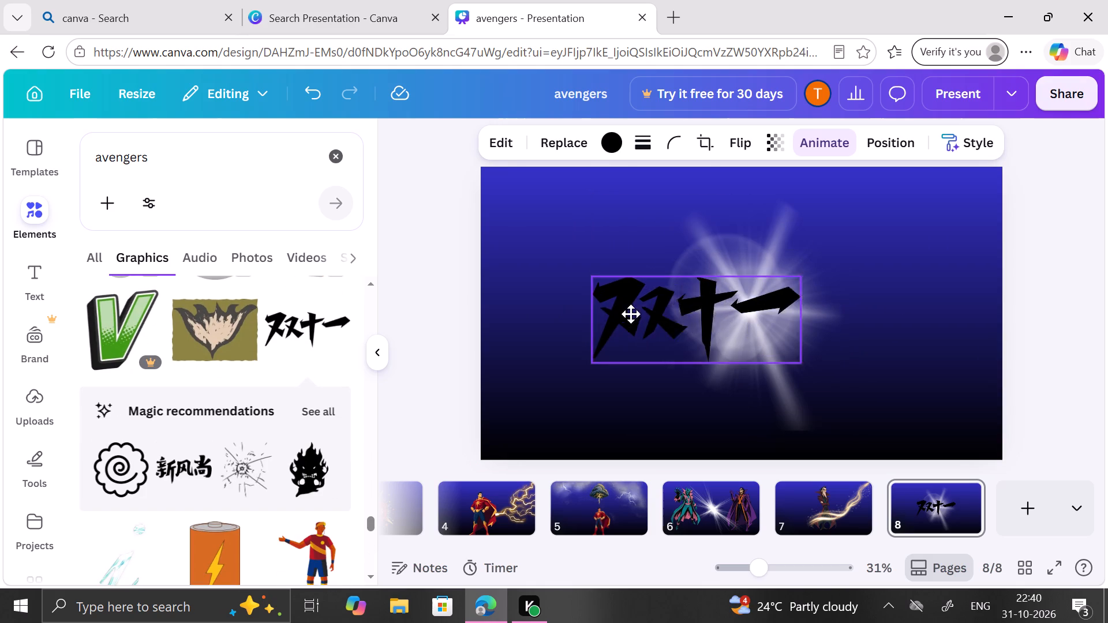
left_click_drag(631, 314, 574, 316)
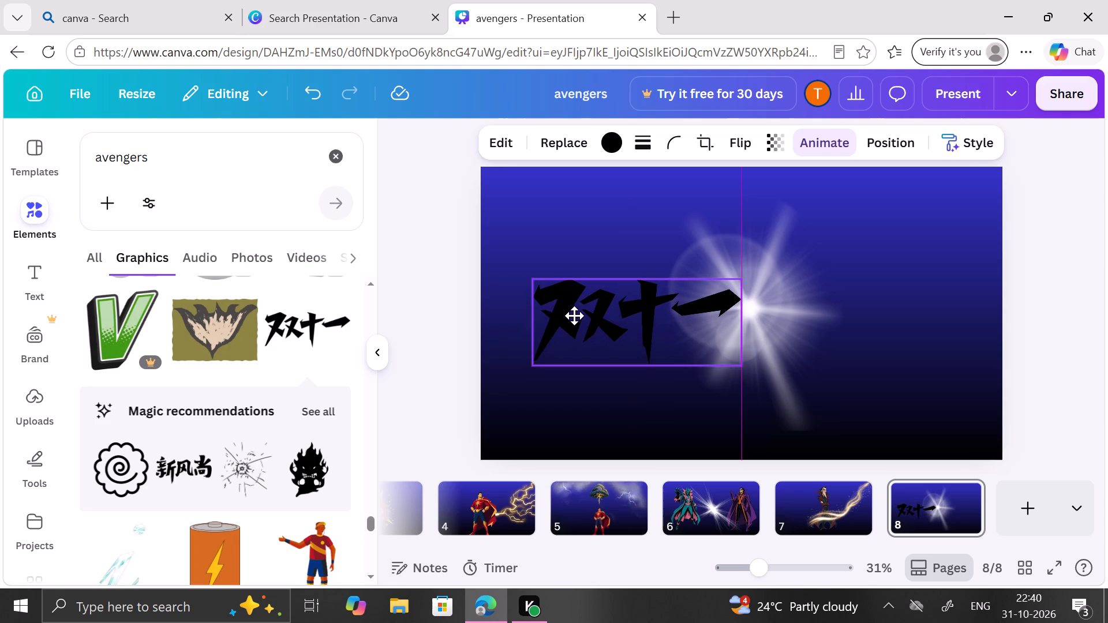
left_click_drag(574, 316, 574, 315)
Move the white starburst to slide 8's right half and nudge the calligraphy right so its last stroke meets the glow.
left_click_drag(762, 288, 772, 287)
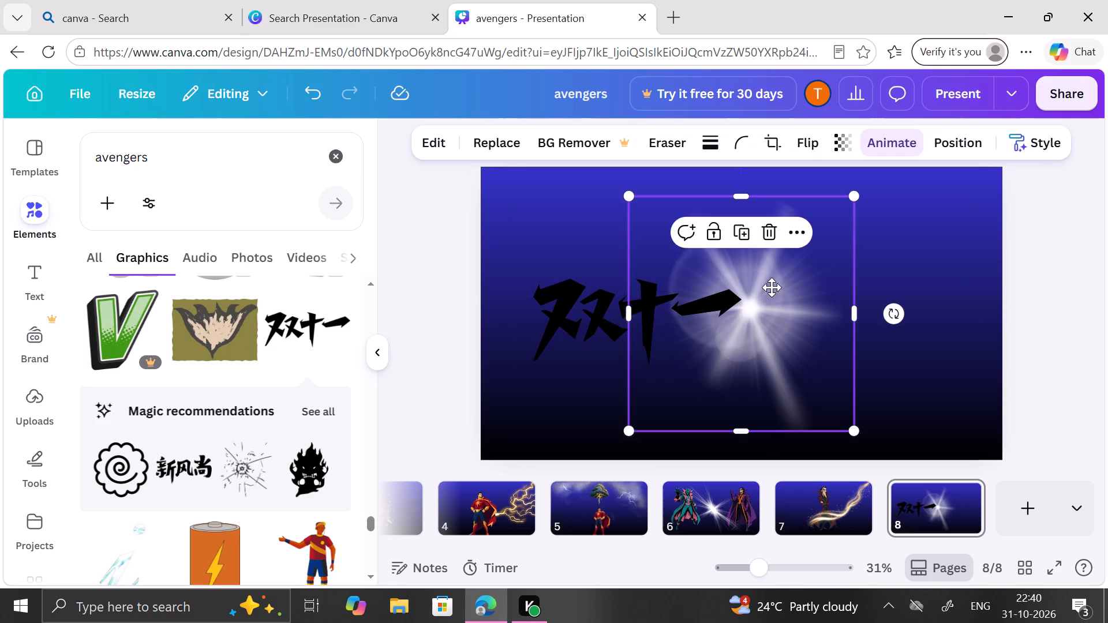
left_click_drag(772, 287, 863, 271)
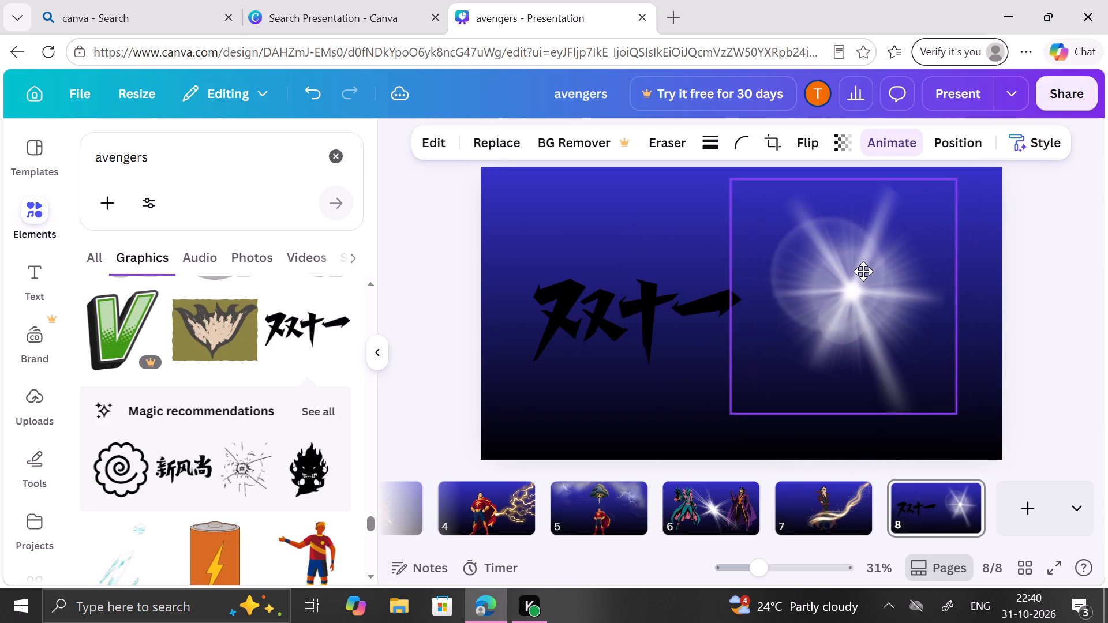
left_click_drag(863, 271, 826, 271)
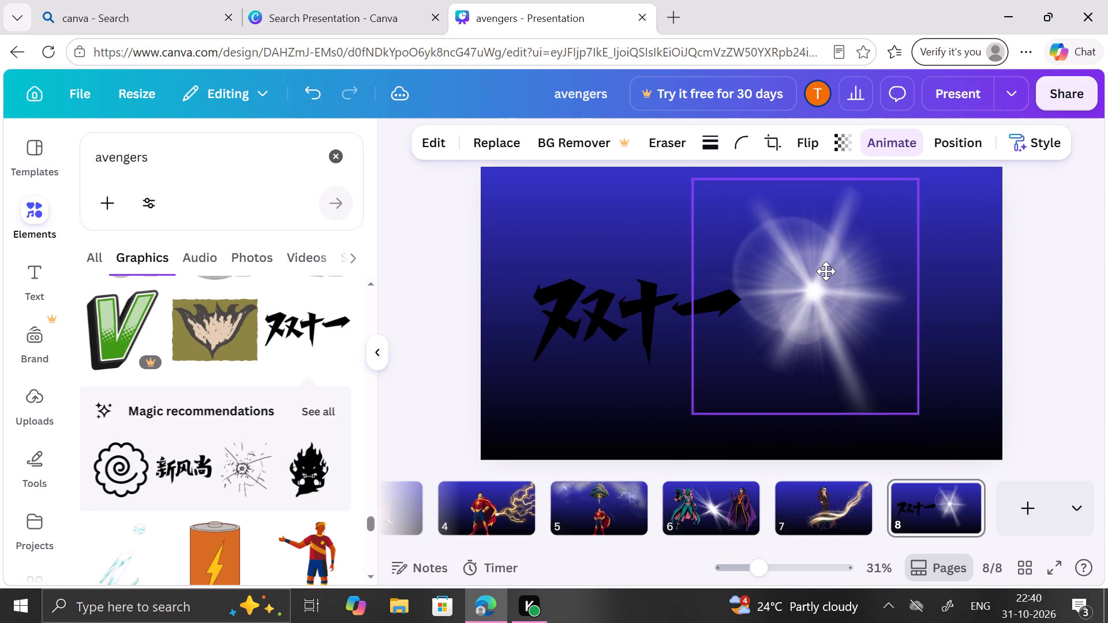
left_click_drag(826, 271, 819, 271)
left_click_drag(644, 307, 662, 306)
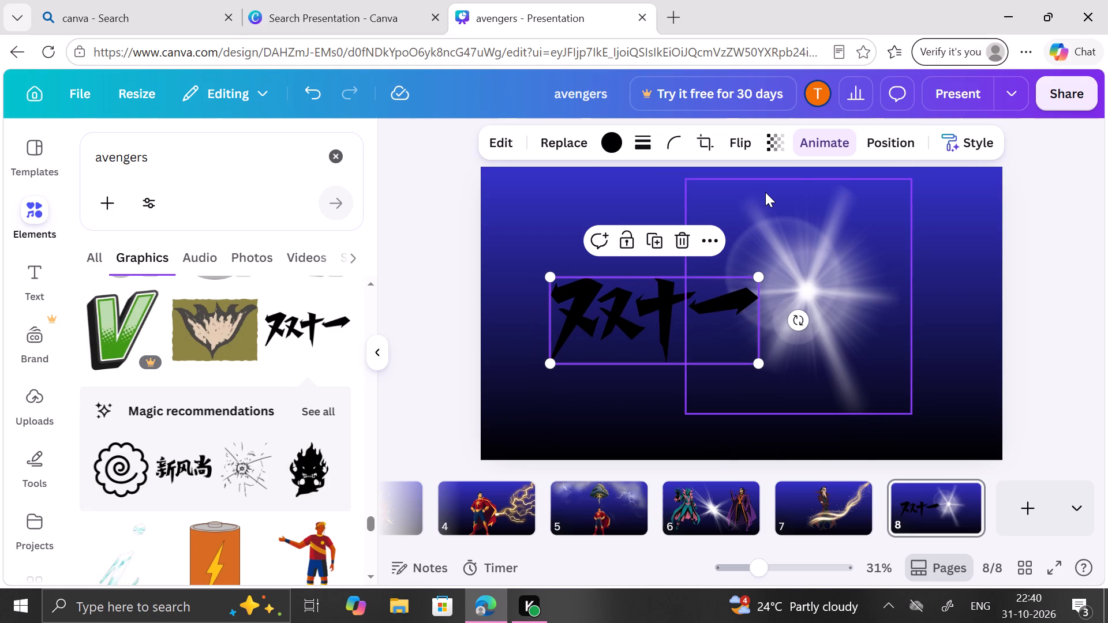
left_click(765, 192)
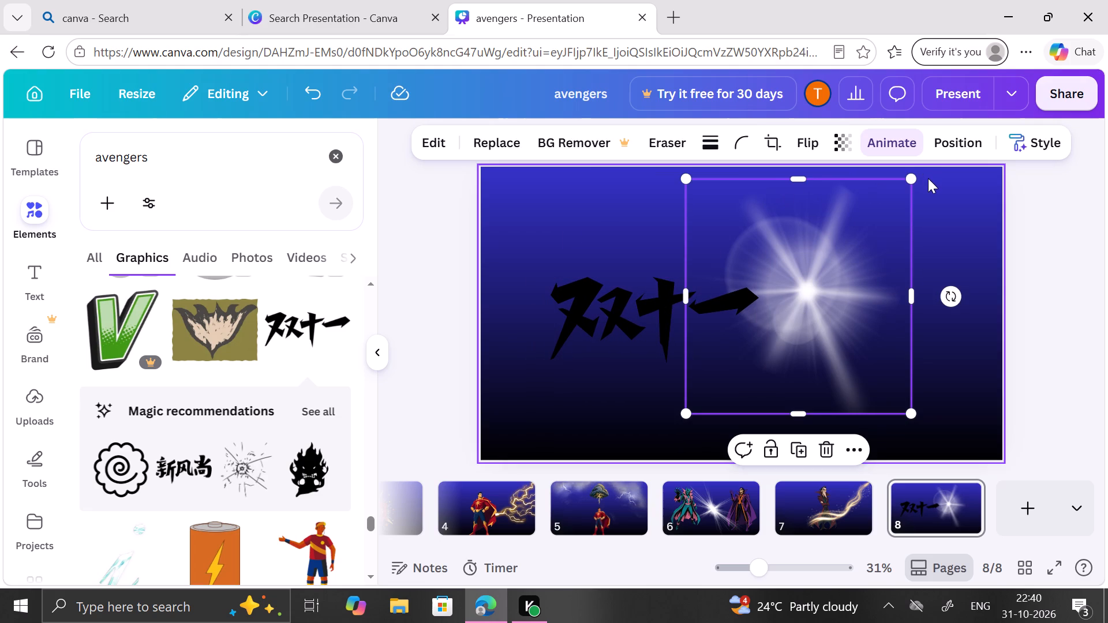
left_click(928, 178)
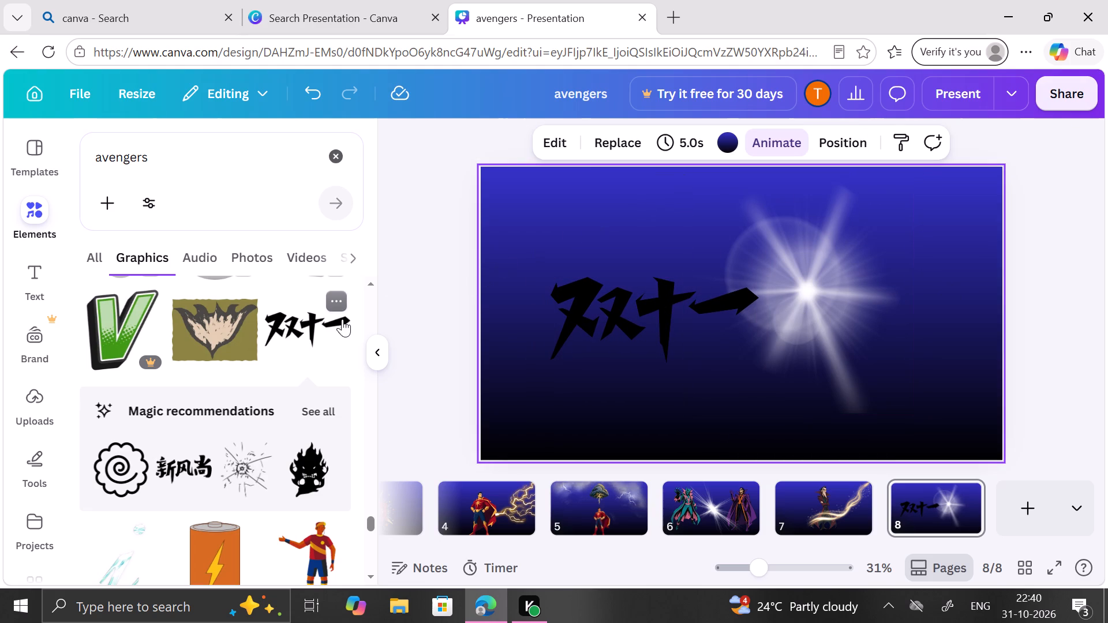
Look through the avengers graphics again for another free element to use on slide 8.
scroll(263, 396, "down", 7)
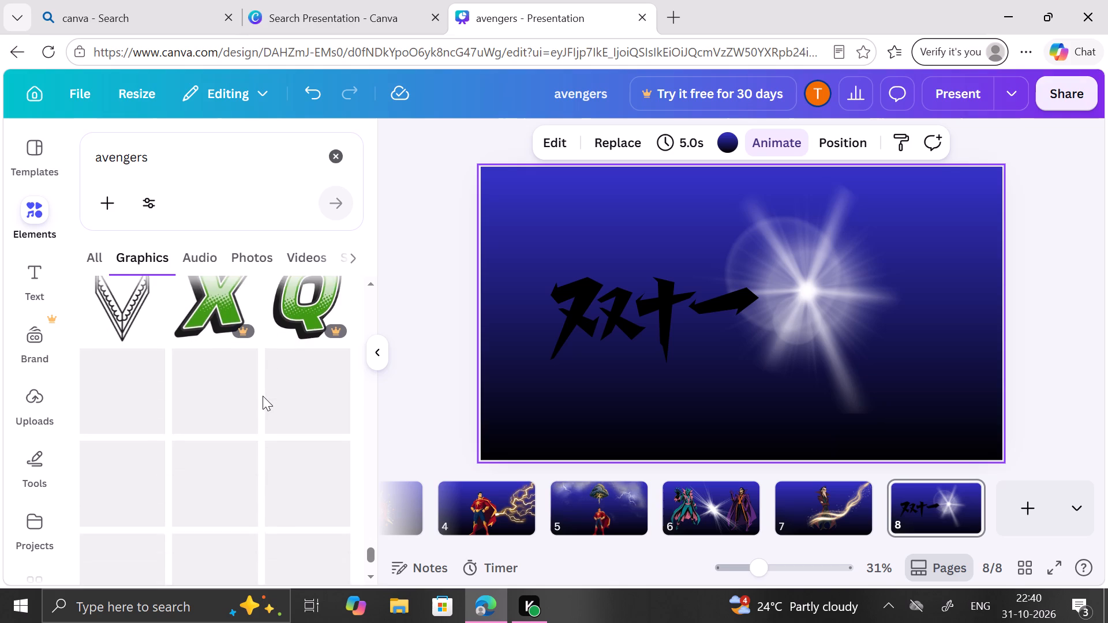
scroll(263, 396, "down", 1)
scroll(263, 396, "up", 14)
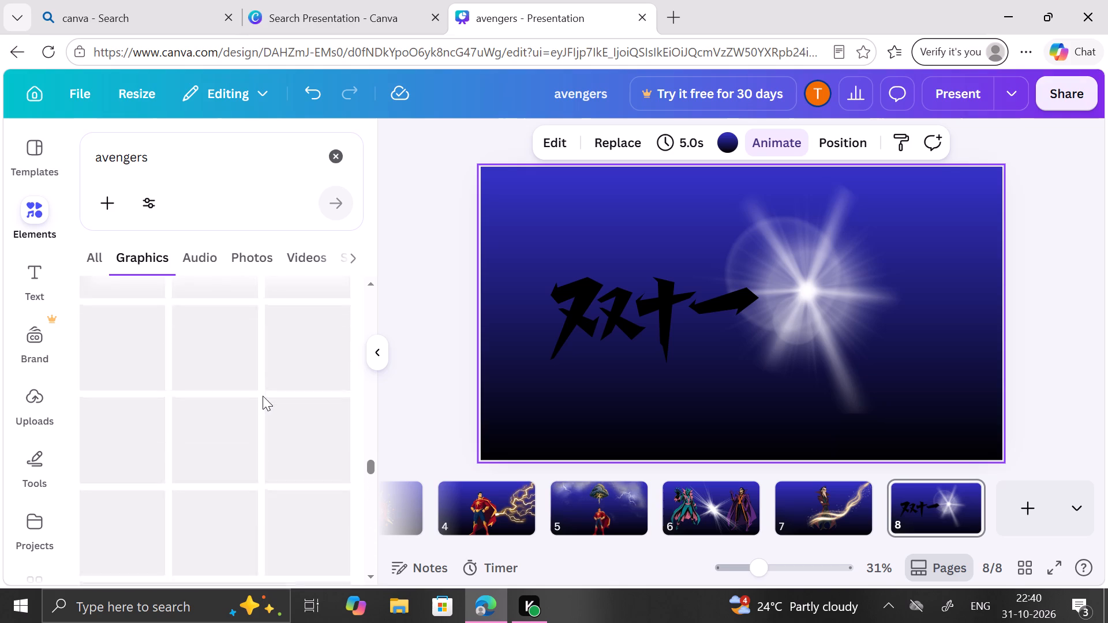
scroll(263, 396, "up", 9)
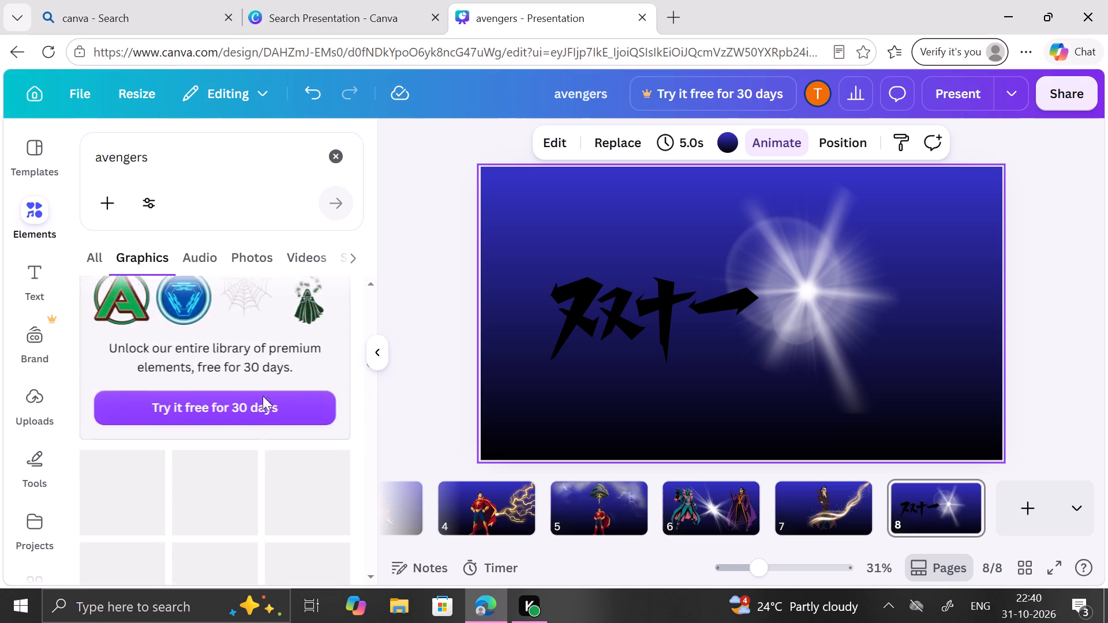
scroll(263, 396, "up", 5)
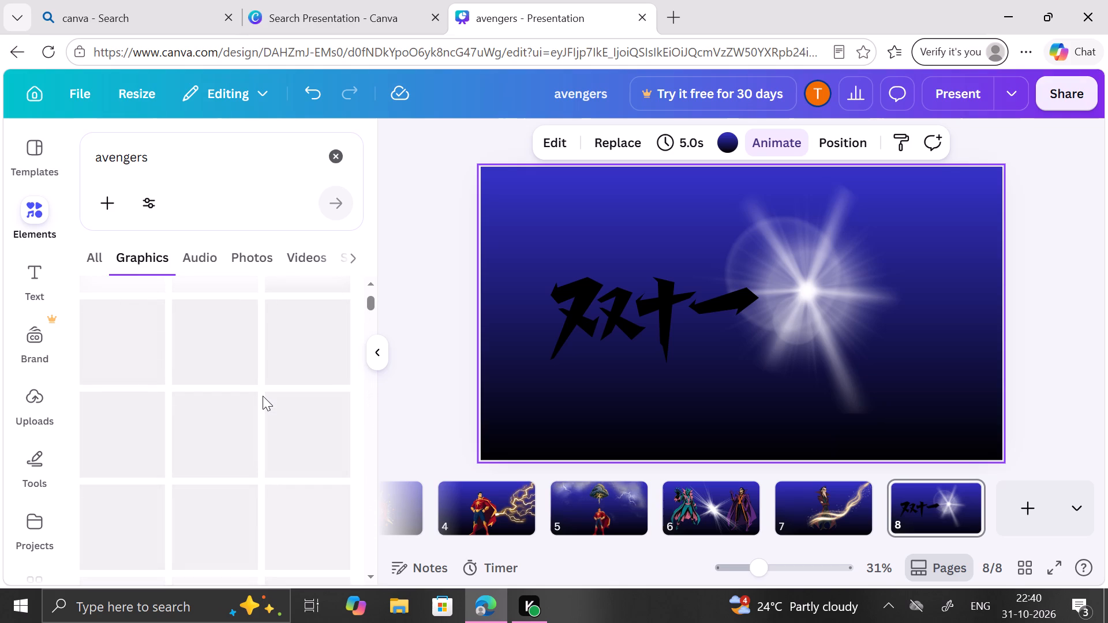
scroll(263, 396, "up", 1)
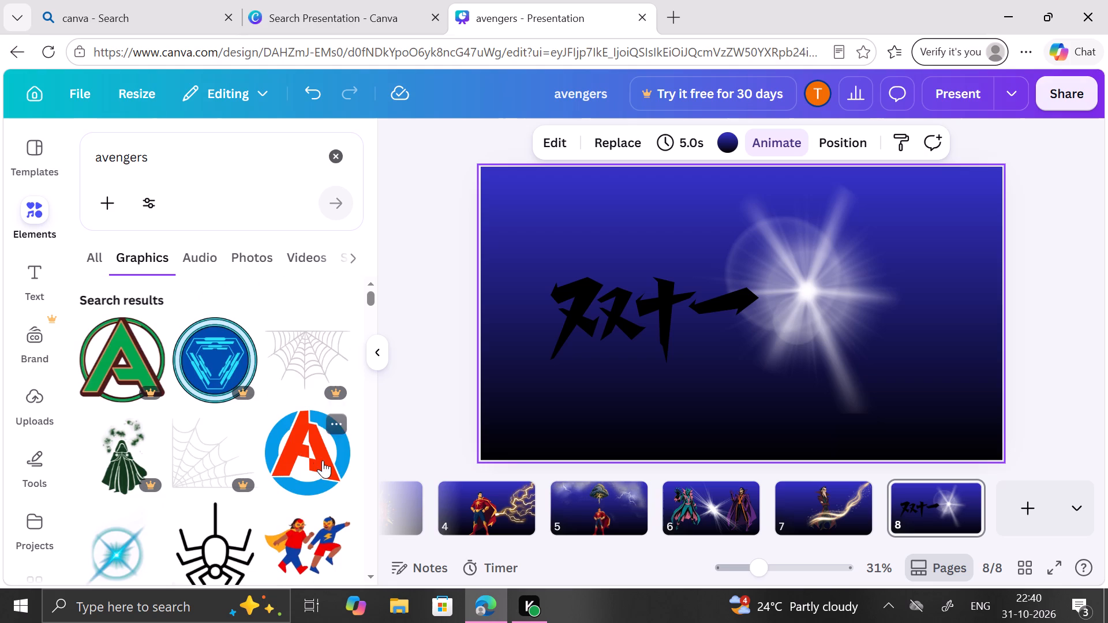
scroll(323, 460, "down", 2)
scroll(323, 460, "up", 1)
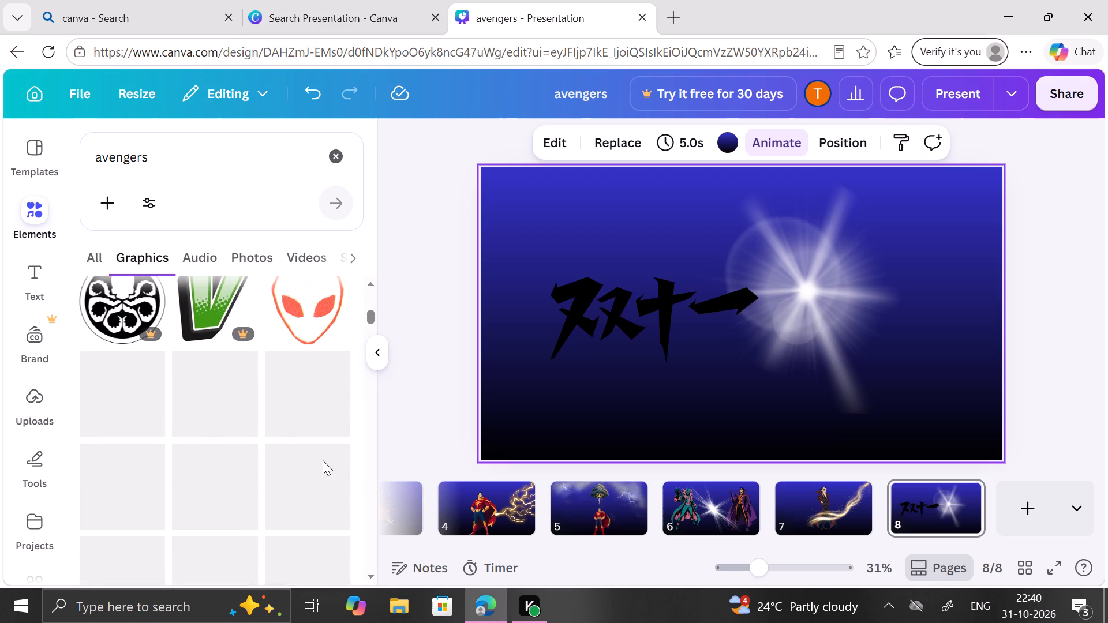
scroll(323, 460, "down", 2)
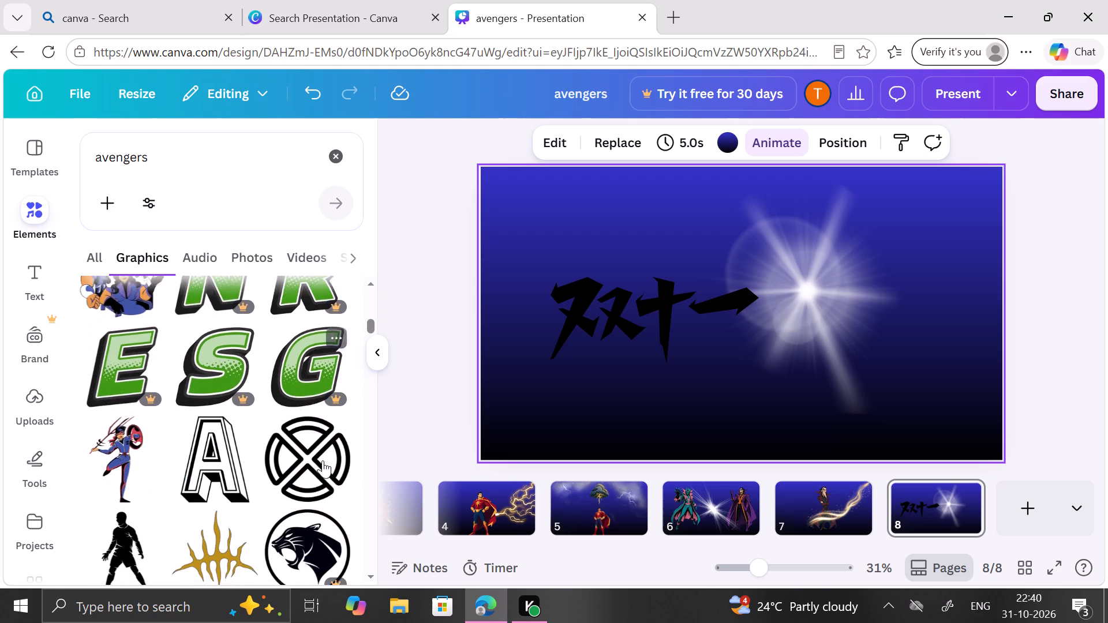
scroll(323, 460, "down", 3)
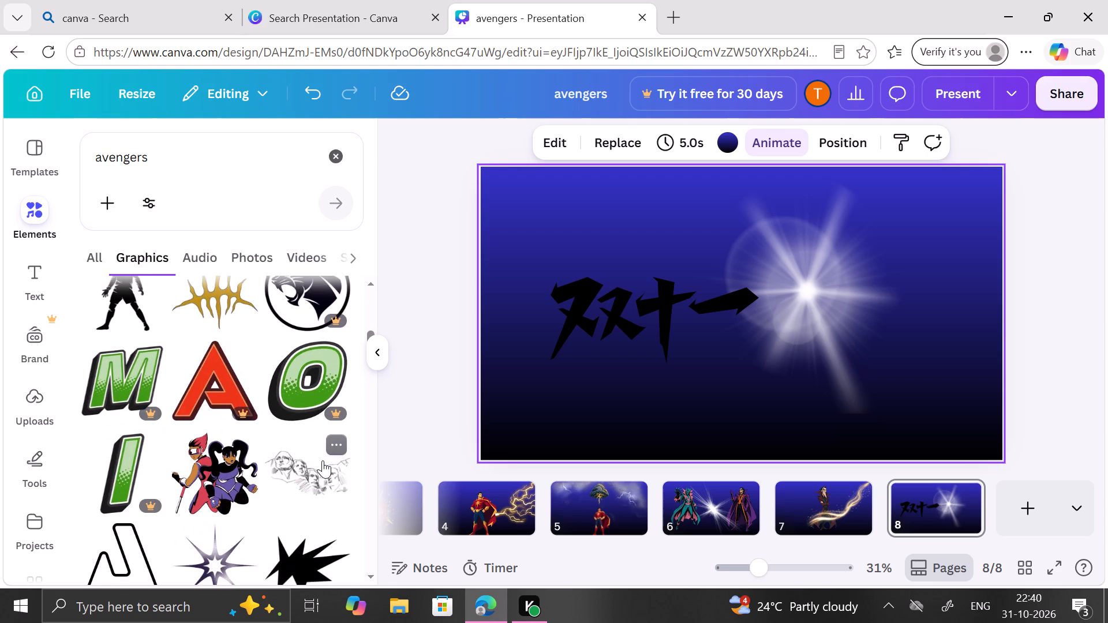
scroll(323, 460, "down", 2)
scroll(323, 460, "left", 1)
scroll(323, 460, "down", 1)
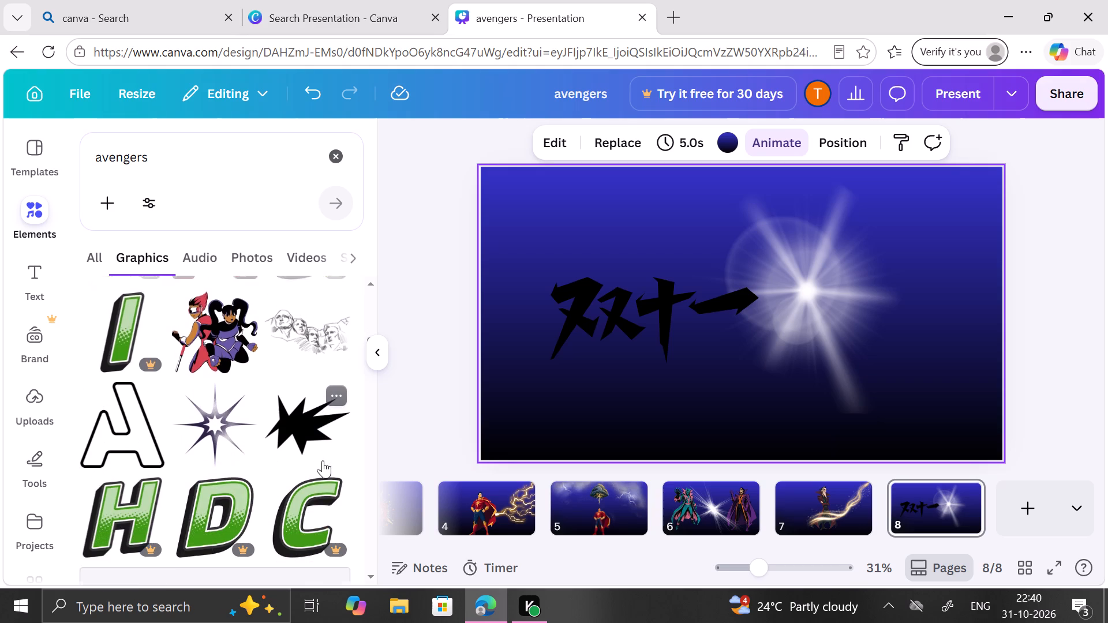
scroll(323, 460, "down", 3)
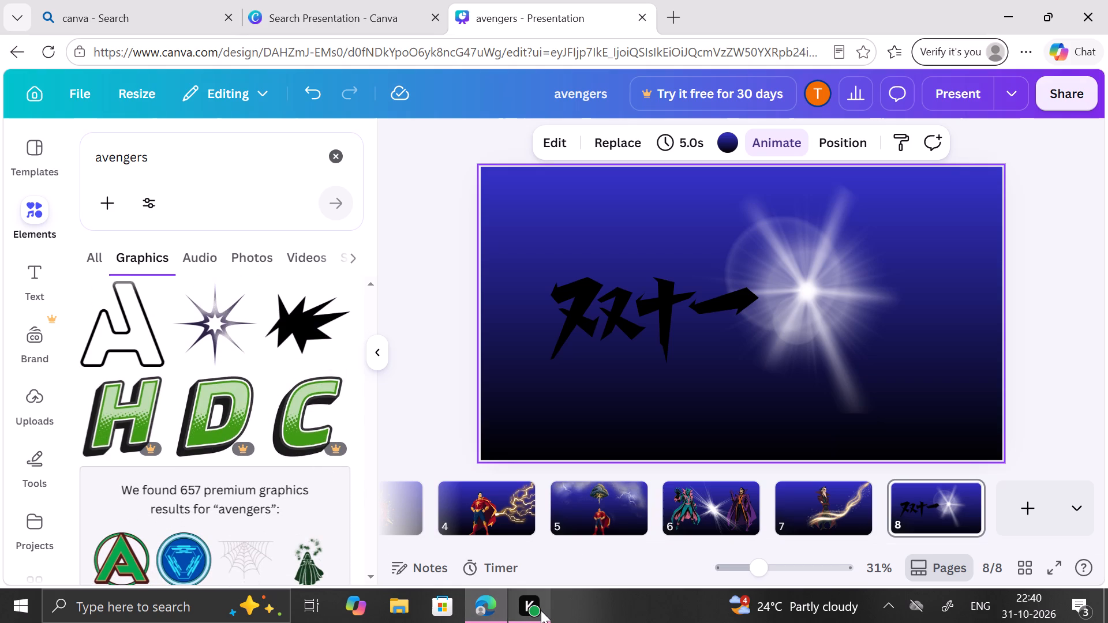
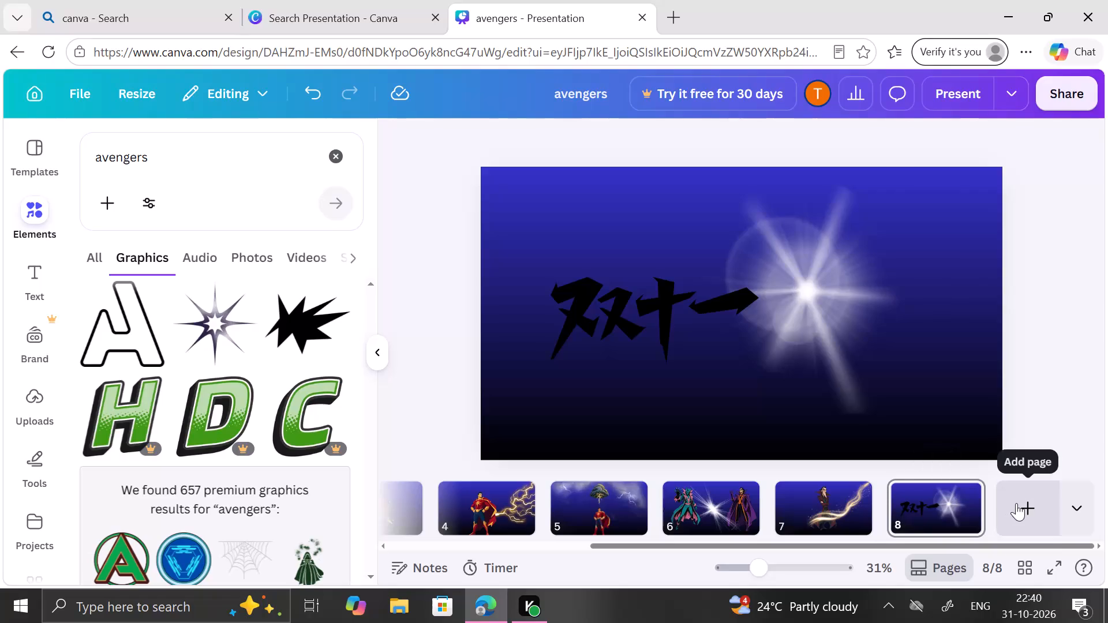
Add a new slide 9 after slide 8.
left_click(1016, 503)
Look further through the avengers graphics for slide 9 and switch to the related Spiderman search.
scroll(248, 545, "down", 2)
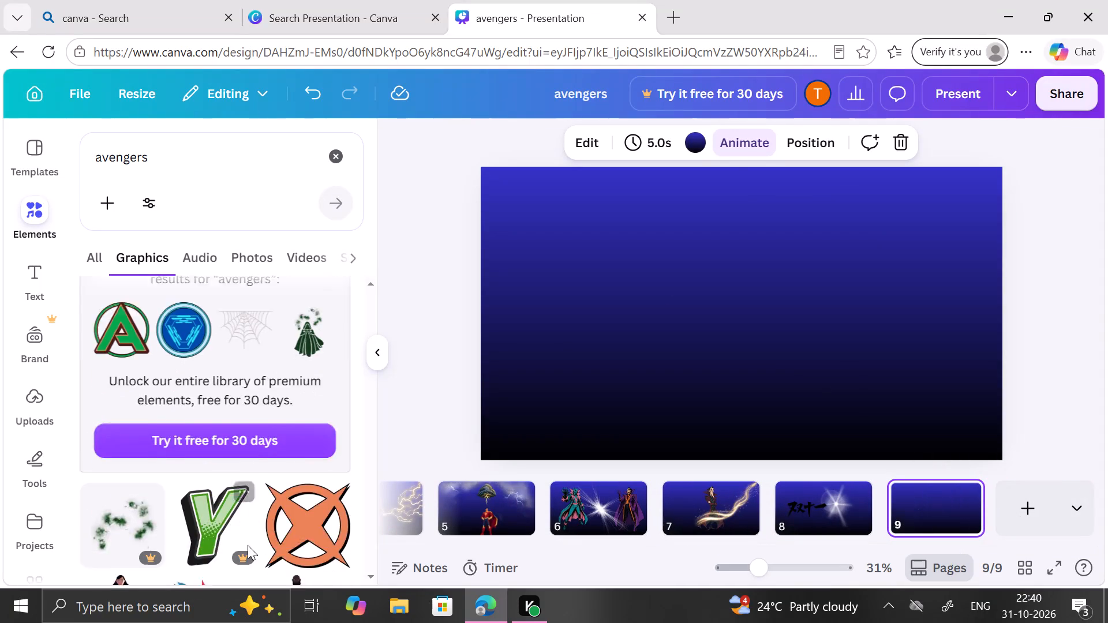
scroll(248, 545, "down", 2)
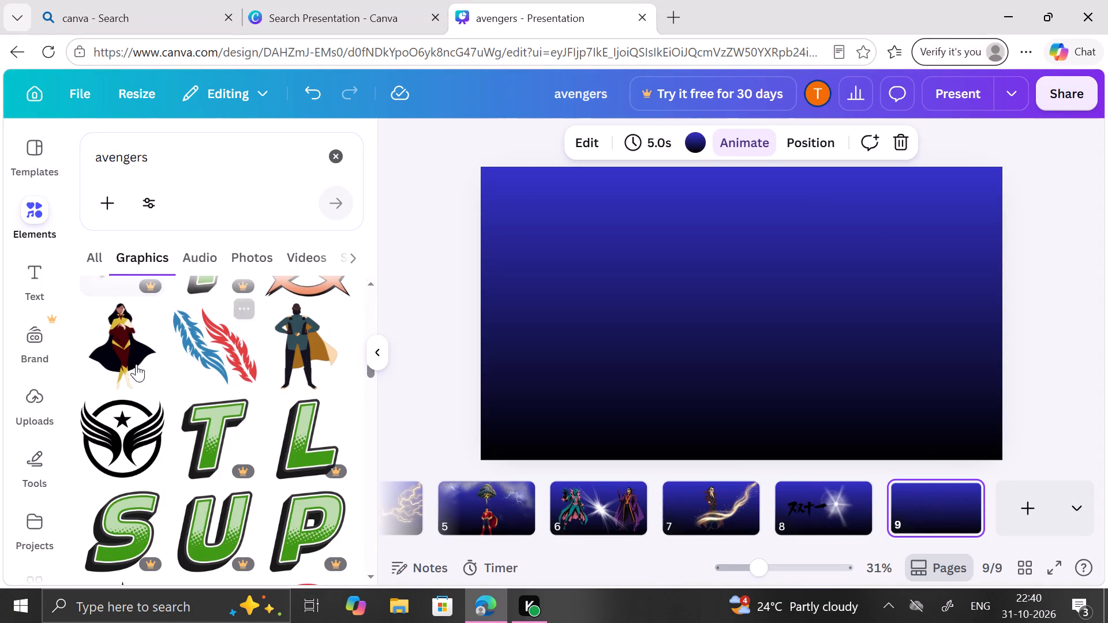
scroll(279, 437, "down", 5)
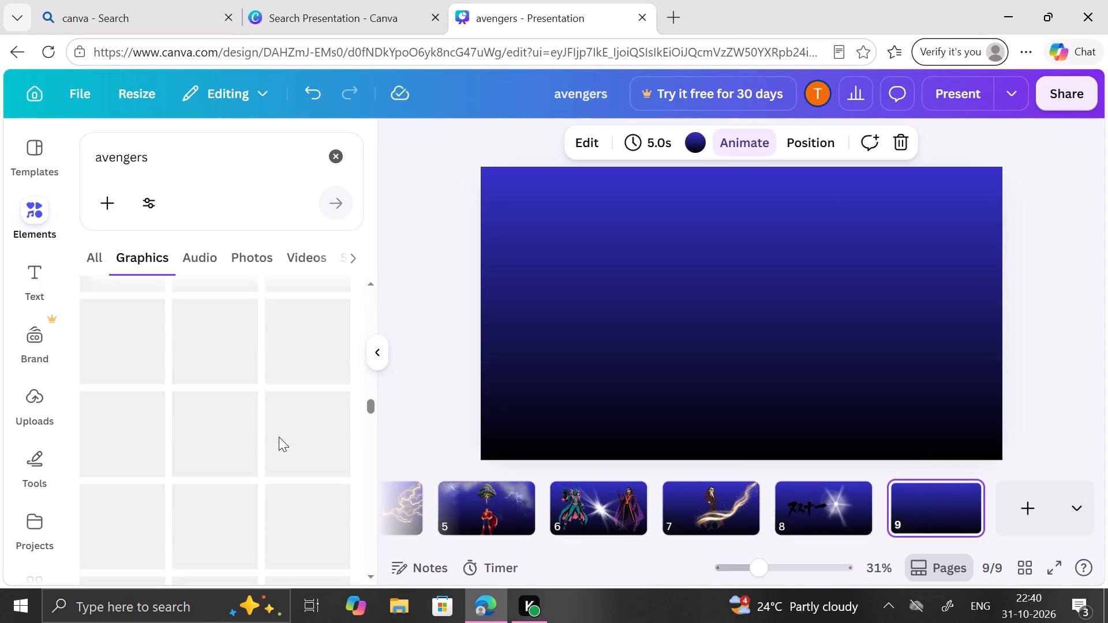
scroll(279, 437, "up", 3)
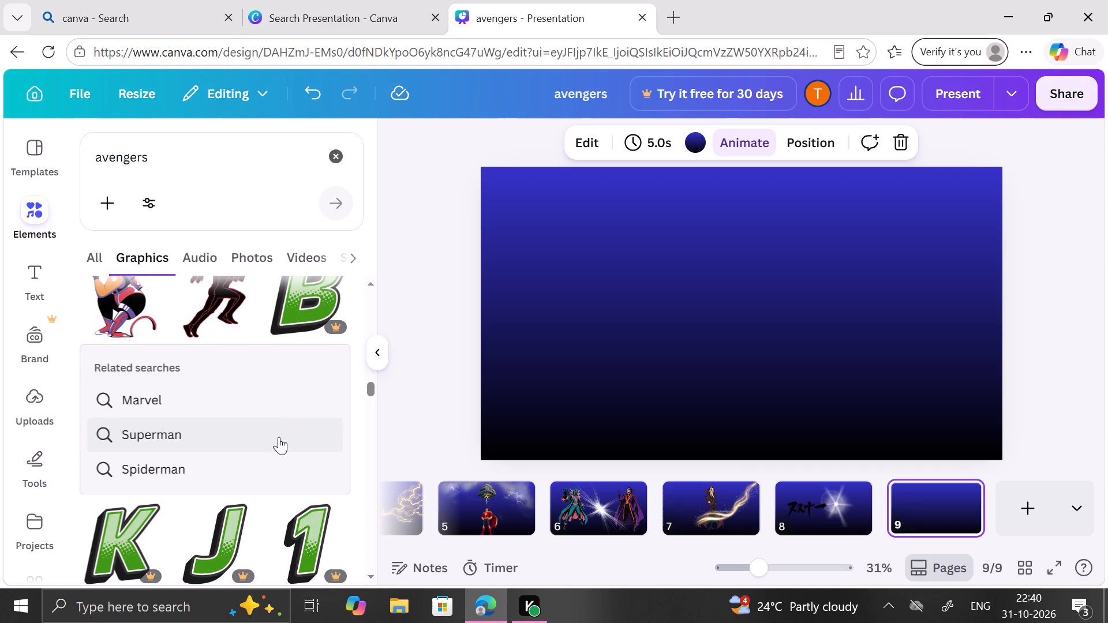
left_click(279, 459)
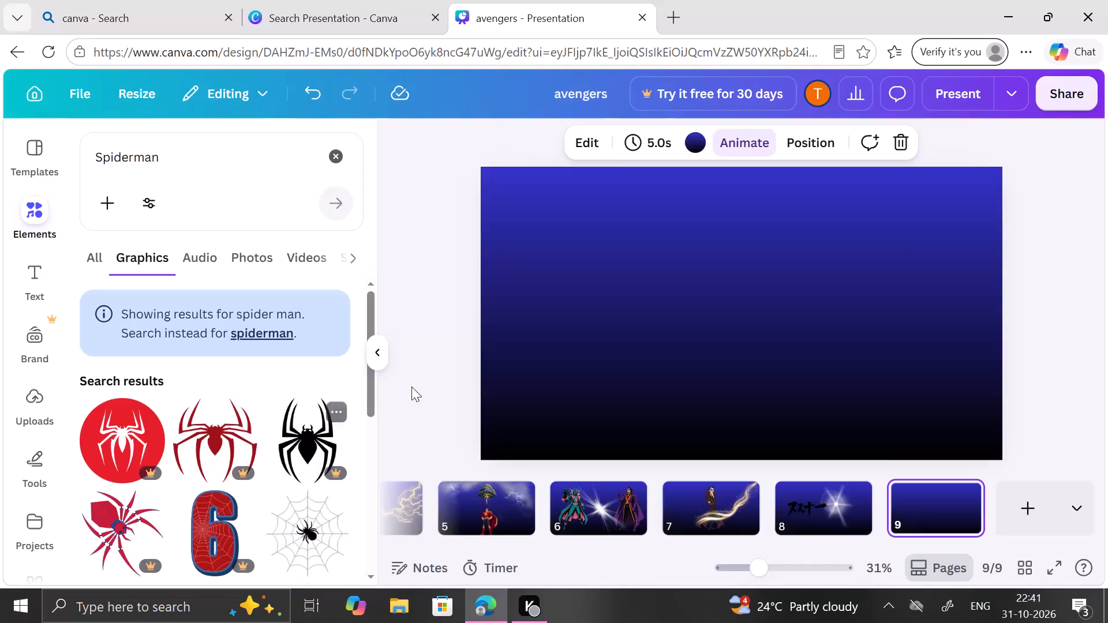
Find the free graphic of a black spider on a round web in the Spiderman results and insert it on slide 9.
scroll(316, 525, "down", 4)
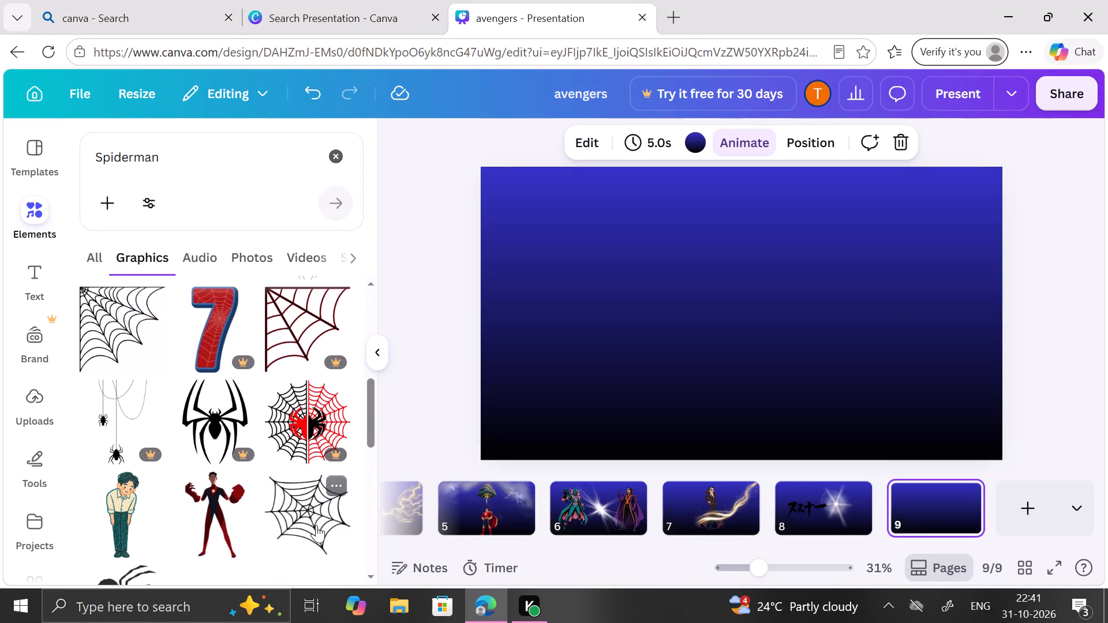
scroll(316, 525, "down", 1)
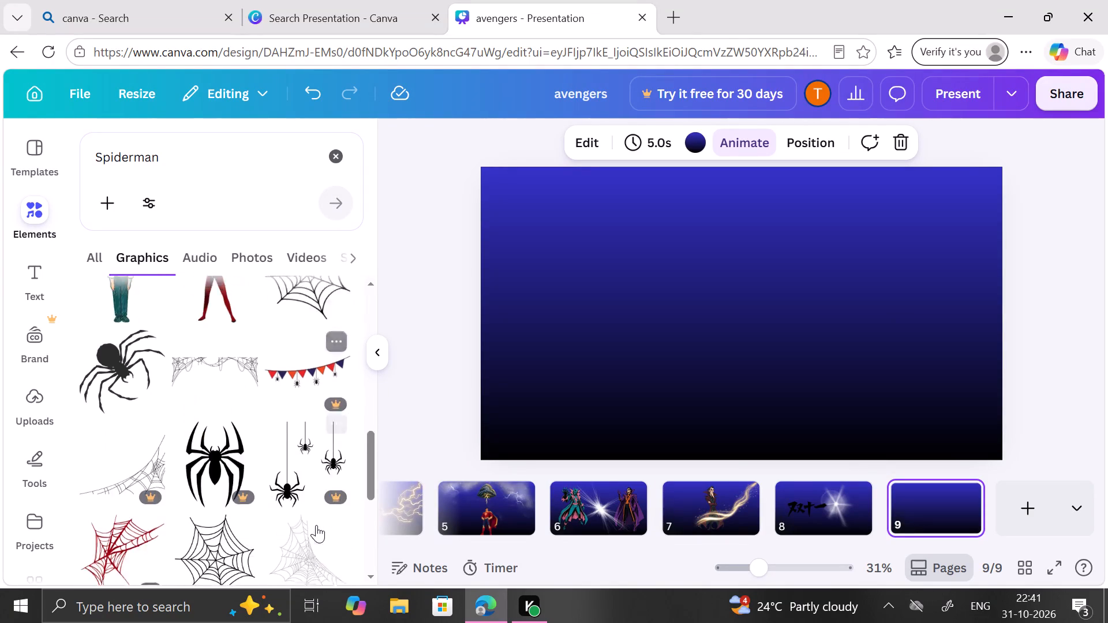
scroll(328, 421, "down", 3)
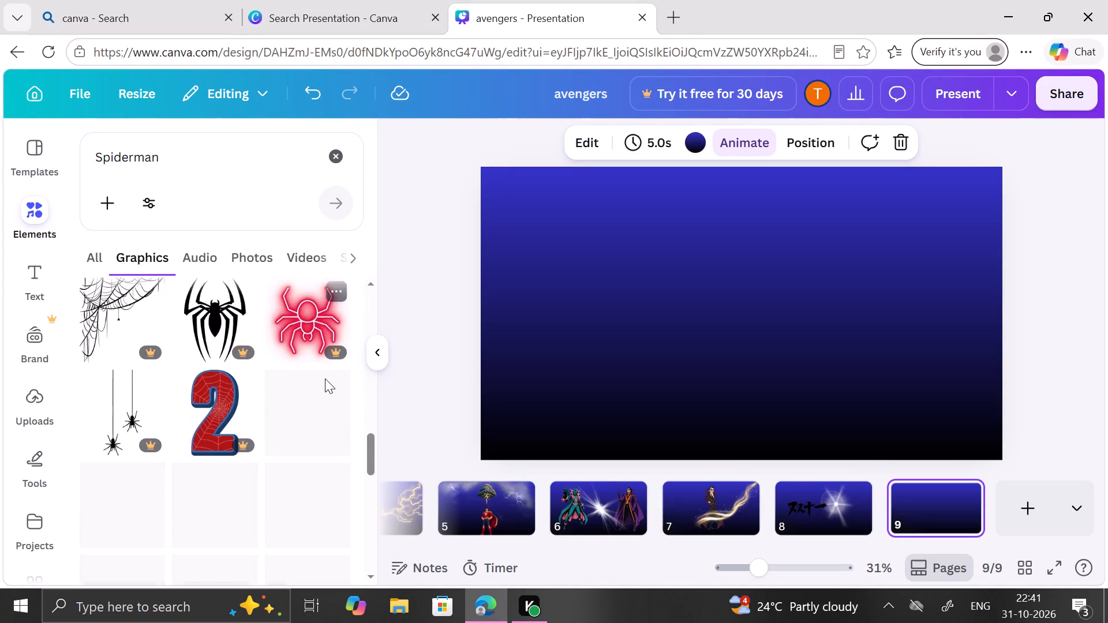
scroll(325, 378, "down", 2)
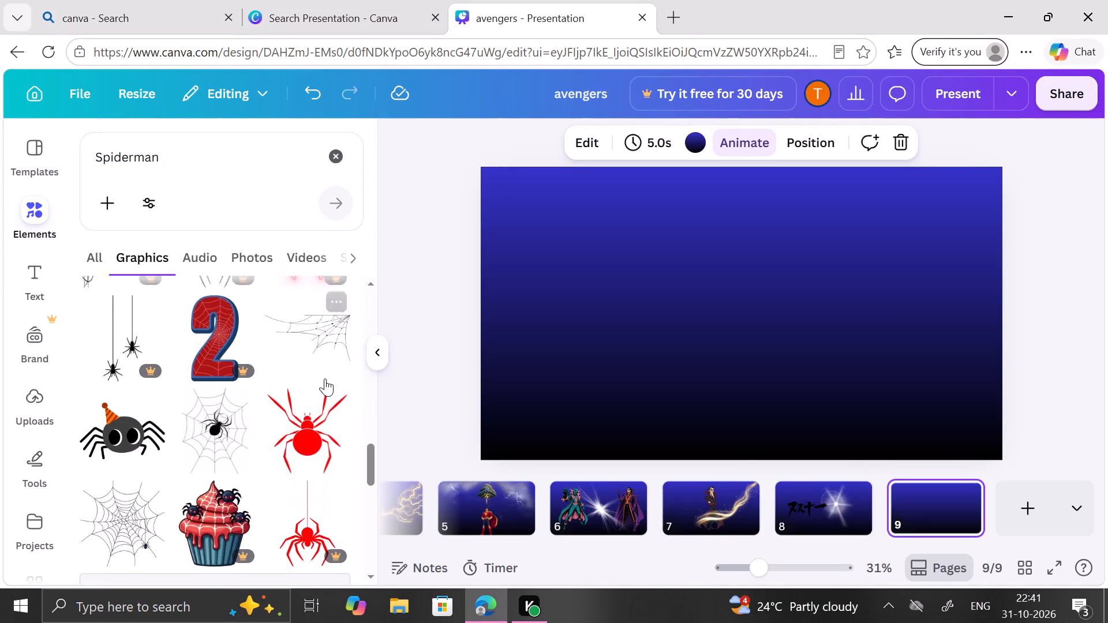
left_click(193, 395)
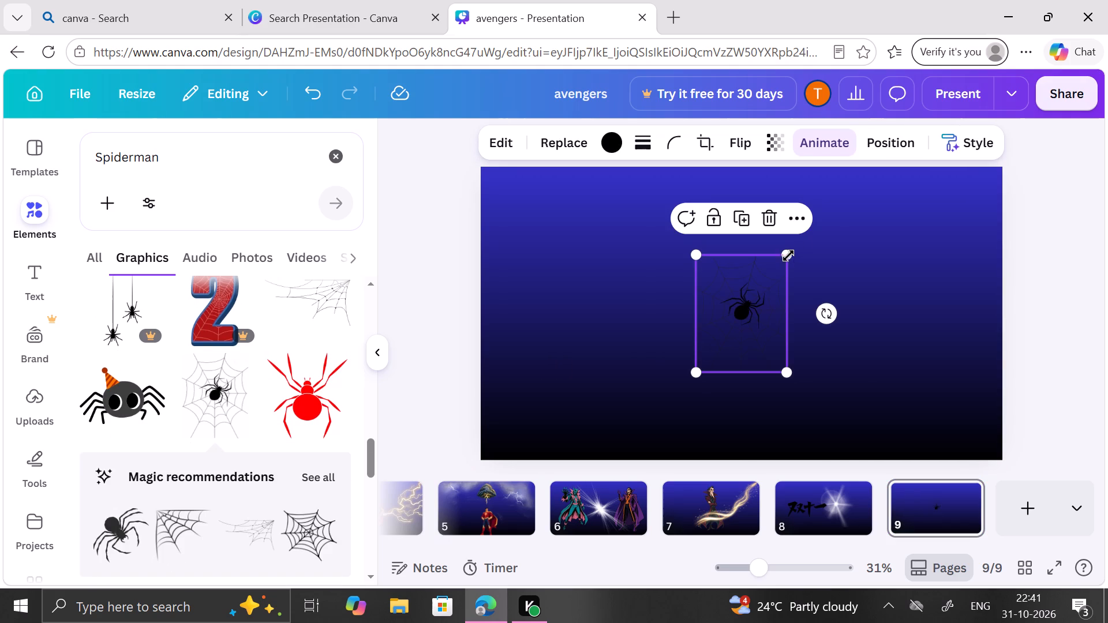
Enlarge the spider-on-web graphic and place it flush in slide 9's top-left corner.
left_click_drag(786, 257, 1040, 292)
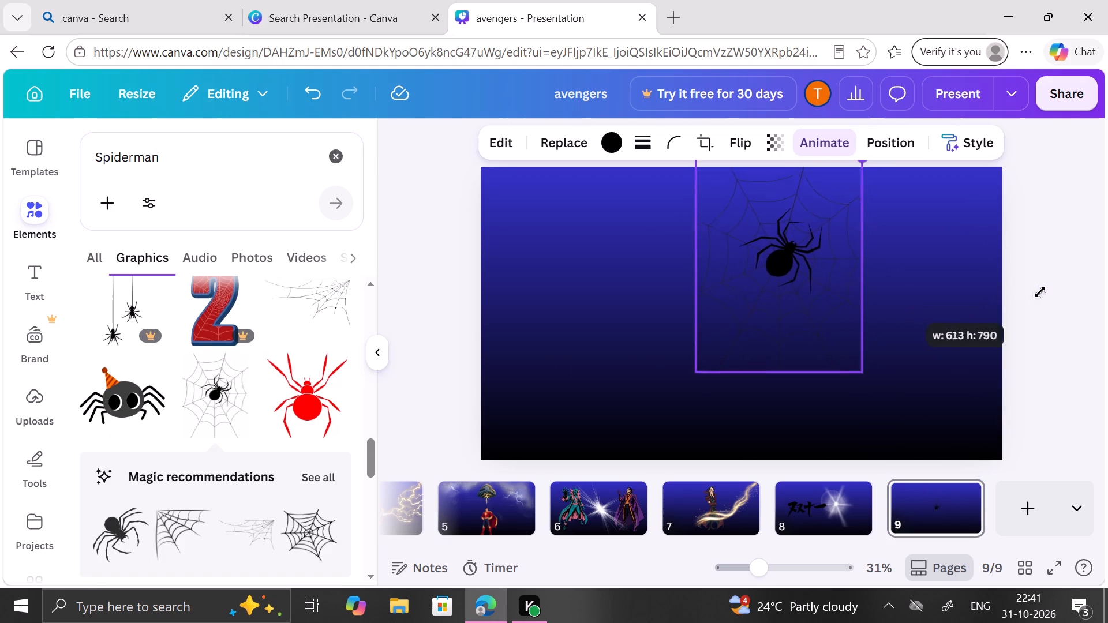
left_click_drag(1040, 292, 1039, 321)
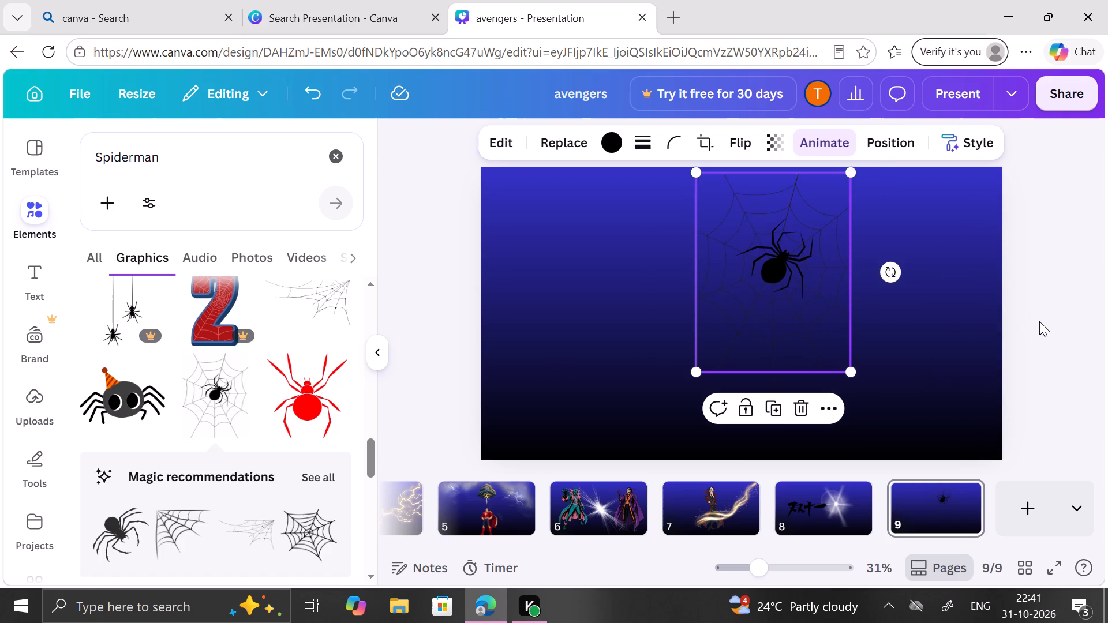
left_click_drag(804, 323, 937, 325)
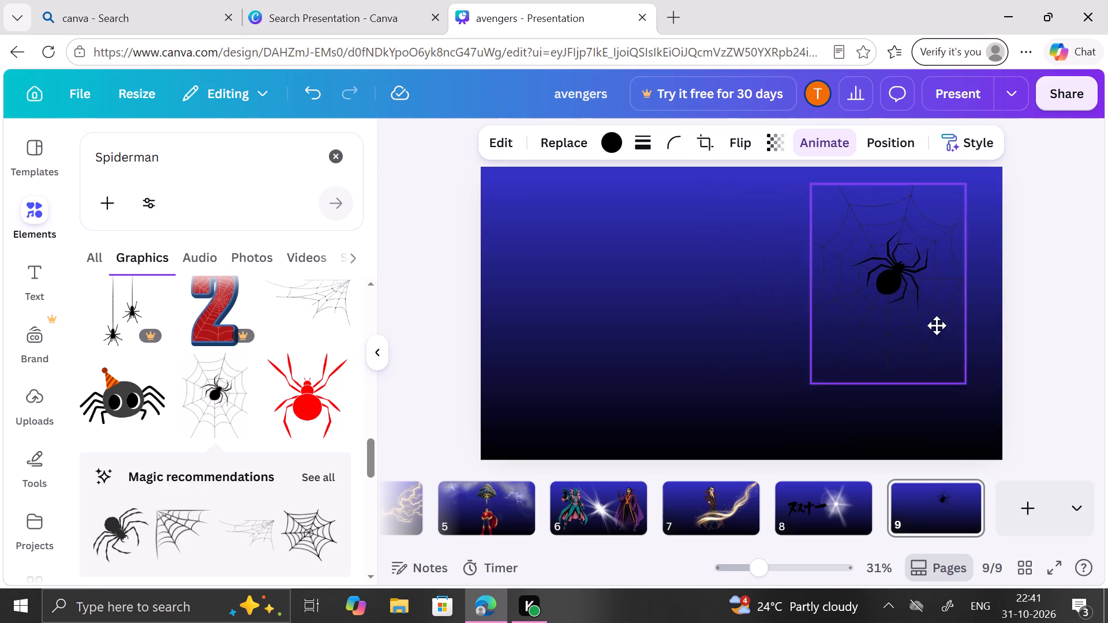
left_click_drag(937, 325, 583, 318)
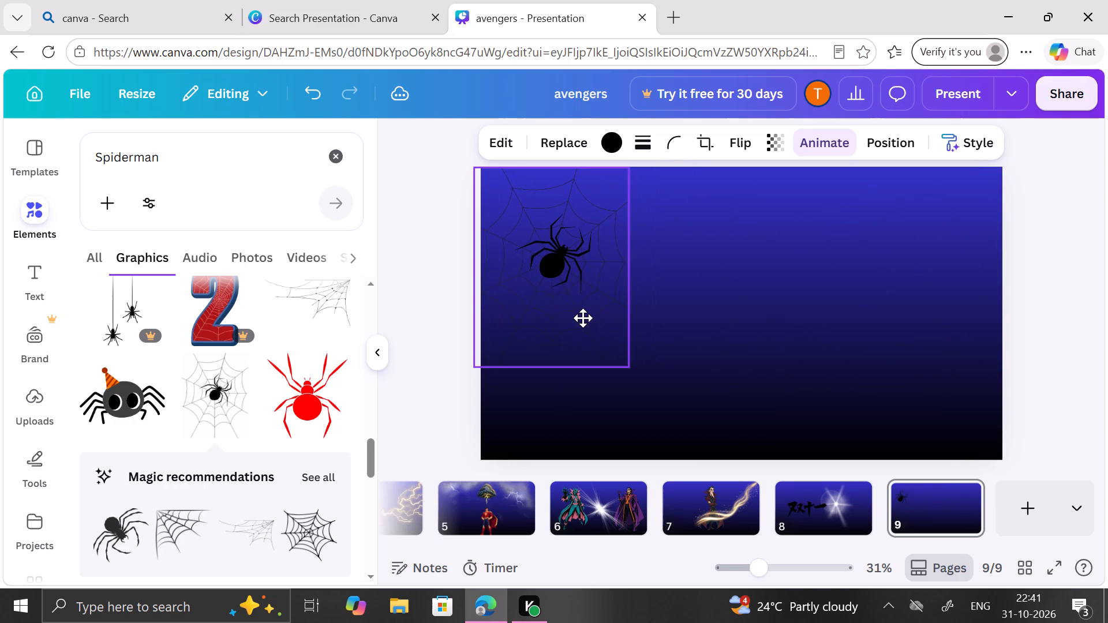
left_click_drag(583, 318, 590, 313)
left_click(721, 313)
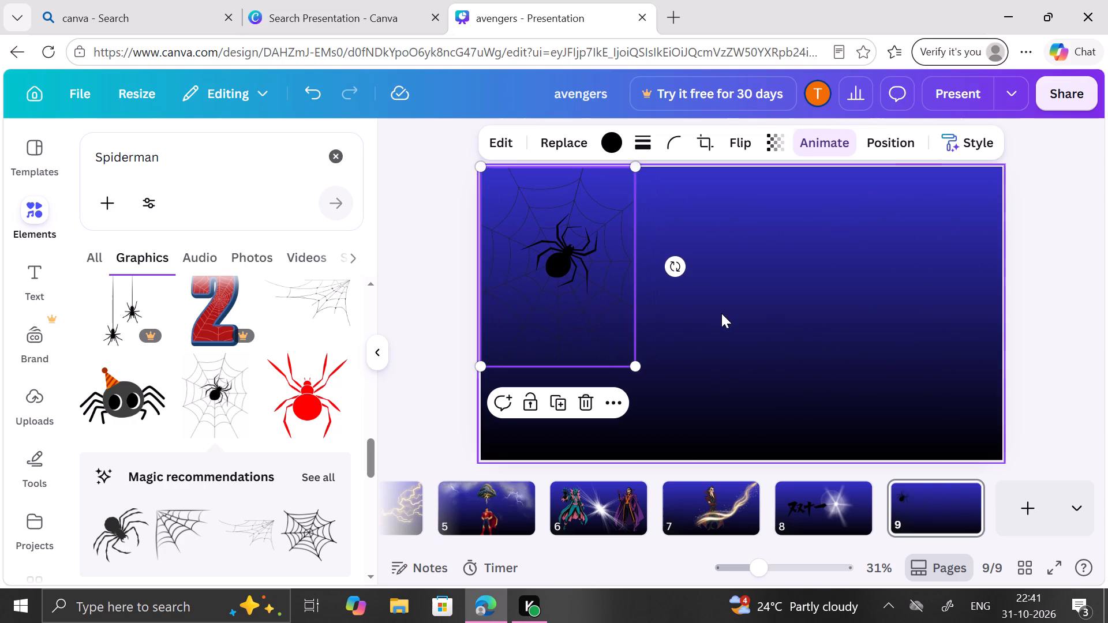
Insert the wide corner cobweb from the recommended graphics and fit it into slide 9's top-right corner.
scroll(250, 491, "down", 1)
left_click(250, 491)
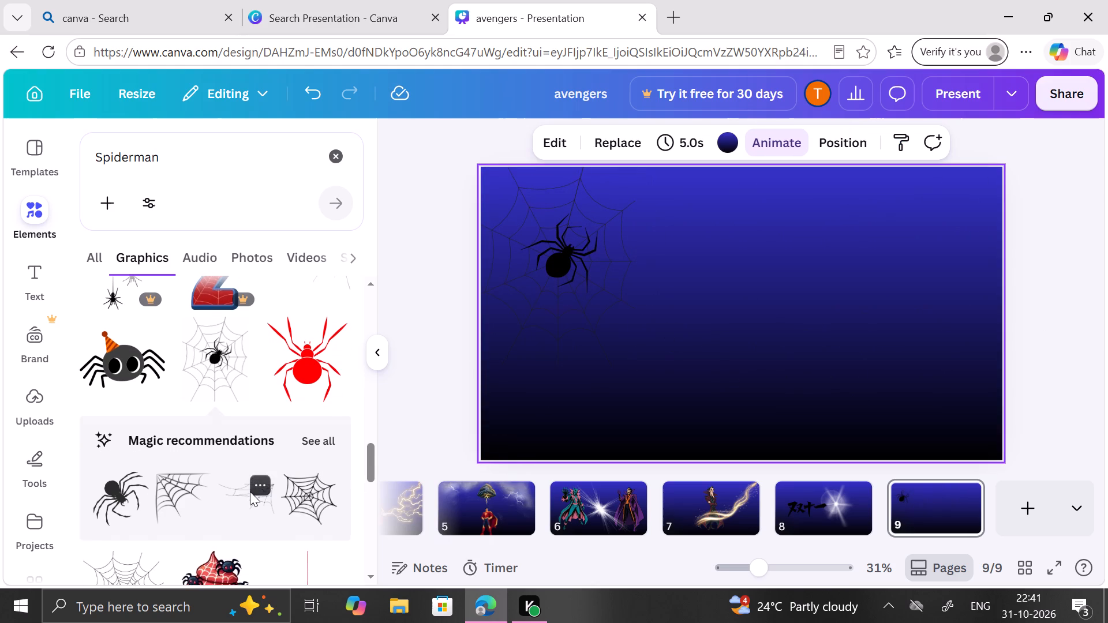
left_click(568, 415)
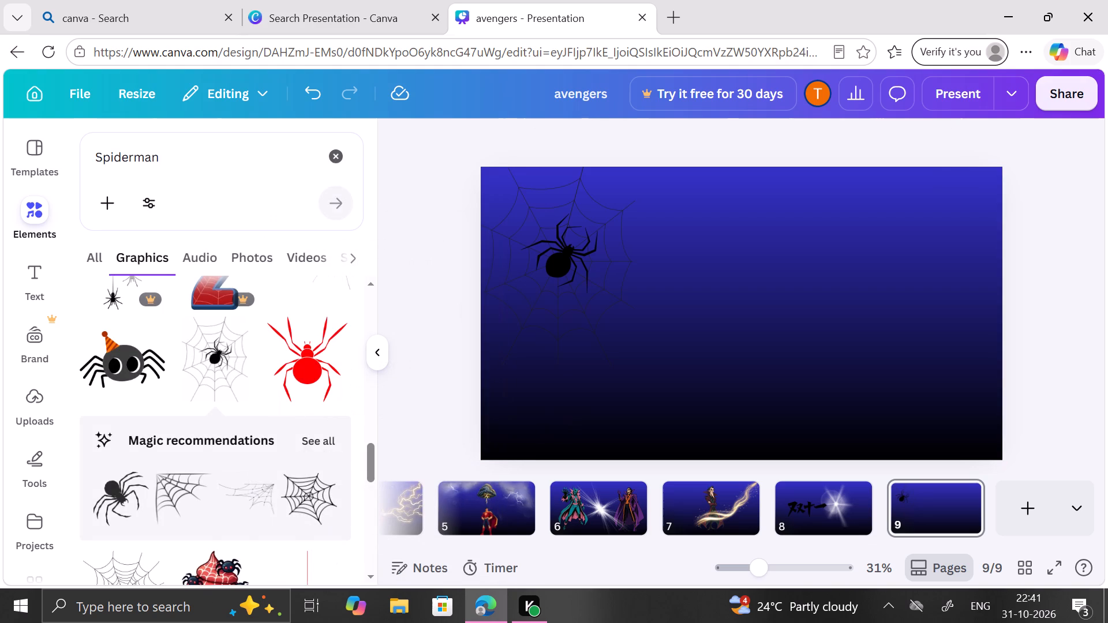
left_click(235, 504)
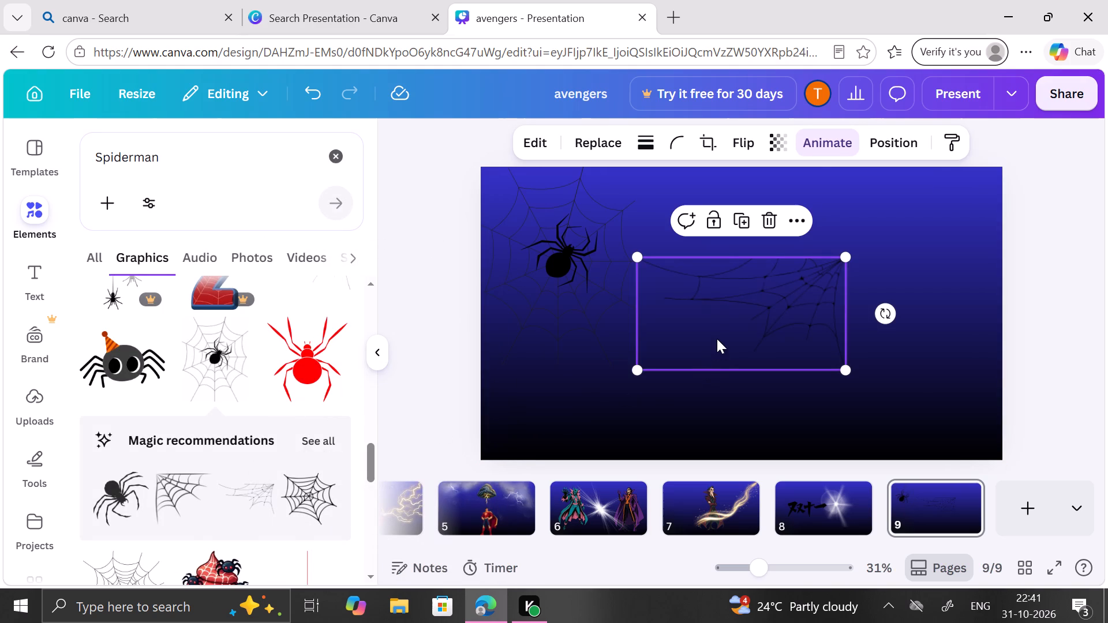
left_click_drag(717, 339, 876, 254)
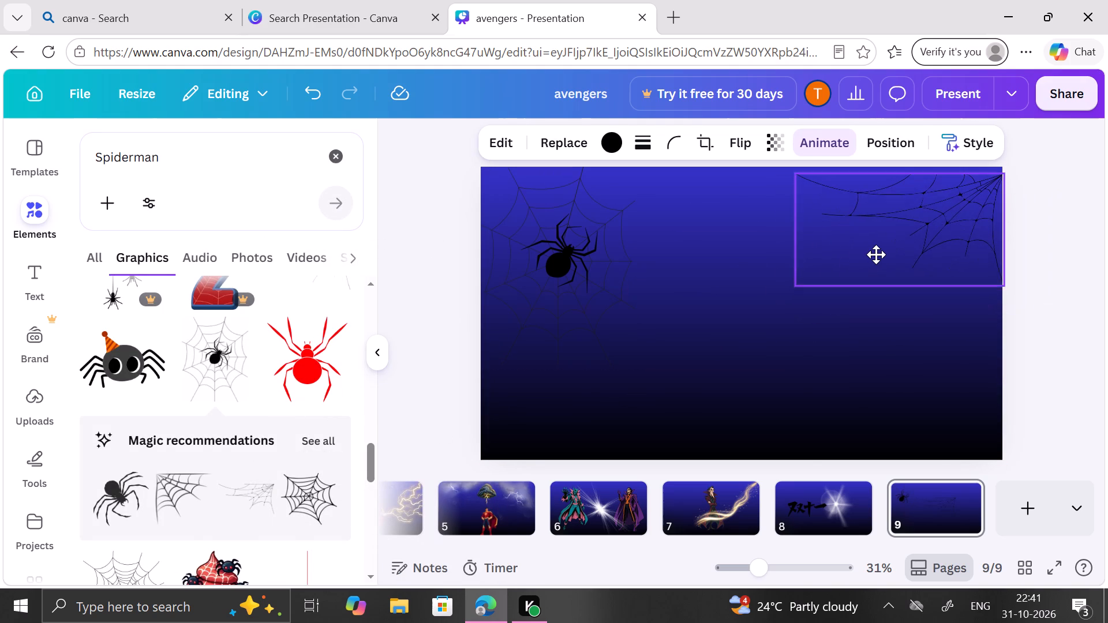
left_click_drag(876, 254, 870, 253)
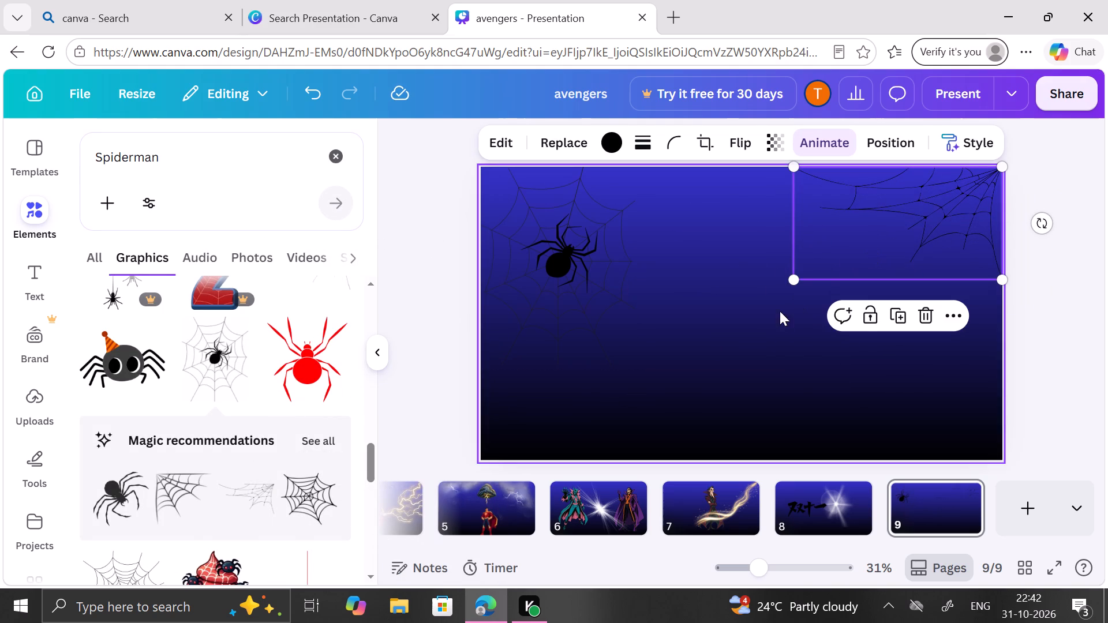
left_click(759, 336)
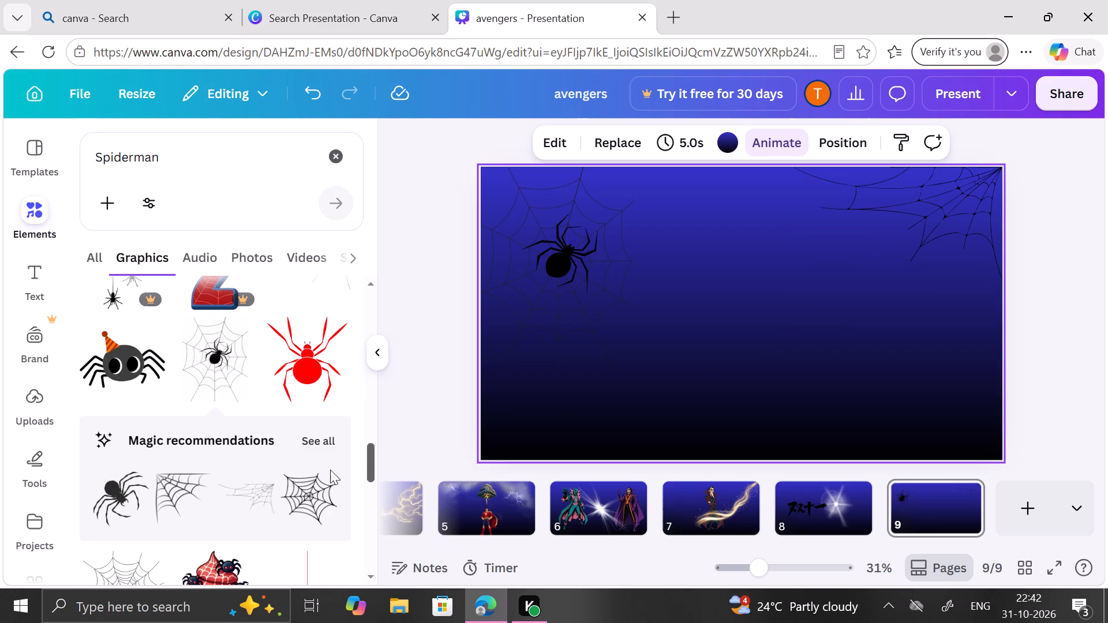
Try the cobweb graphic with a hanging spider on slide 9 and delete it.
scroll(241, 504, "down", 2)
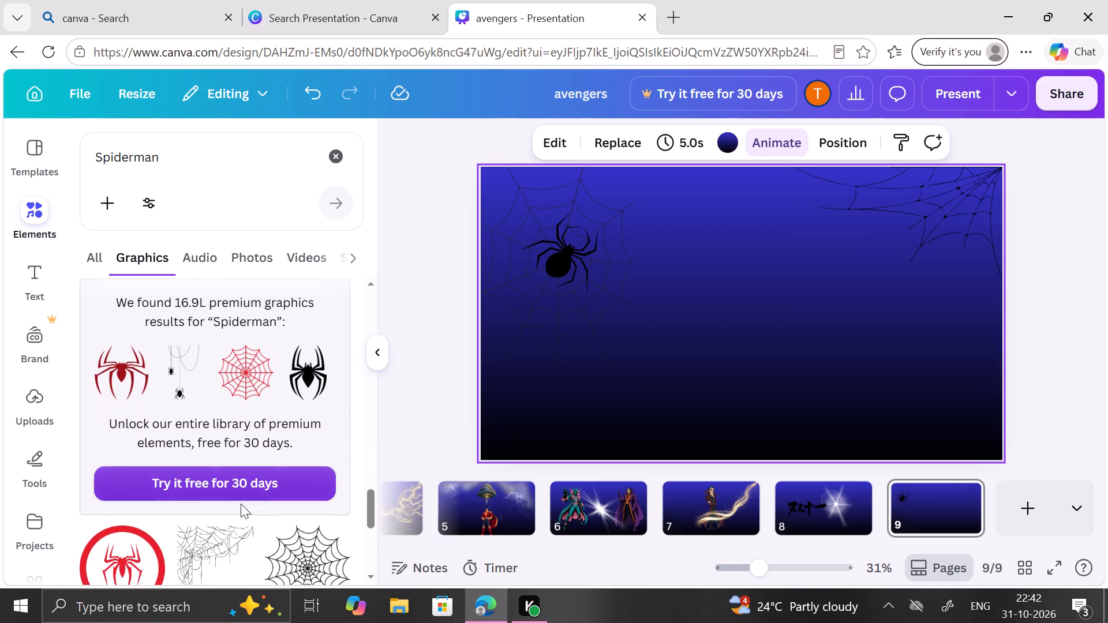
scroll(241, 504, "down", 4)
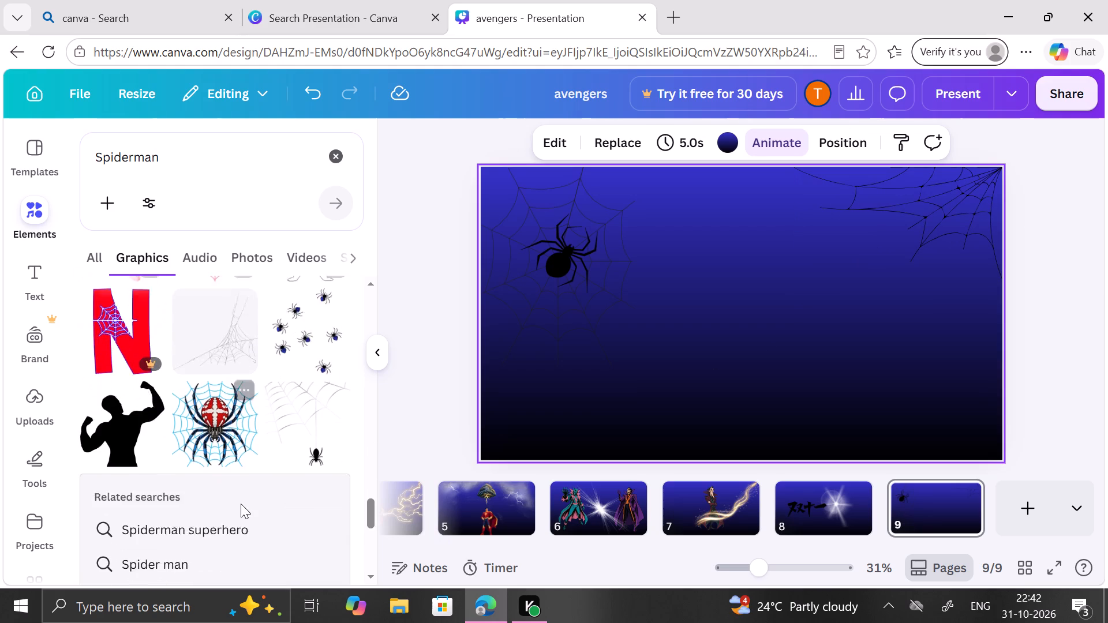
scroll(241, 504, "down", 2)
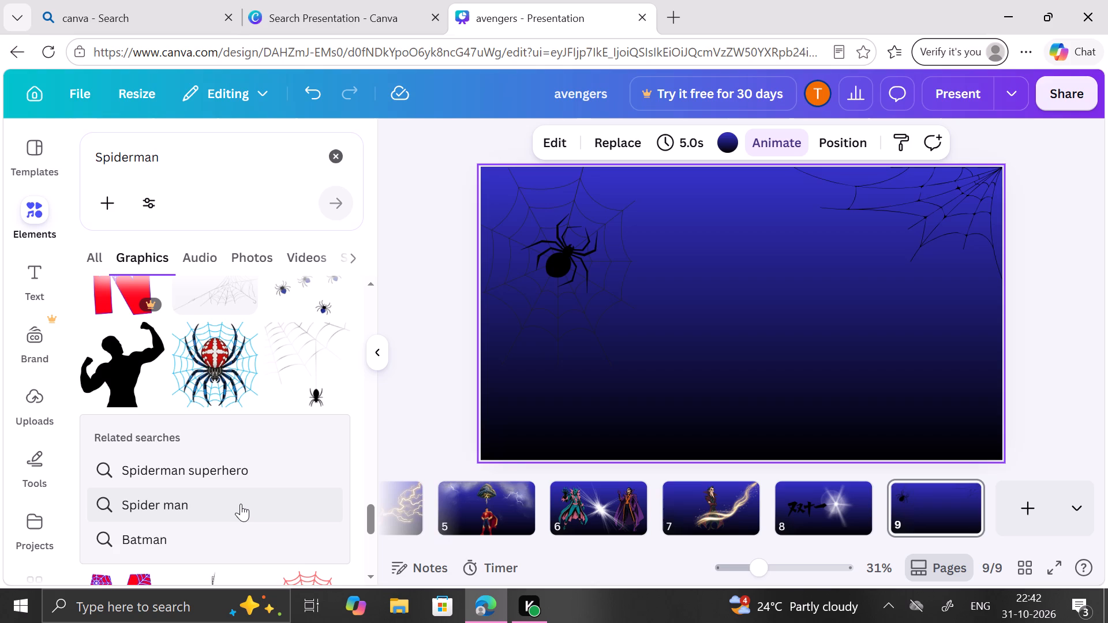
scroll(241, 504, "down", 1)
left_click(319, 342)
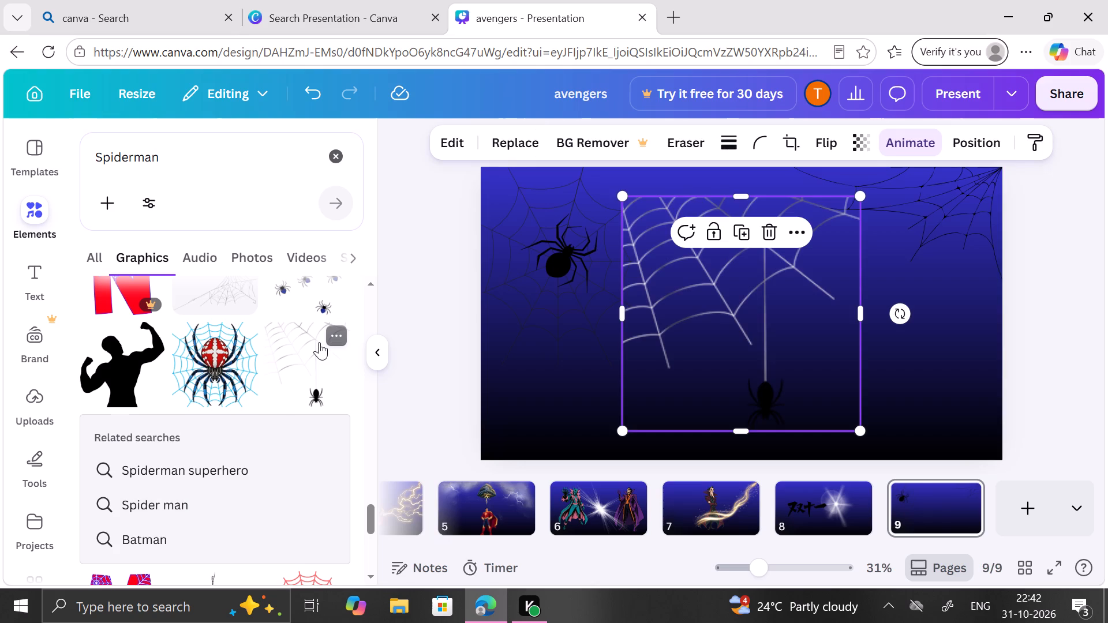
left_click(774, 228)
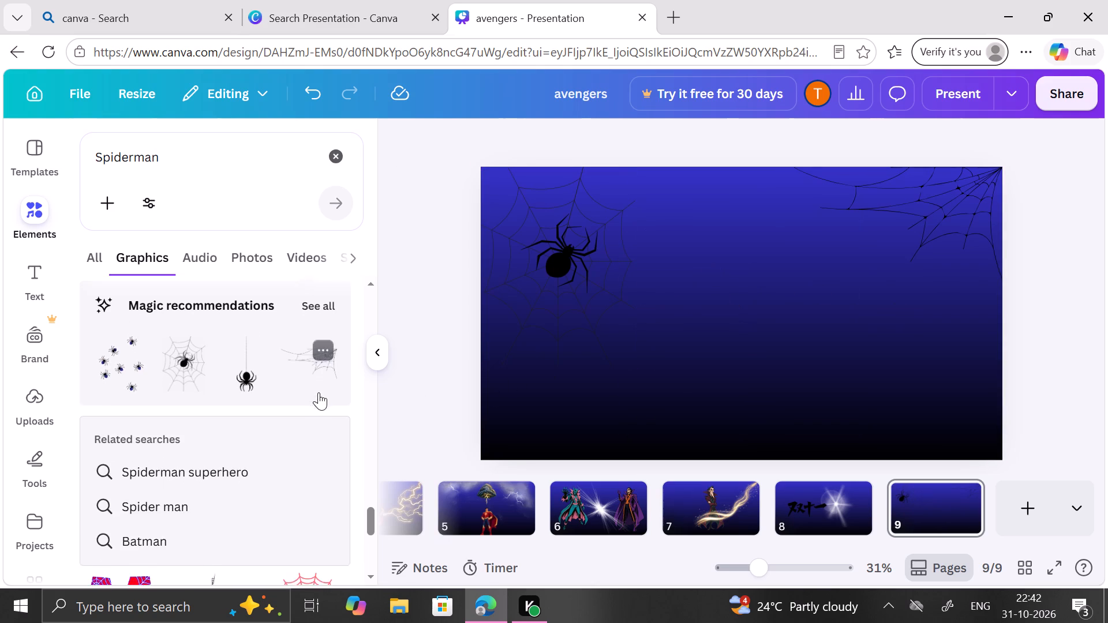
Find the free thin-legged black spider further down the Spiderman graphics and insert it on slide 9.
scroll(319, 392, "down", 4)
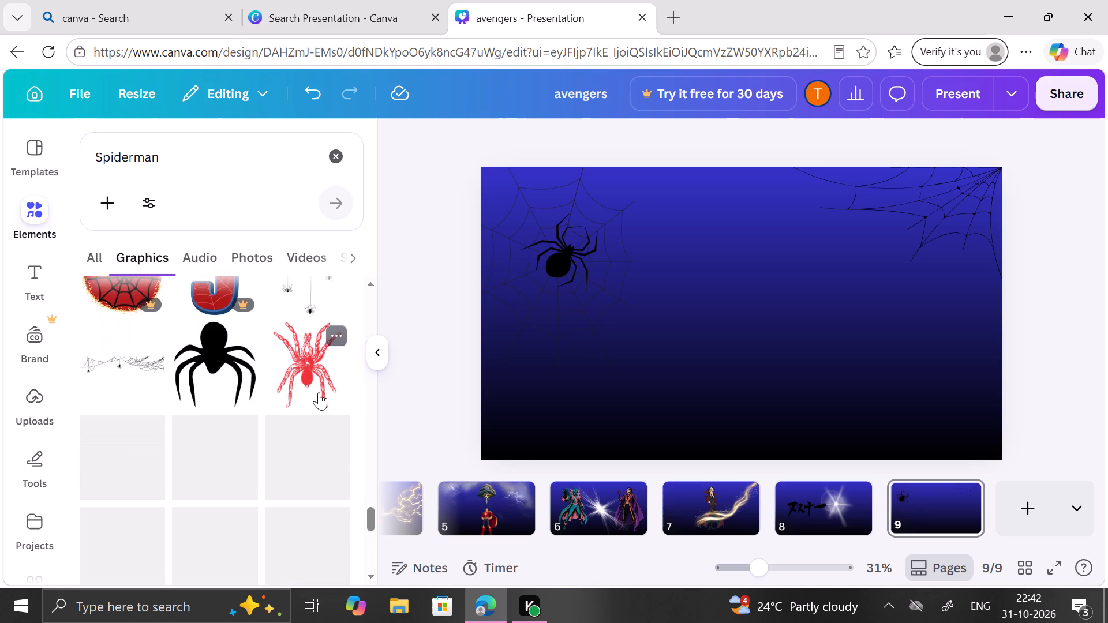
scroll(319, 392, "down", 3)
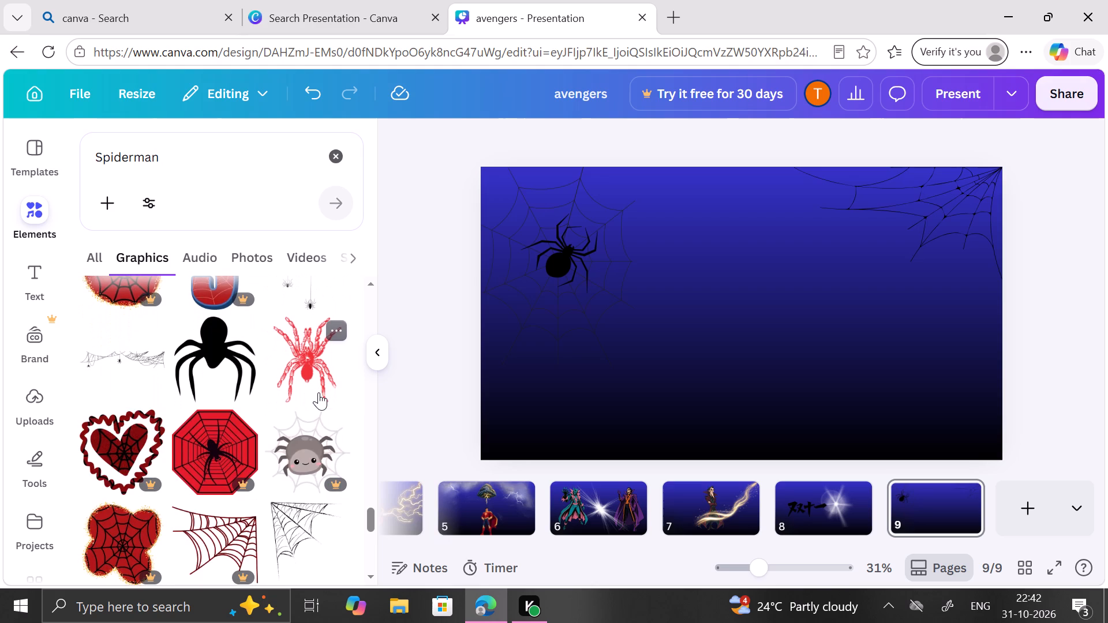
scroll(319, 392, "down", 5)
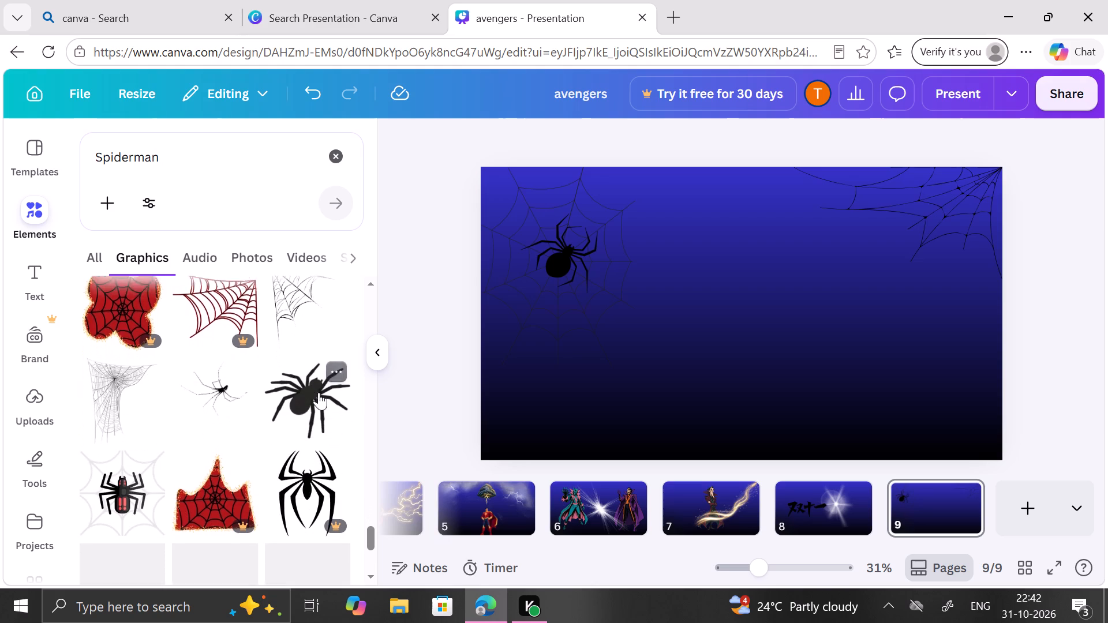
scroll(319, 392, "down", 1)
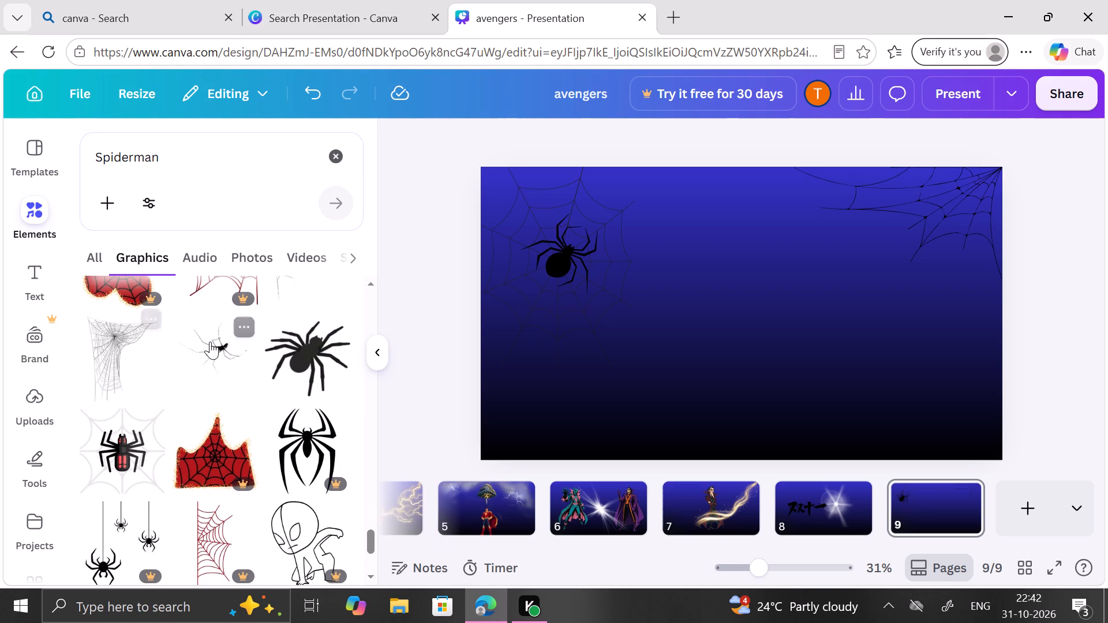
left_click(210, 341)
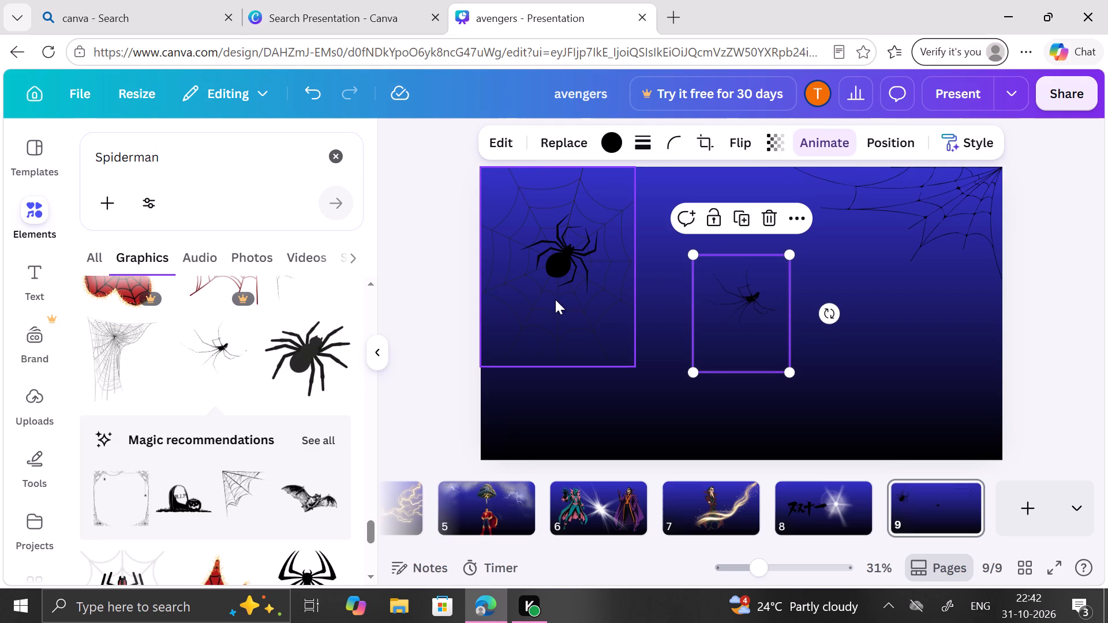
Position the thin-legged spider in the upper middle of slide 9, between the two corner webs.
left_click_drag(758, 286, 844, 254)
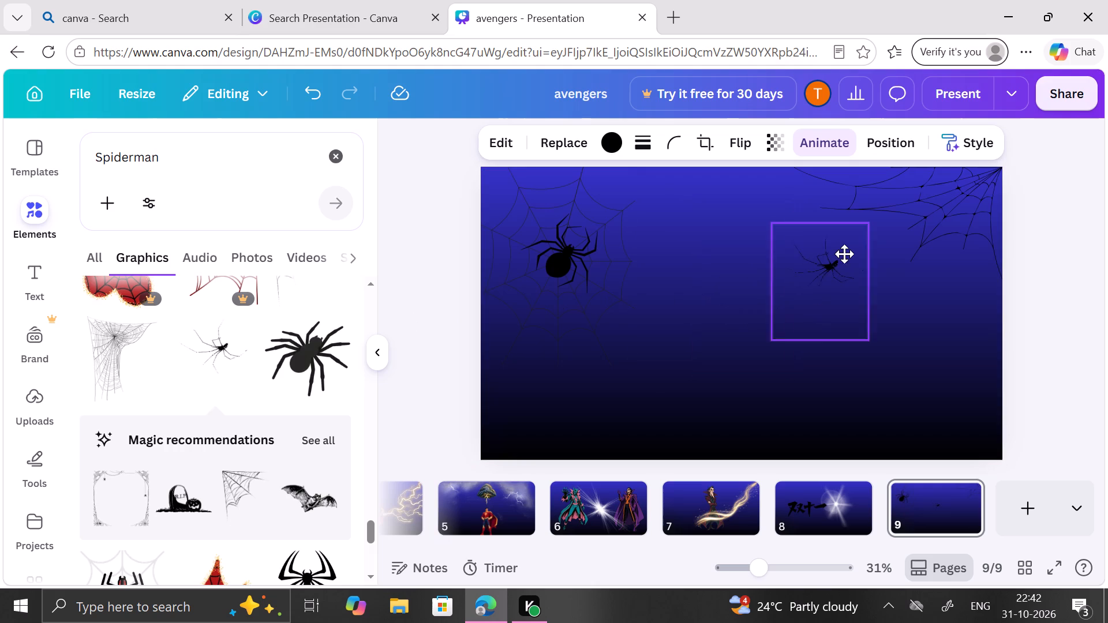
left_click_drag(844, 254, 970, 186)
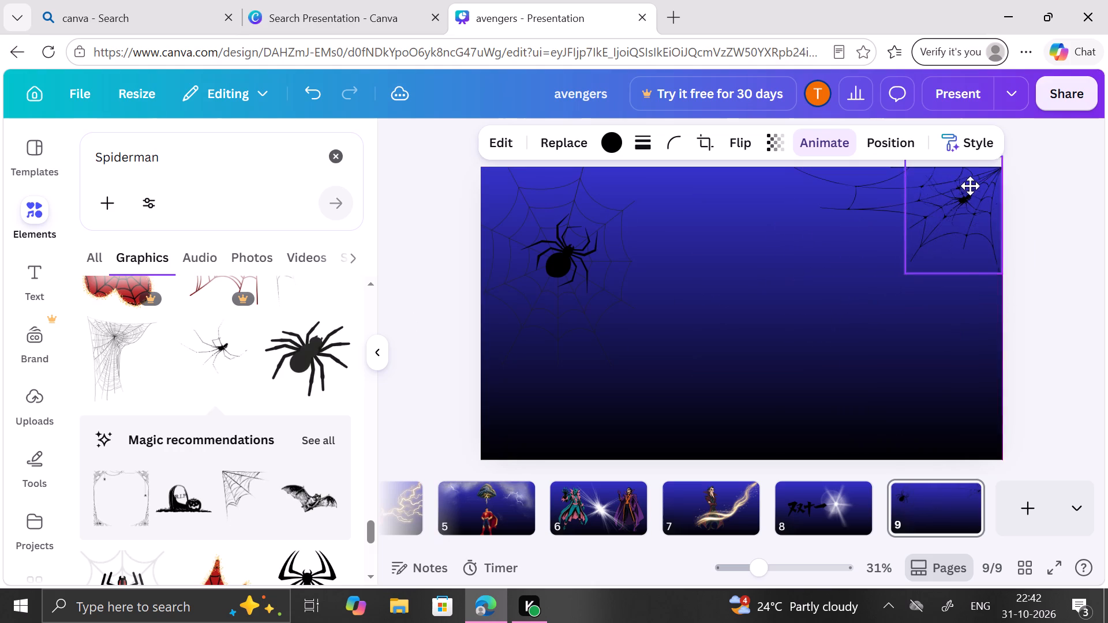
left_click_drag(970, 186, 791, 224)
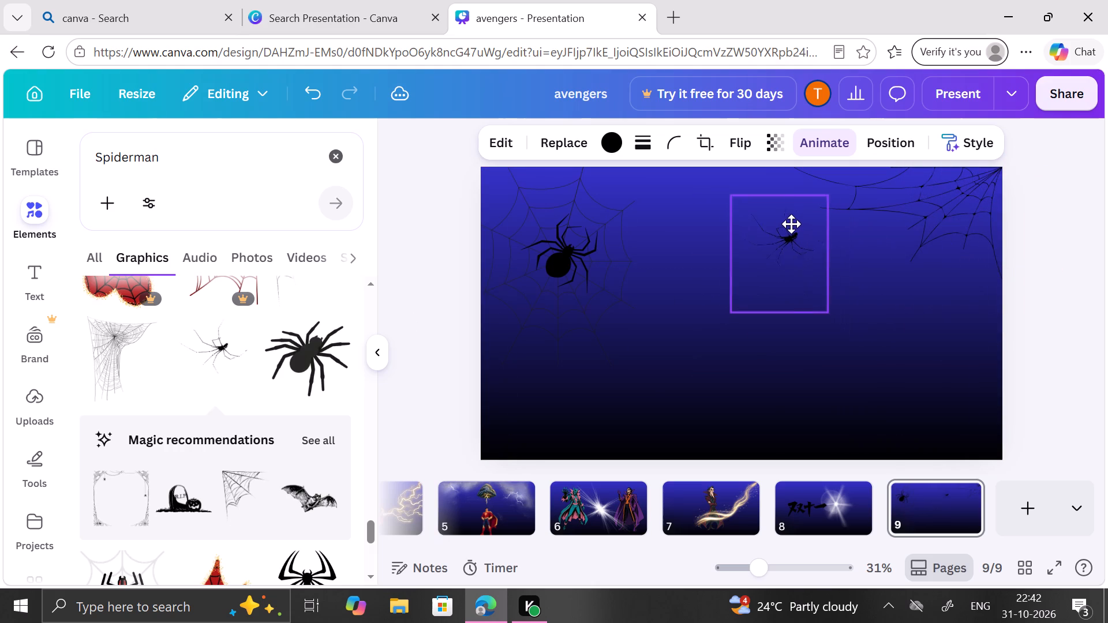
left_click_drag(791, 224, 782, 219)
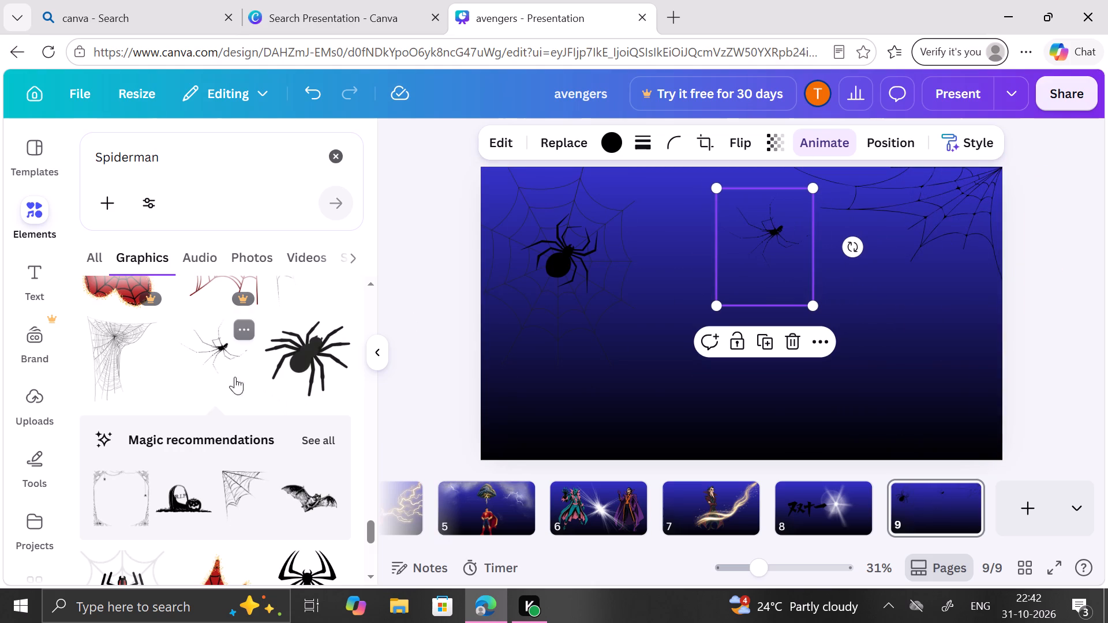
Add a second thin-legged black spider to slide 9 and place it near the right edge, below the corner cobweb.
left_click_drag(219, 363, 335, 344)
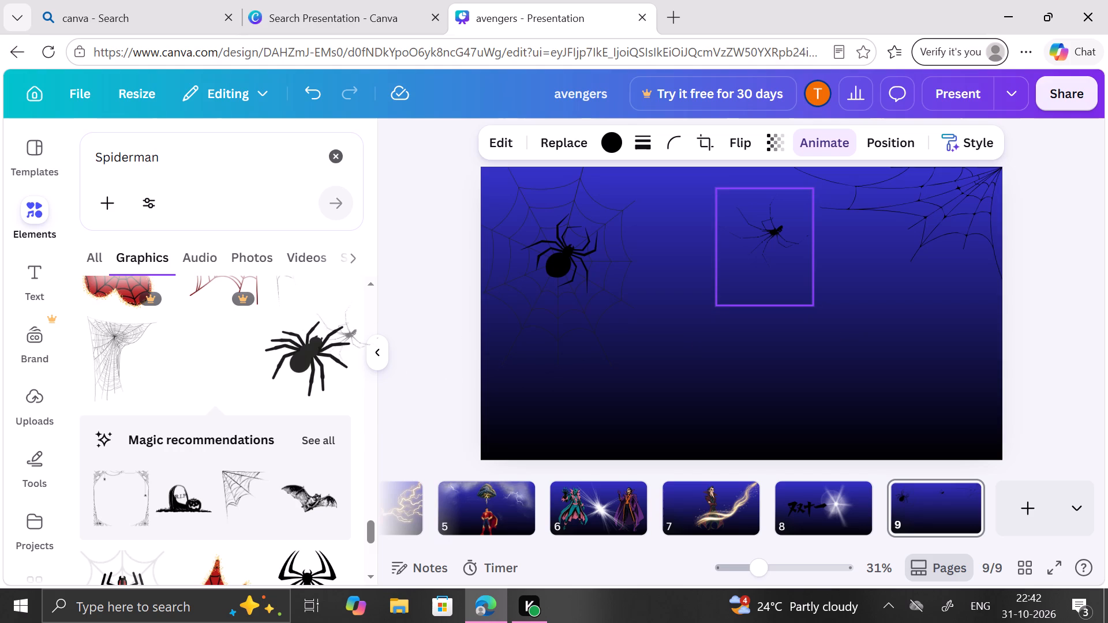
left_click_drag(335, 344, 647, 328)
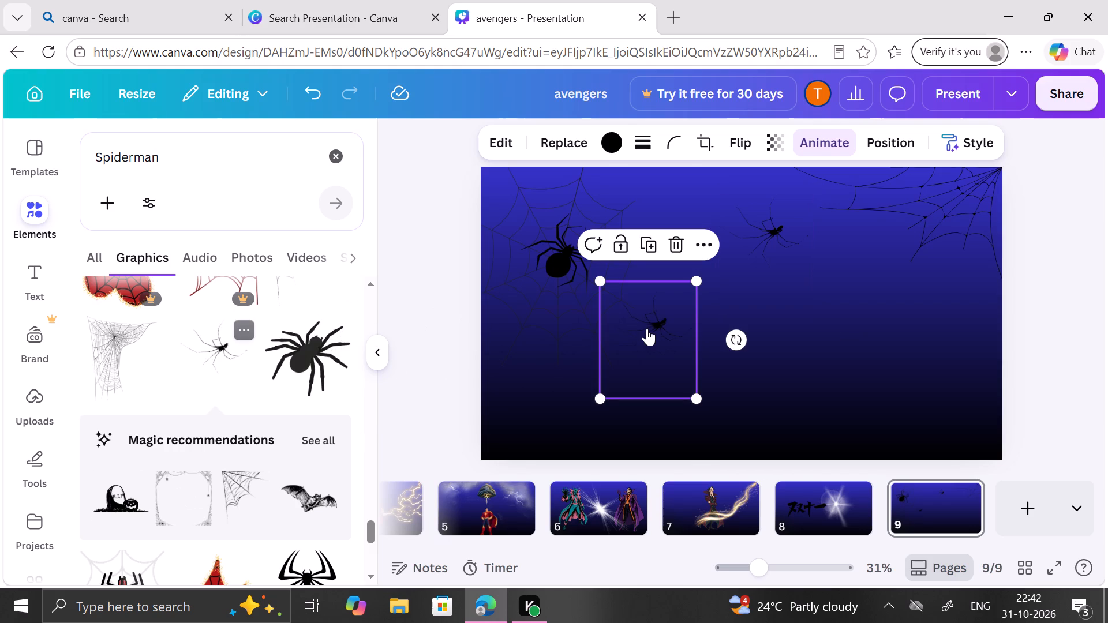
left_click_drag(647, 328, 689, 292)
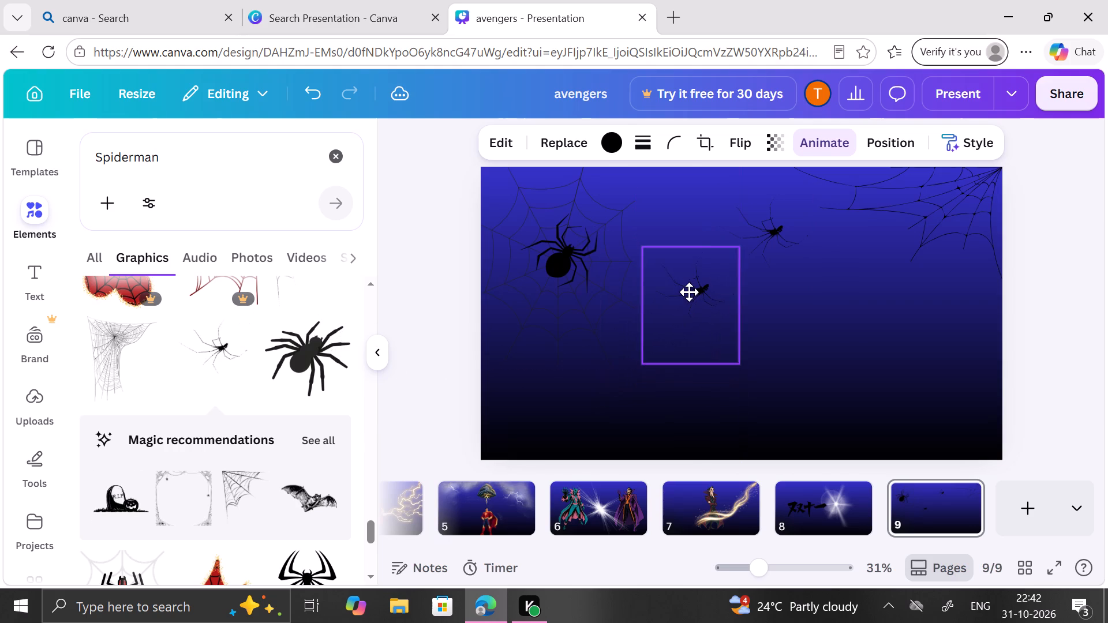
left_click_drag(689, 292, 862, 316)
left_click(862, 316)
left_click_drag(862, 316, 934, 305)
left_click(793, 317)
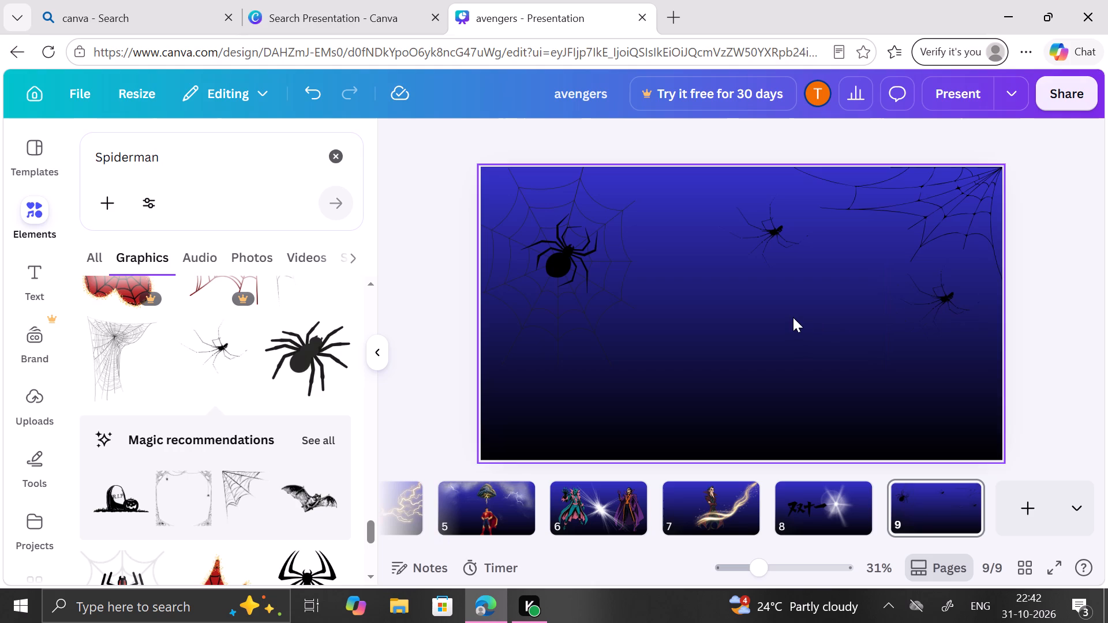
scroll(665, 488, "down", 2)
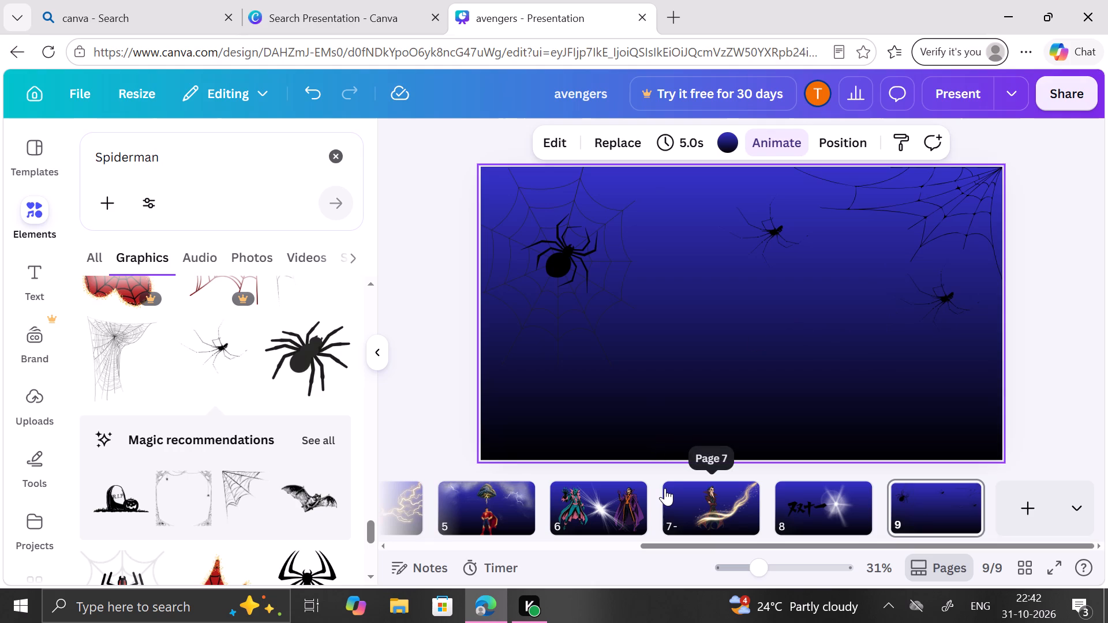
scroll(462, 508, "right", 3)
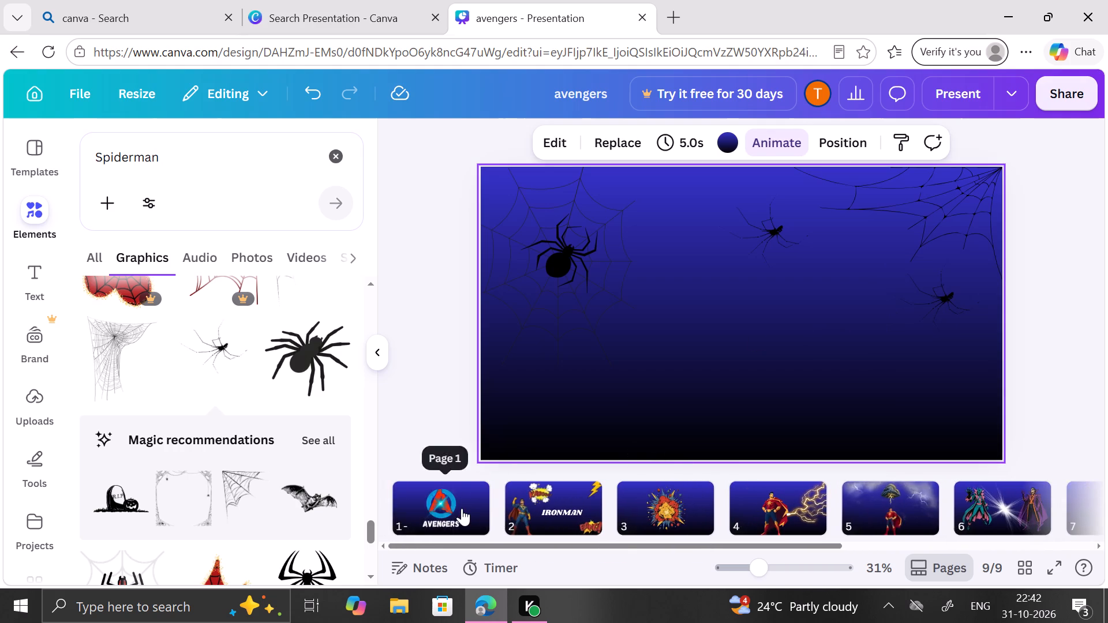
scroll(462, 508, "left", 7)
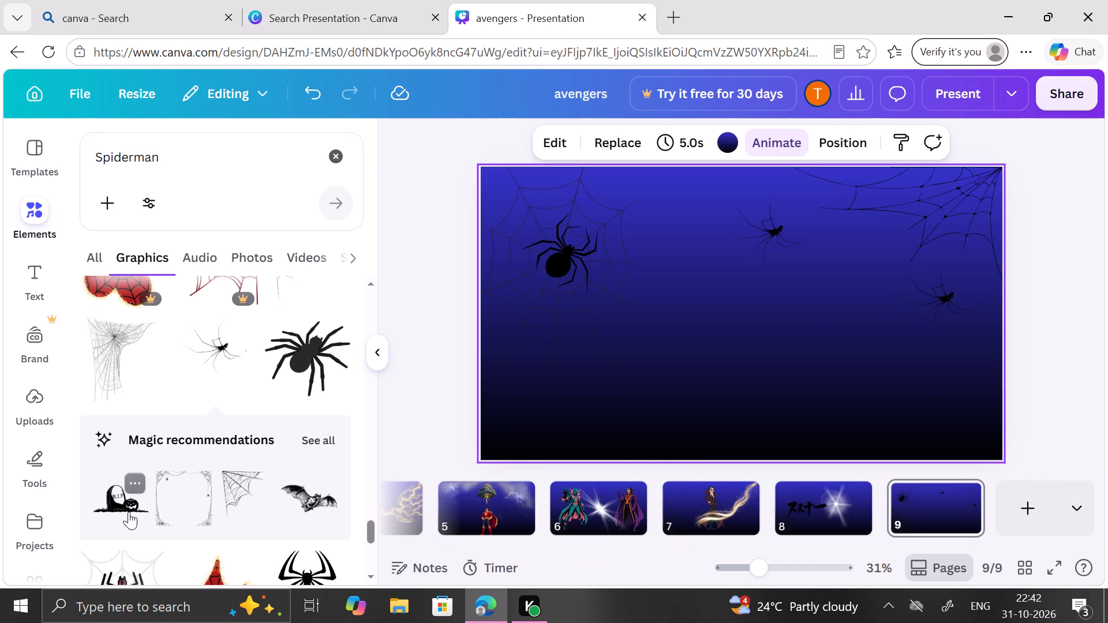
Insert the R.I.P. tombstone with pumpkin from the recommended graphics and place it in the lower middle of slide 9.
left_click(129, 512)
left_click_drag(712, 317, 695, 370)
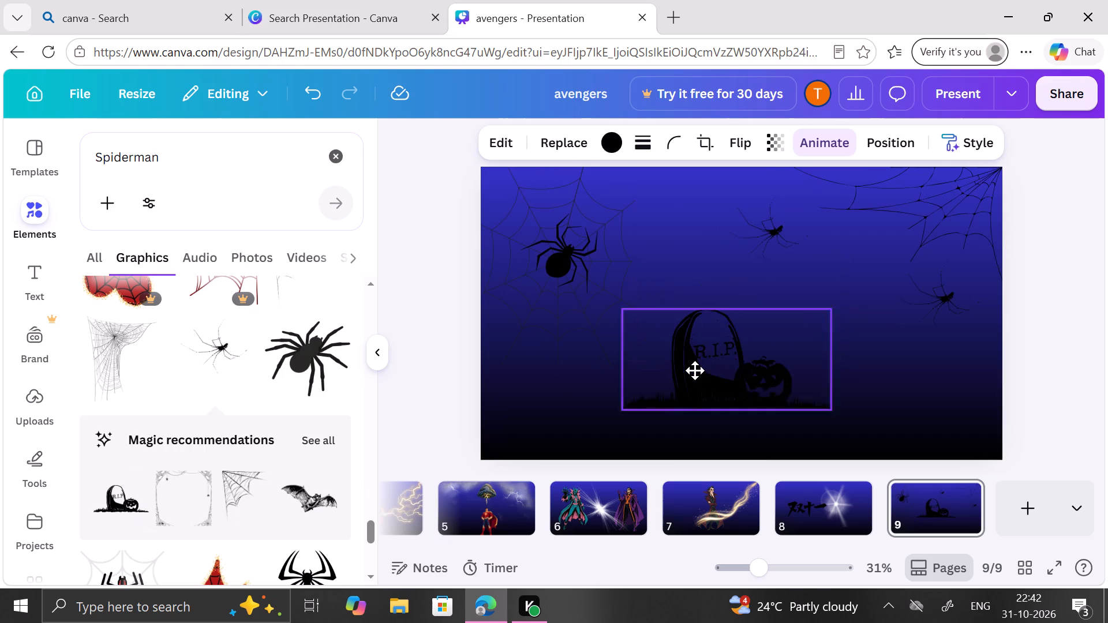
left_click_drag(695, 370, 699, 373)
left_click(567, 396)
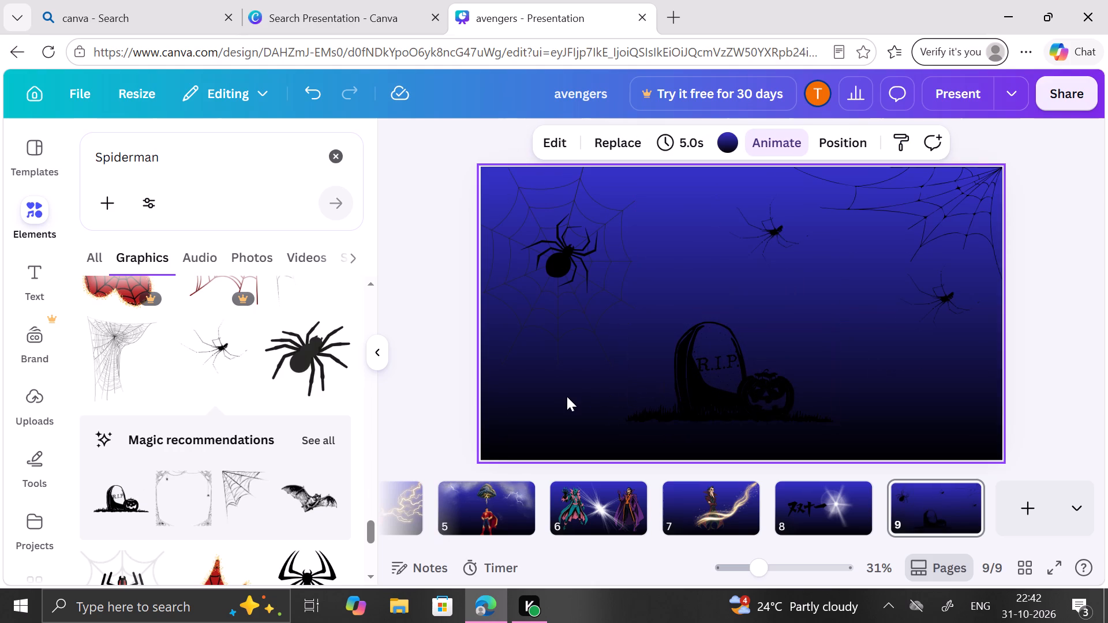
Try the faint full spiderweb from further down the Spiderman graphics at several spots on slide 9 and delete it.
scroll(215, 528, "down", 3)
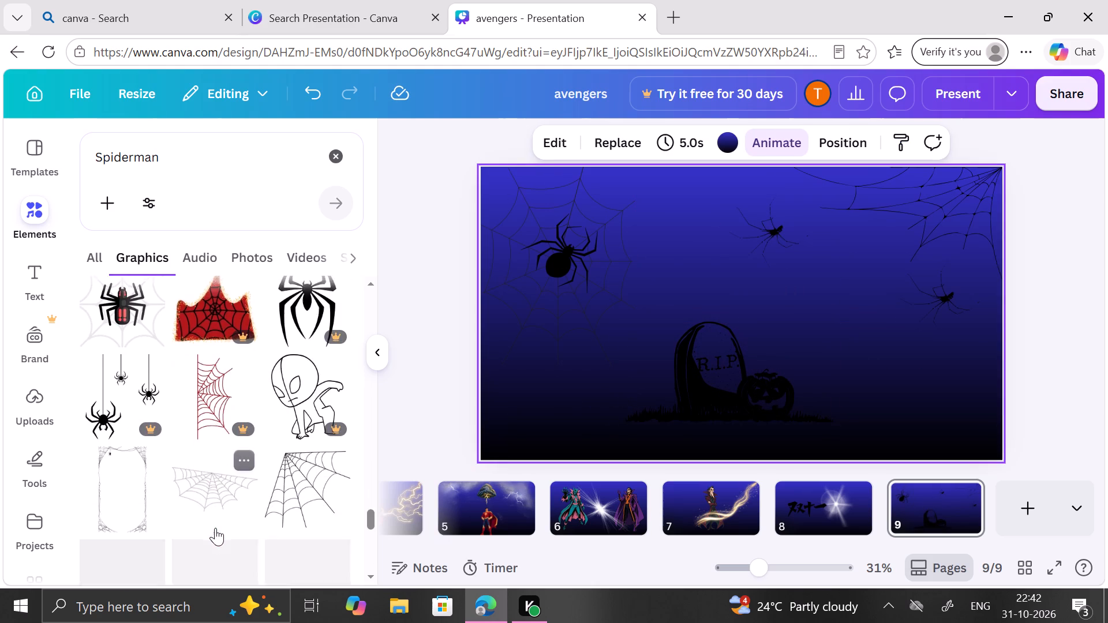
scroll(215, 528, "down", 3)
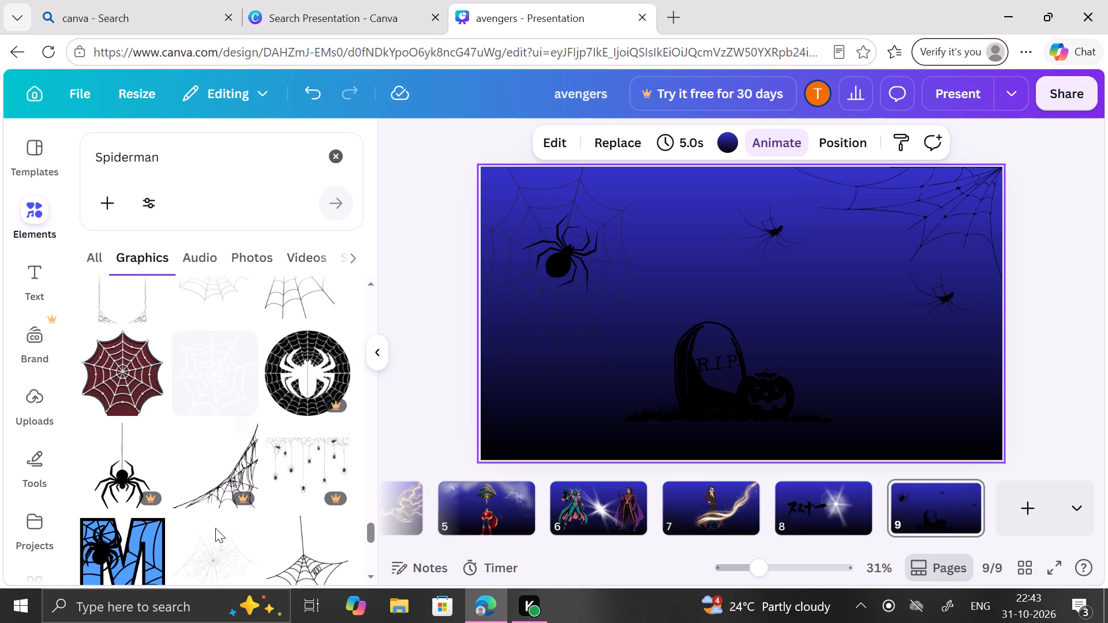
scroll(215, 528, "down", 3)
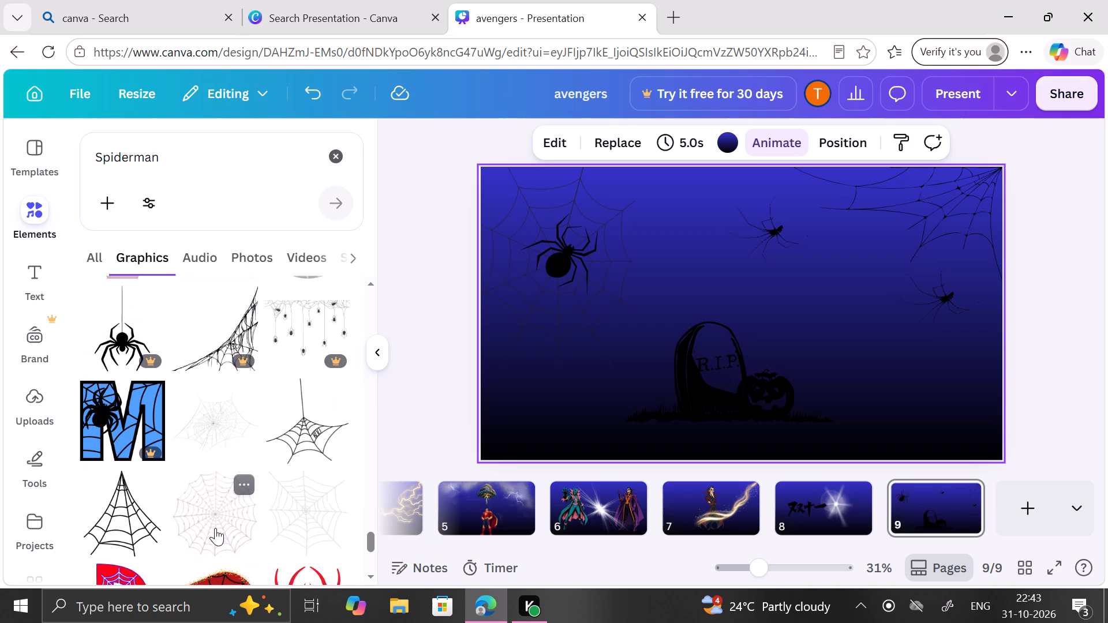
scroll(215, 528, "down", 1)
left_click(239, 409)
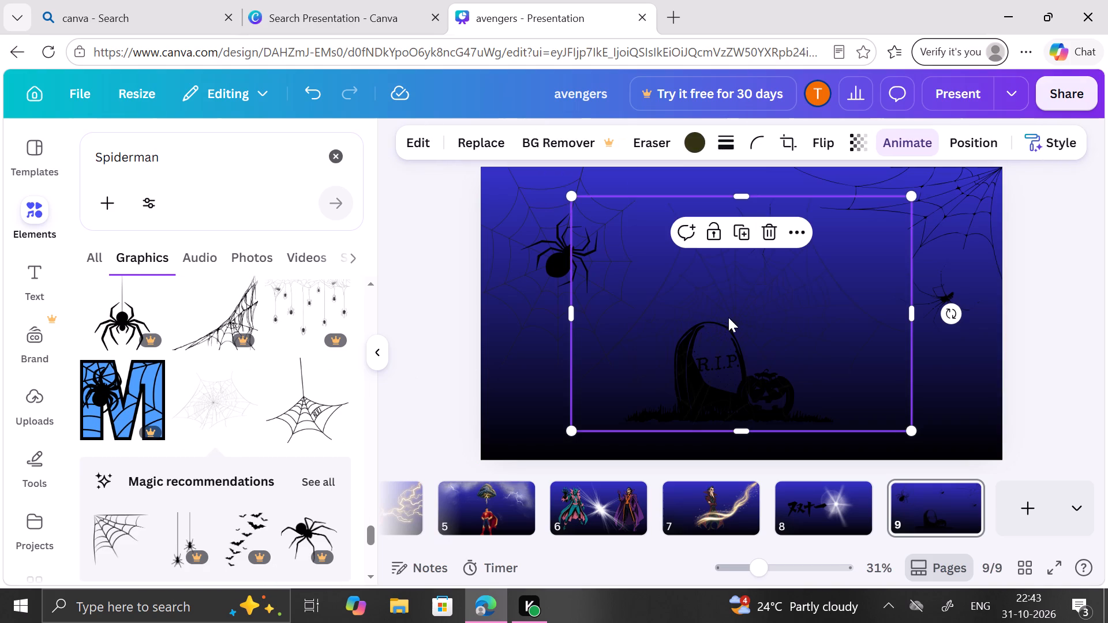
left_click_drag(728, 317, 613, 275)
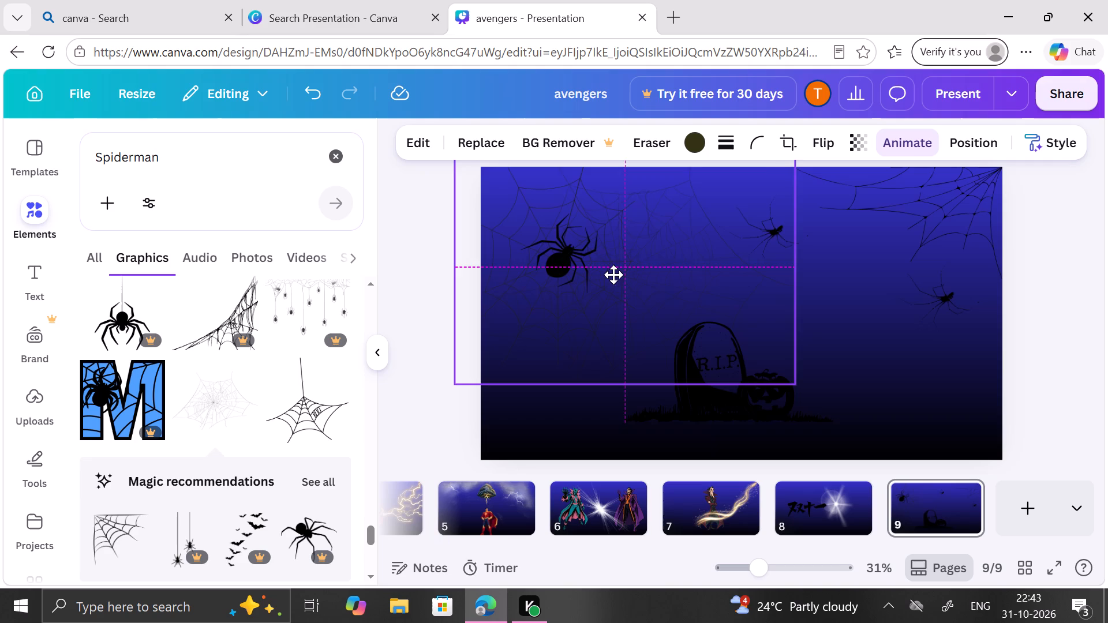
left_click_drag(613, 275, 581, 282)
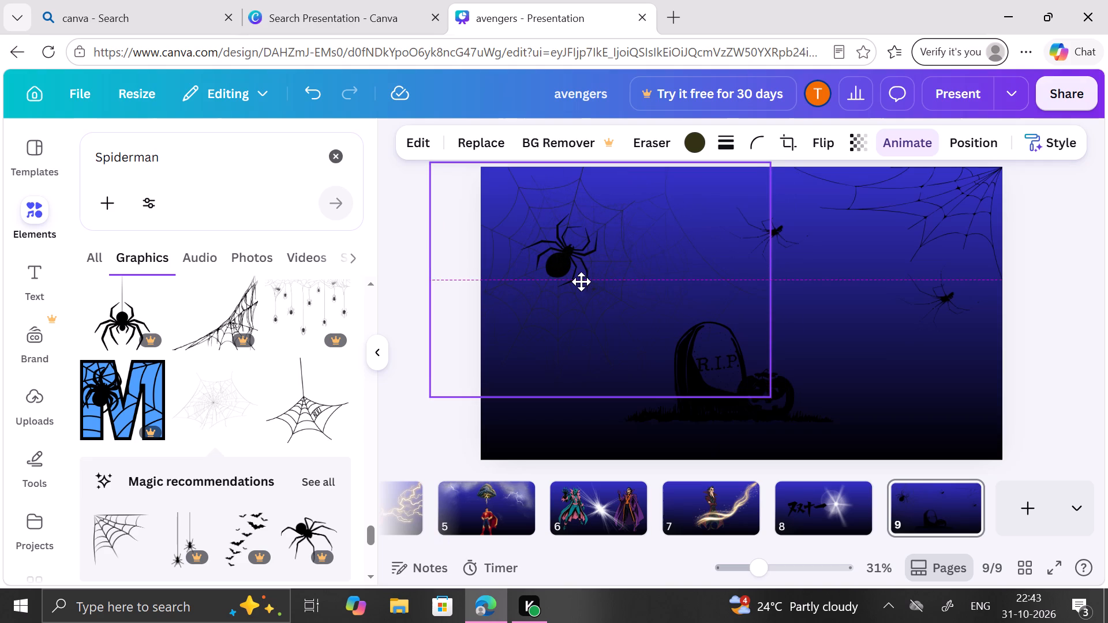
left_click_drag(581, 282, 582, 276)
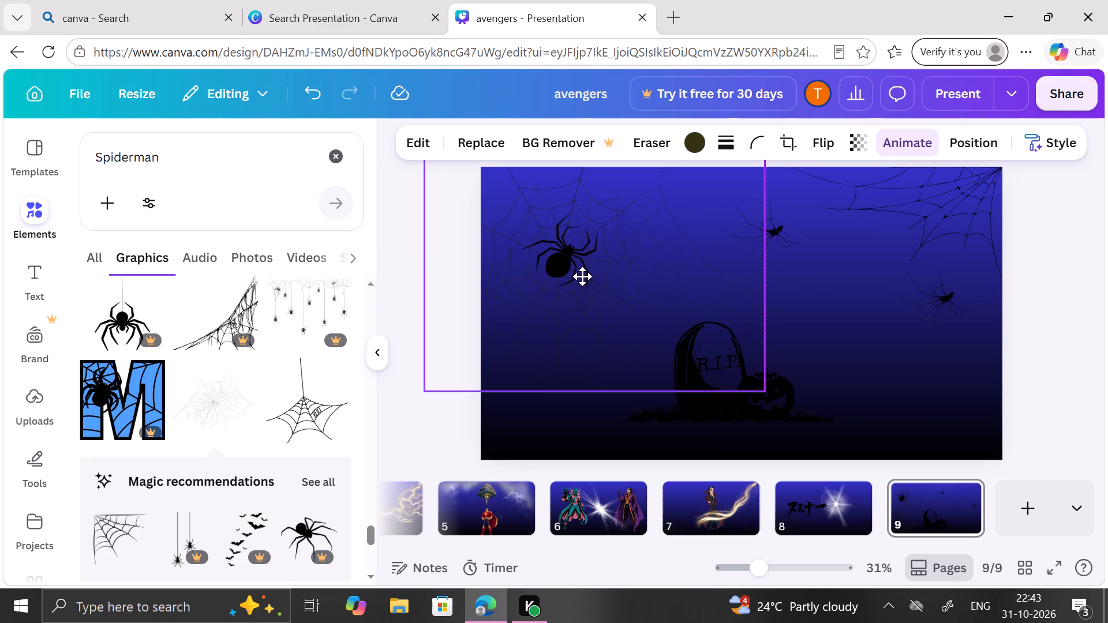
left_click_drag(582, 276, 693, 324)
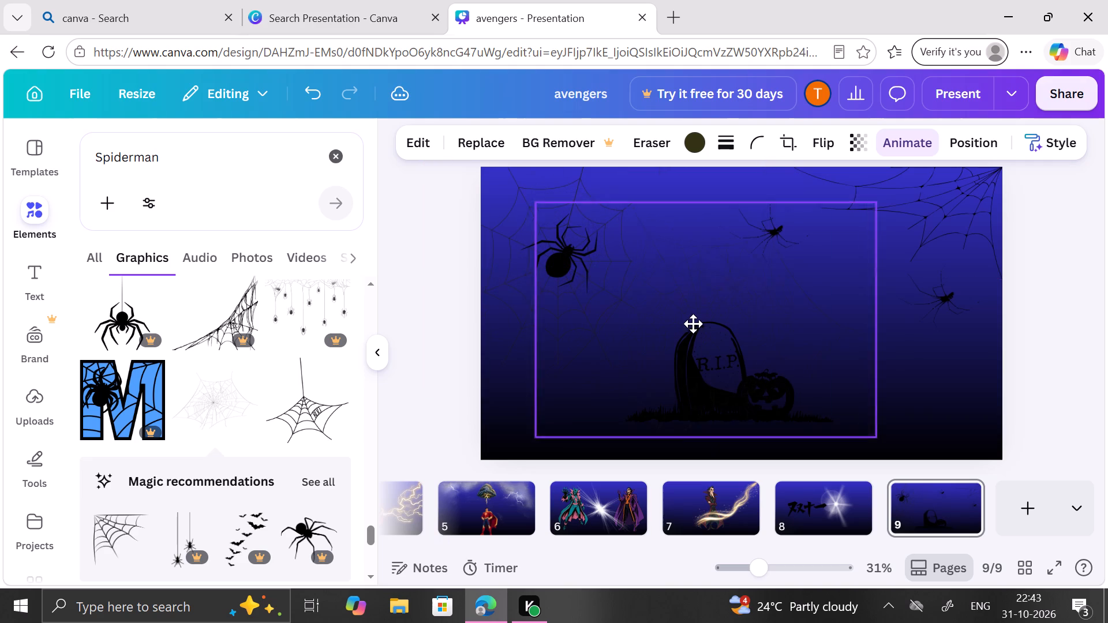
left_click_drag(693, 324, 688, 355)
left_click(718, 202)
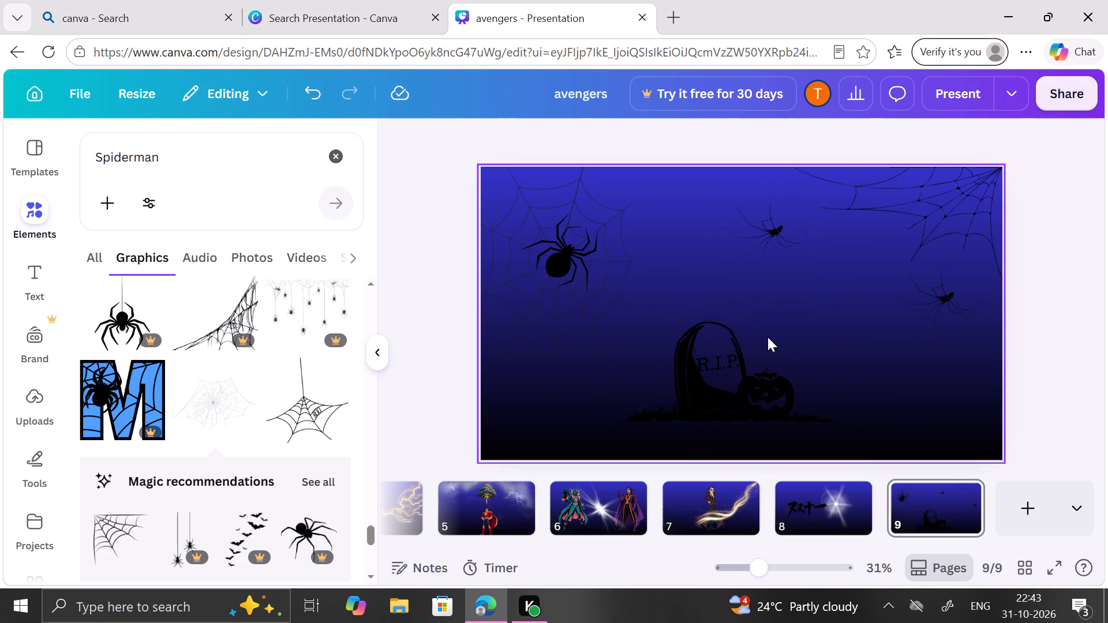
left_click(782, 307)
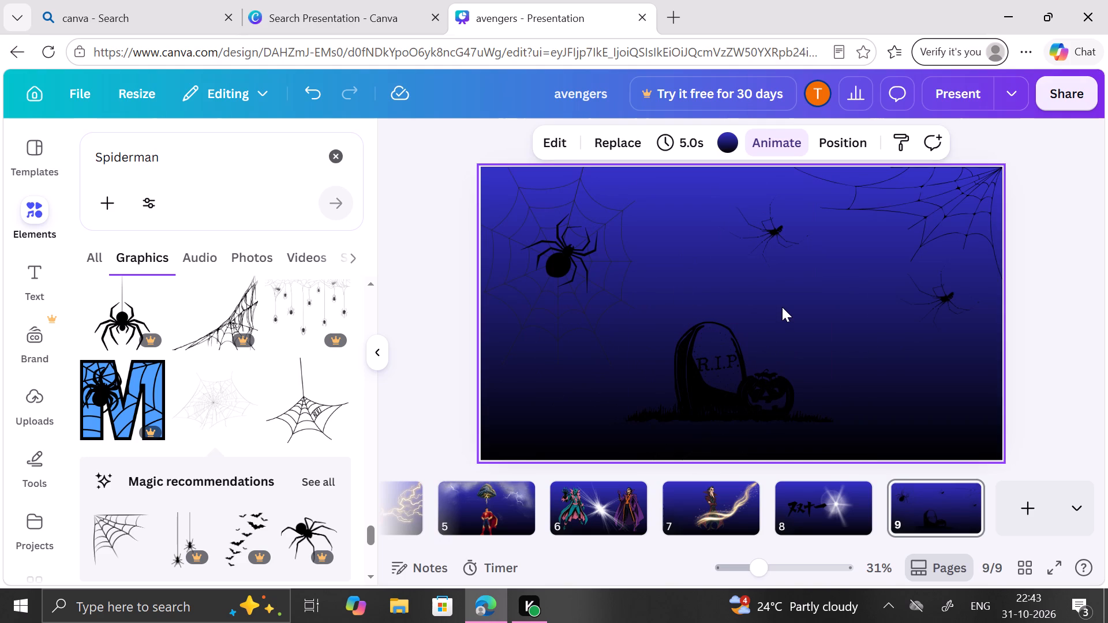
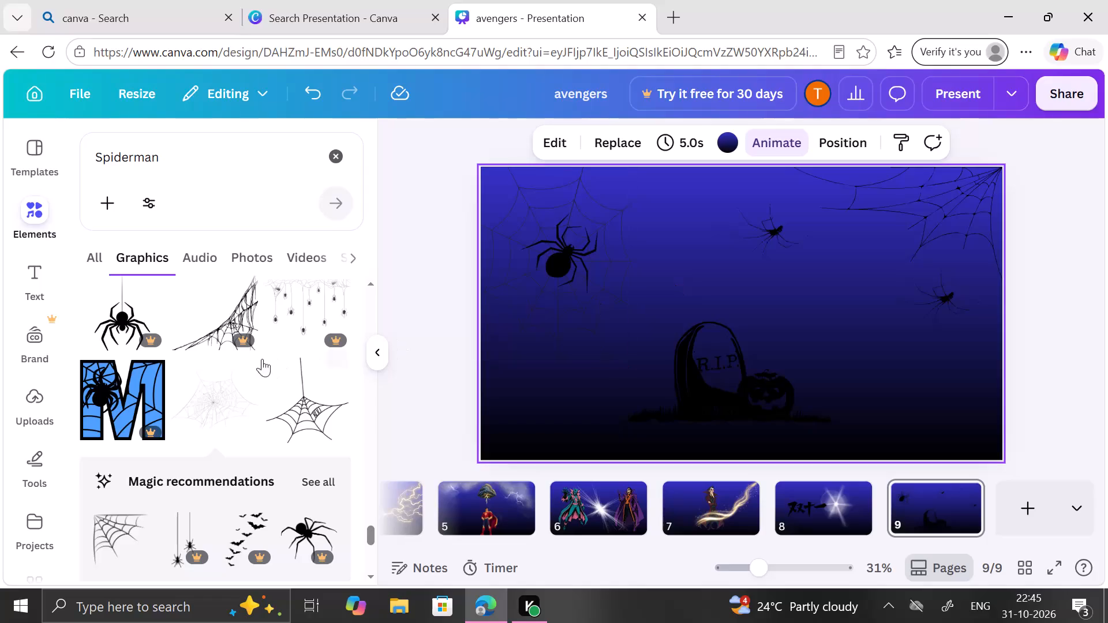
Delete the R.I.P. tombstone with pumpkin from slide 9.
scroll(206, 367, "down", 2)
scroll(206, 367, "up", 1)
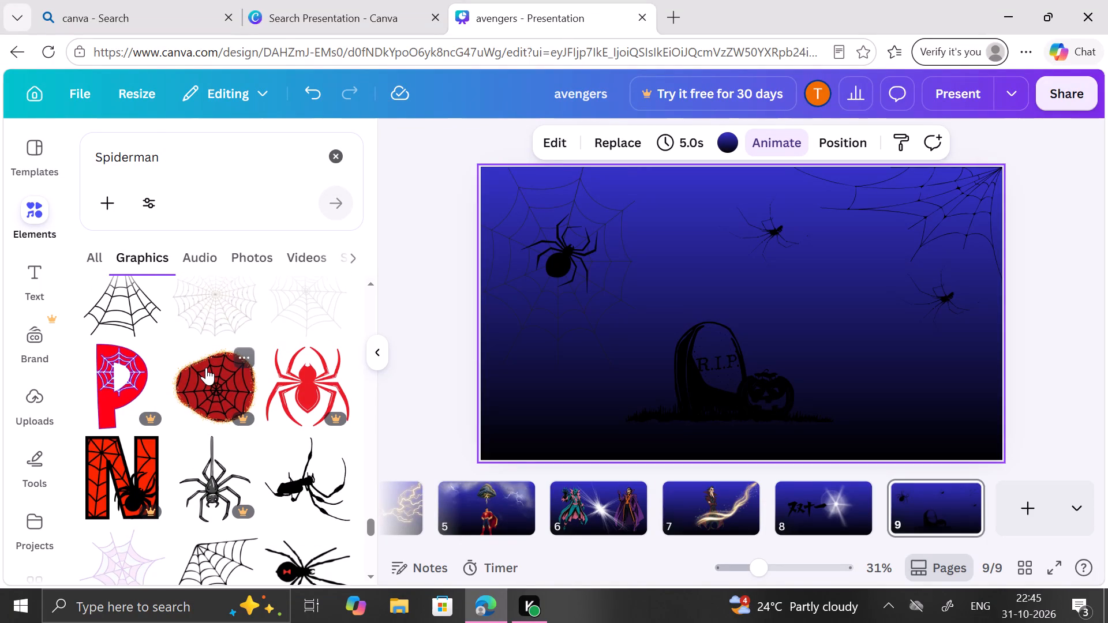
scroll(206, 367, "down", 4)
scroll(206, 367, "up", 1)
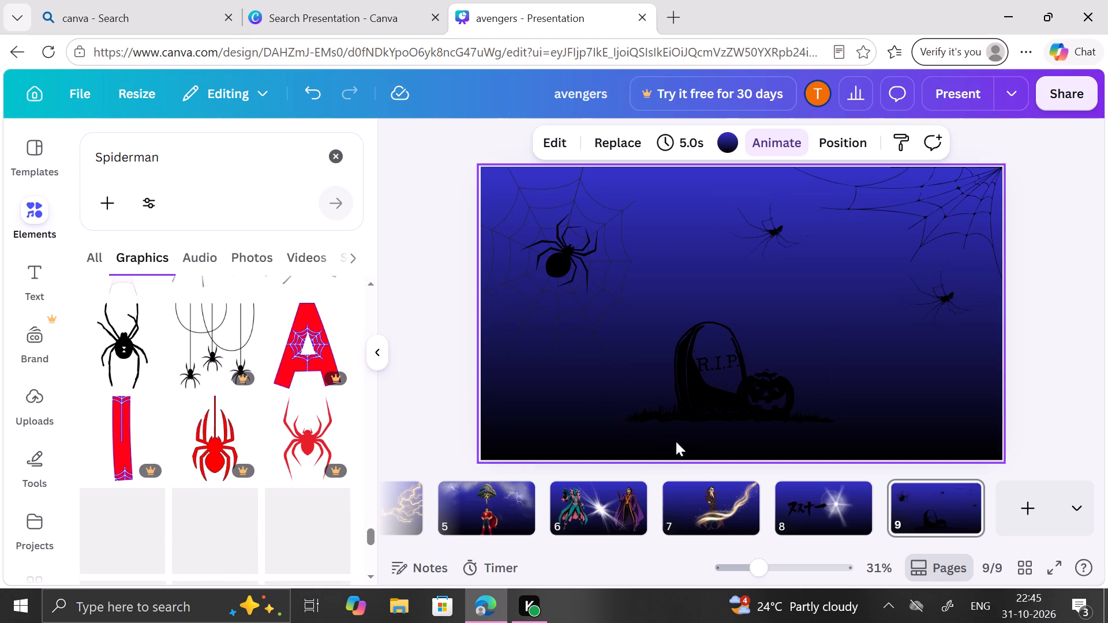
left_click(758, 391)
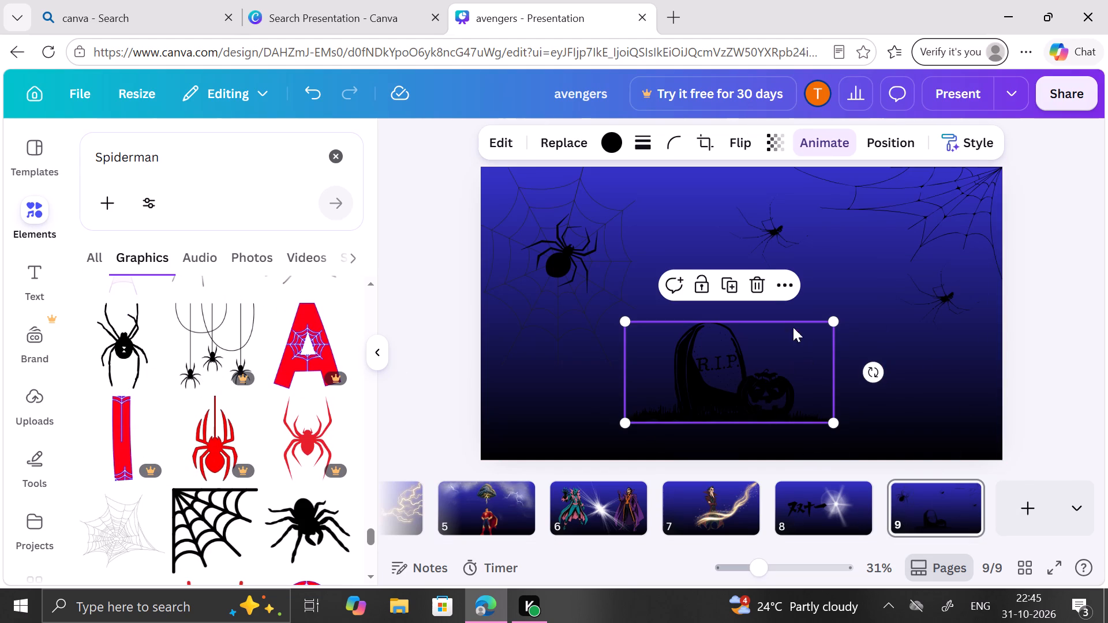
left_click(758, 282)
Look through the Spiderman graphics results for another graphic to fill the lower middle of slide 9.
scroll(303, 441, "down", 3)
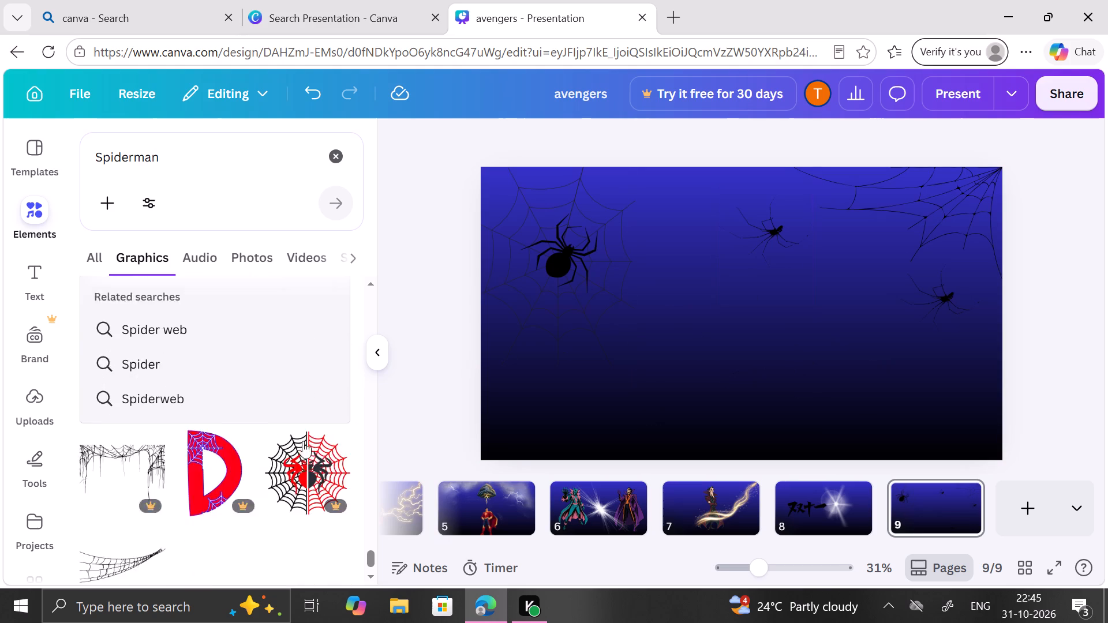
scroll(303, 441, "up", 1)
scroll(303, 441, "down", 1)
scroll(303, 441, "up", 1)
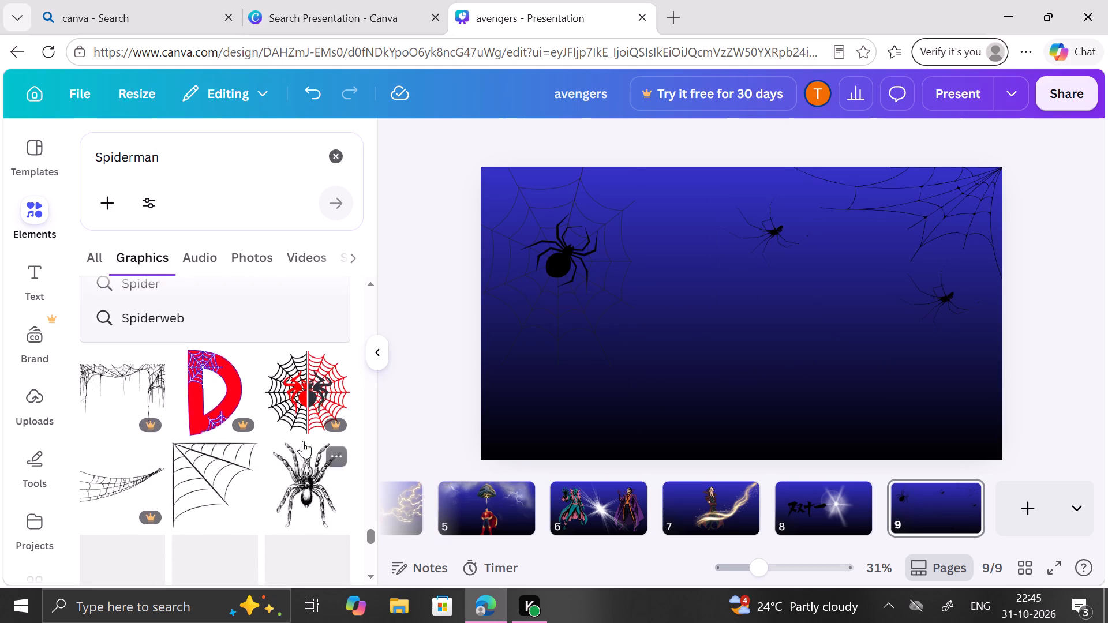
scroll(303, 441, "down", 4)
scroll(303, 441, "up", 11)
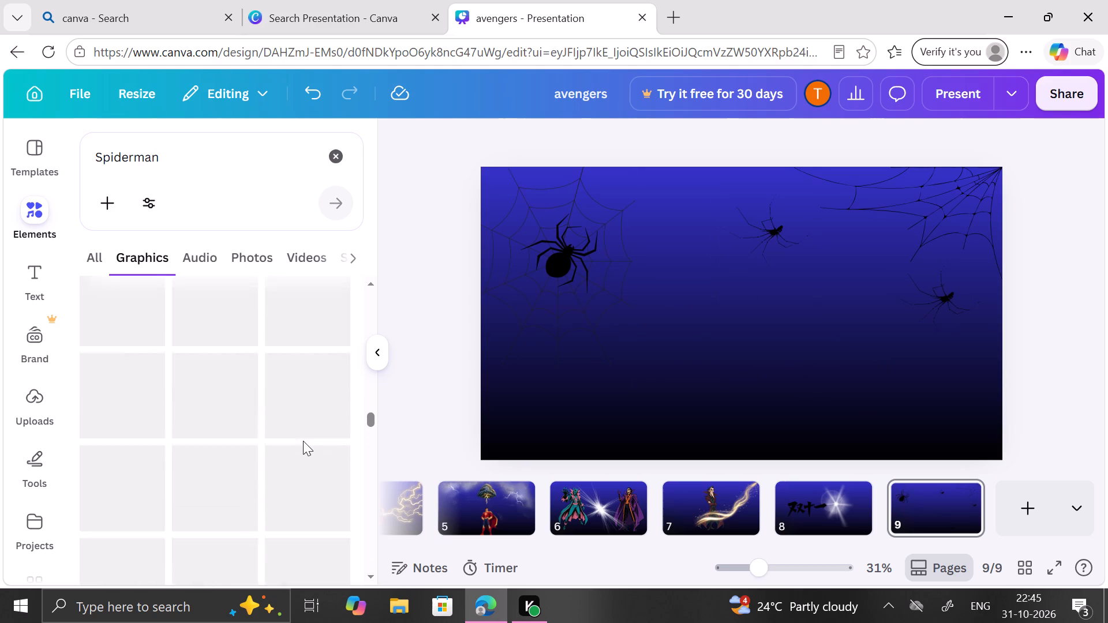
scroll(303, 441, "up", 2)
scroll(303, 441, "down", 3)
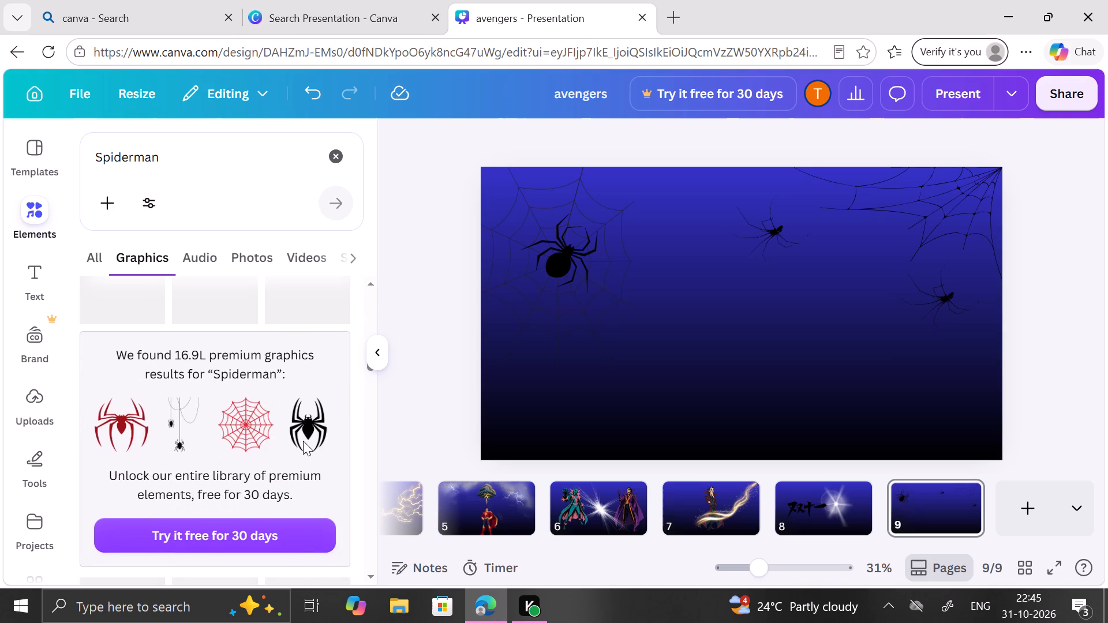
scroll(303, 441, "up", 3)
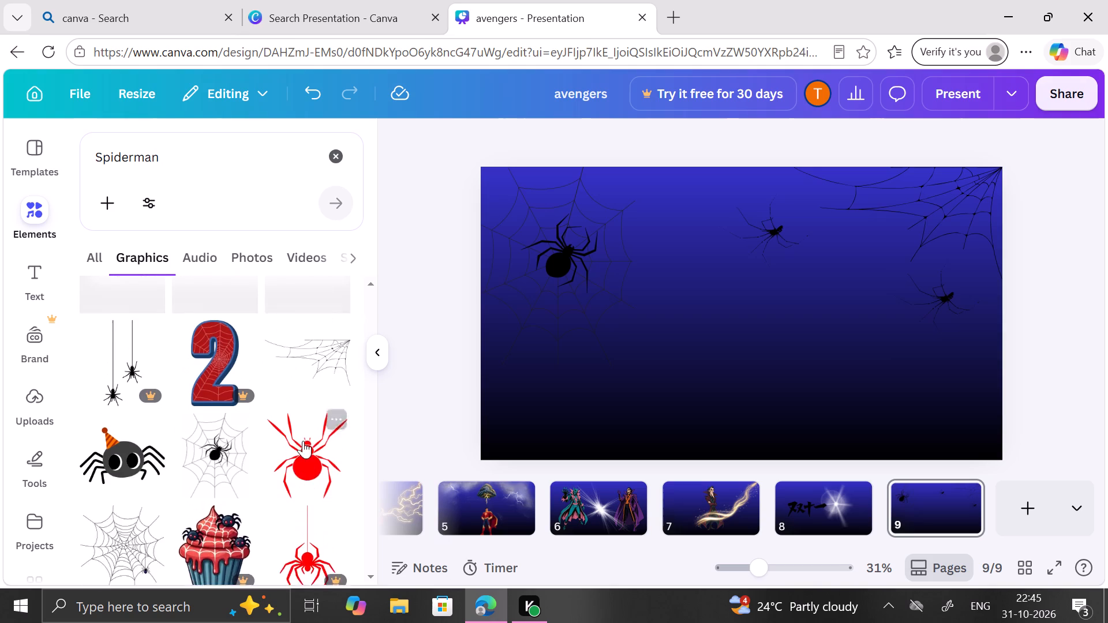
scroll(303, 441, "up", 4)
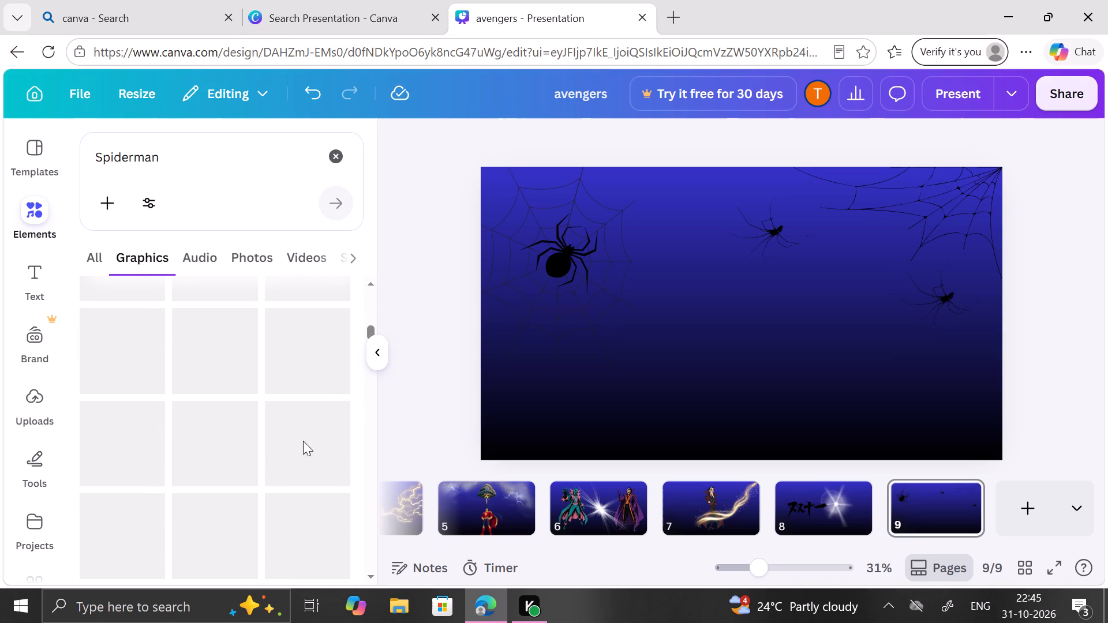
scroll(303, 441, "up", 9)
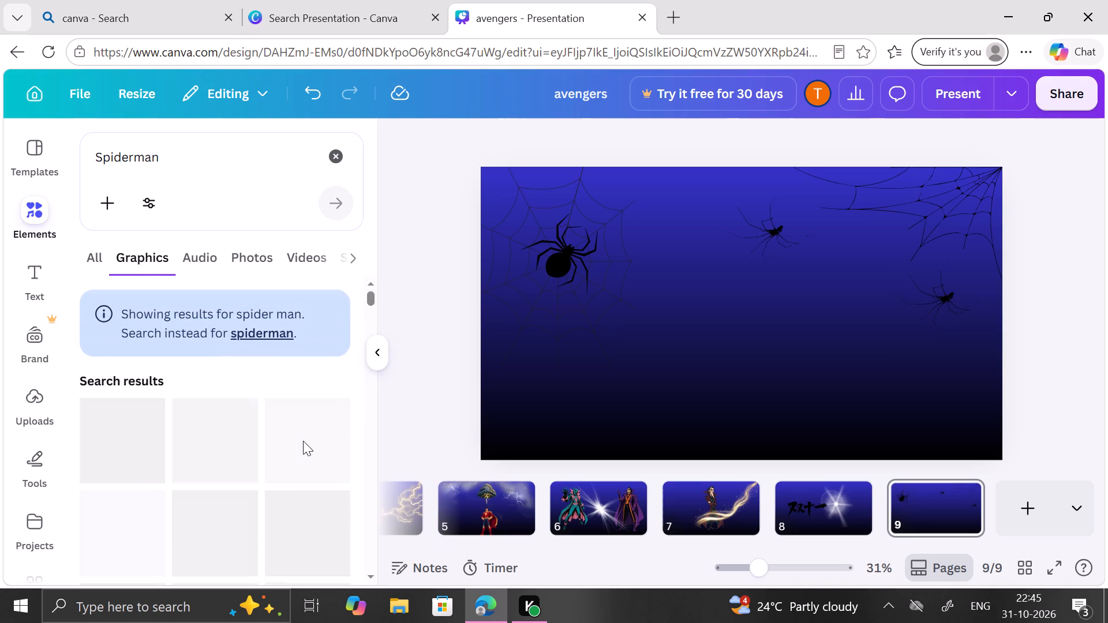
scroll(303, 441, "down", 6)
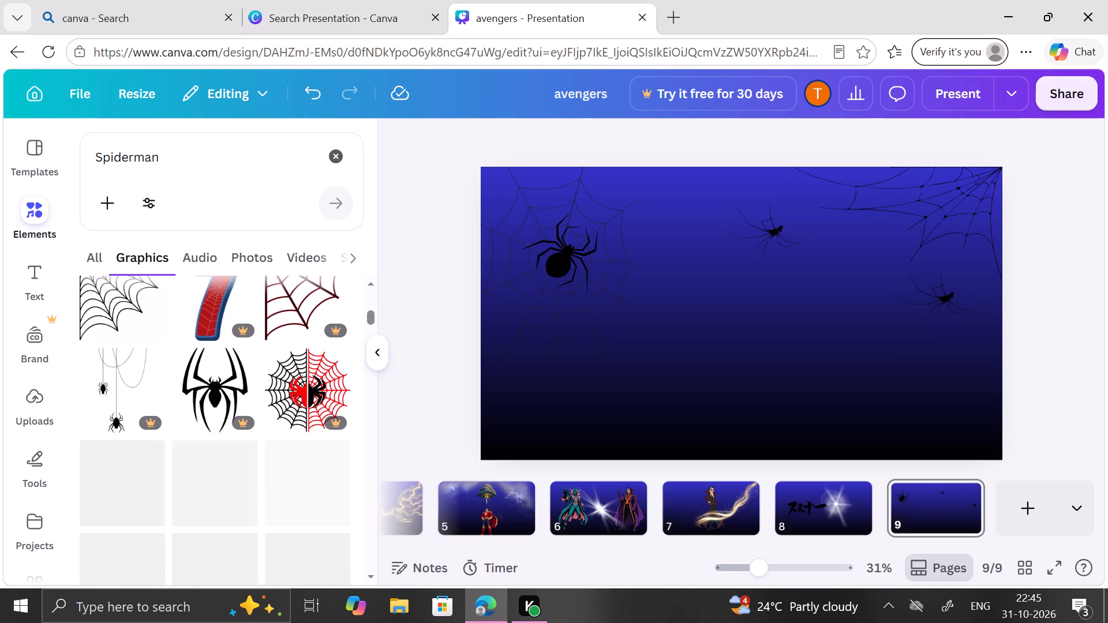
Search the elements for Spiderman again and insert the superhero in the dark red and black suit from the graphics.
left_click(330, 161)
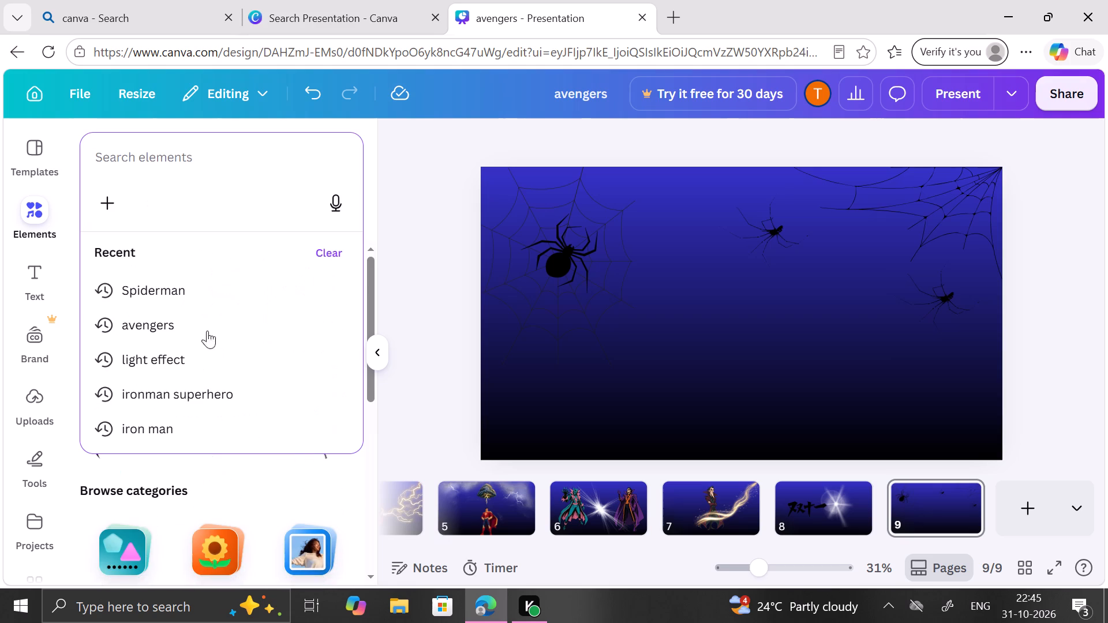
key("s")
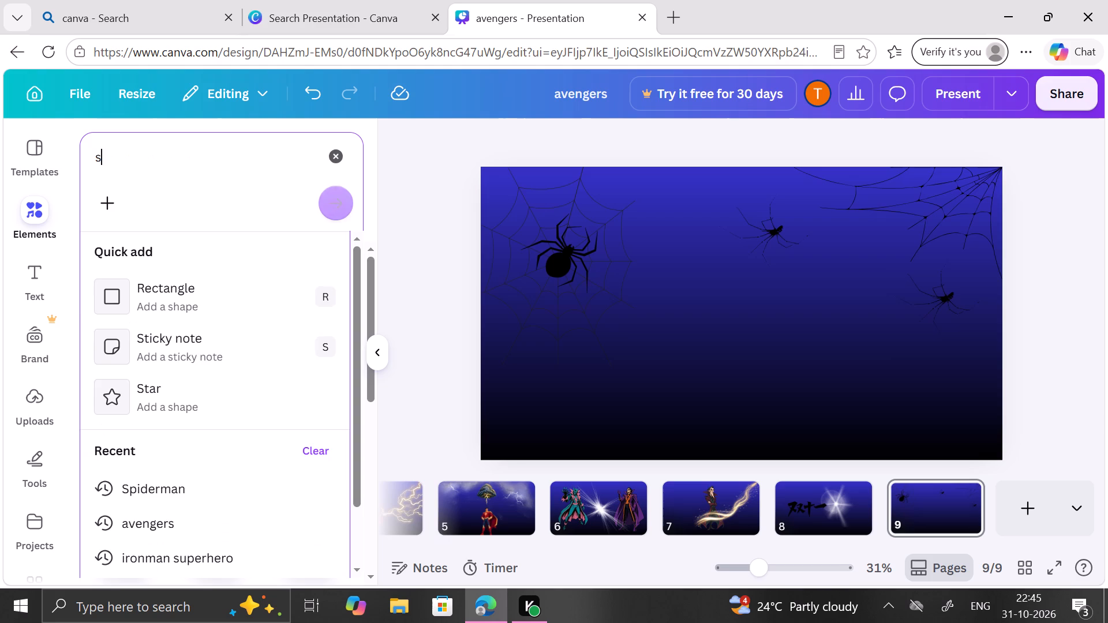
left_click(211, 482)
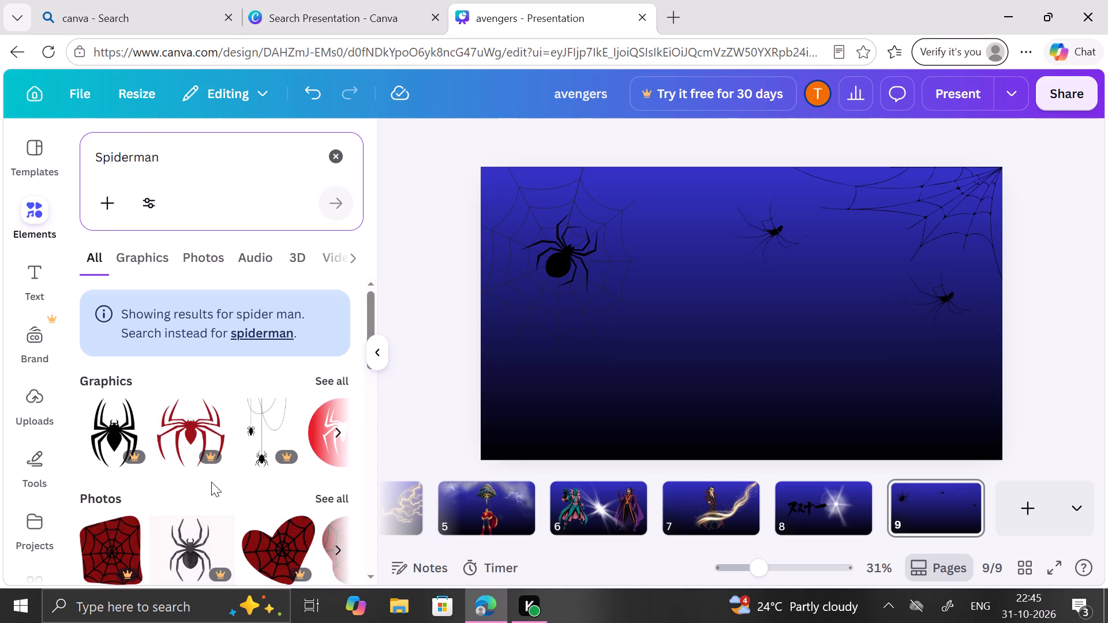
left_click(342, 378)
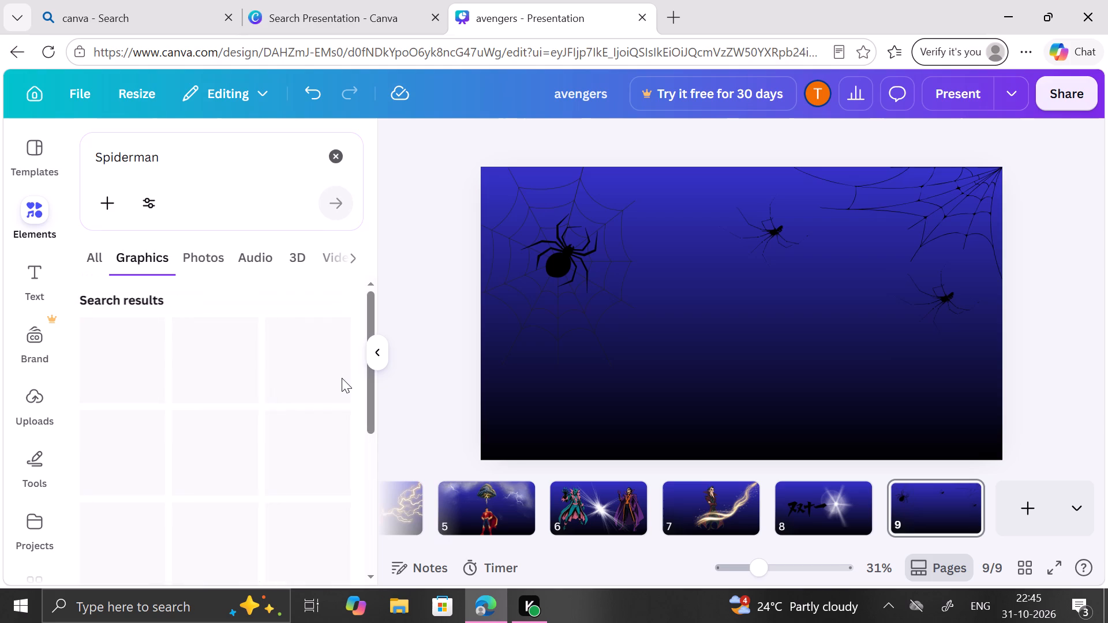
scroll(342, 378, "down", 3)
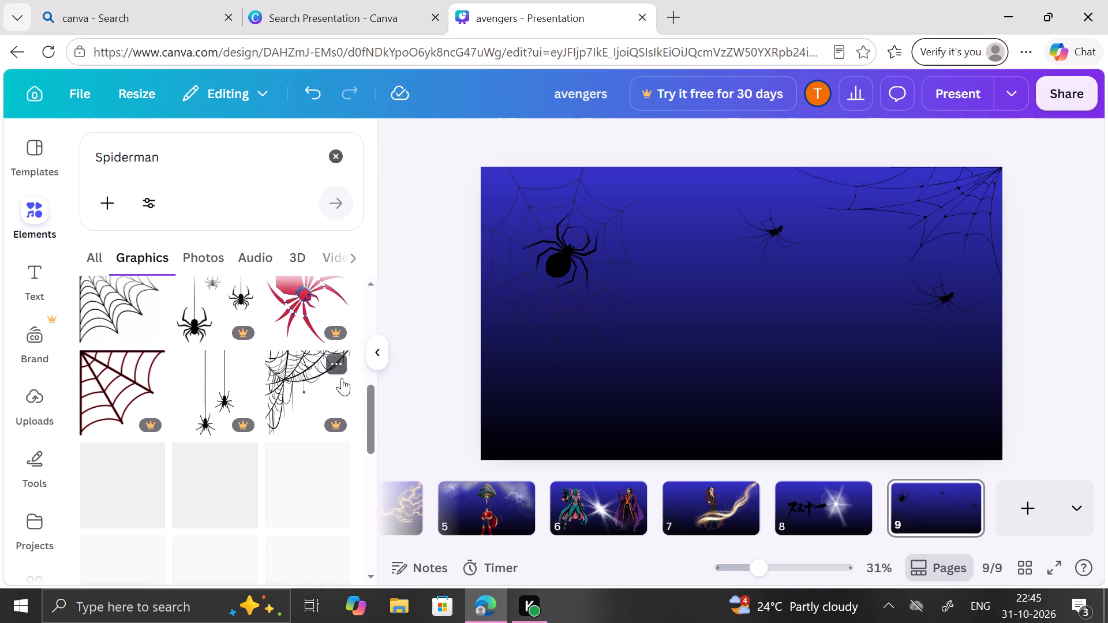
scroll(342, 378, "down", 2)
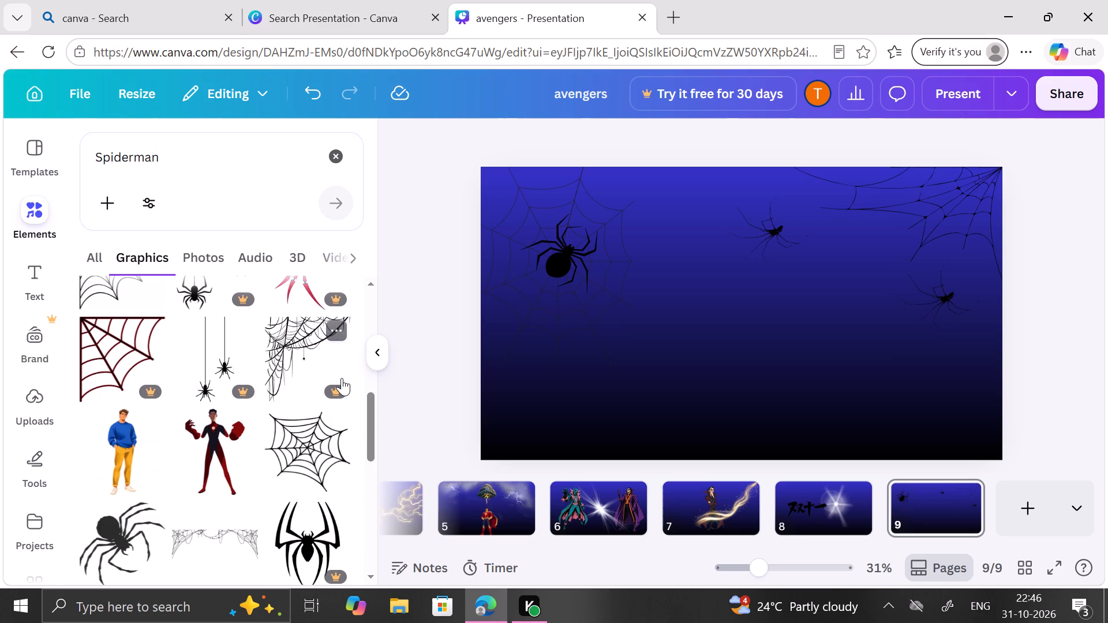
scroll(342, 378, "down", 1)
left_click(220, 356)
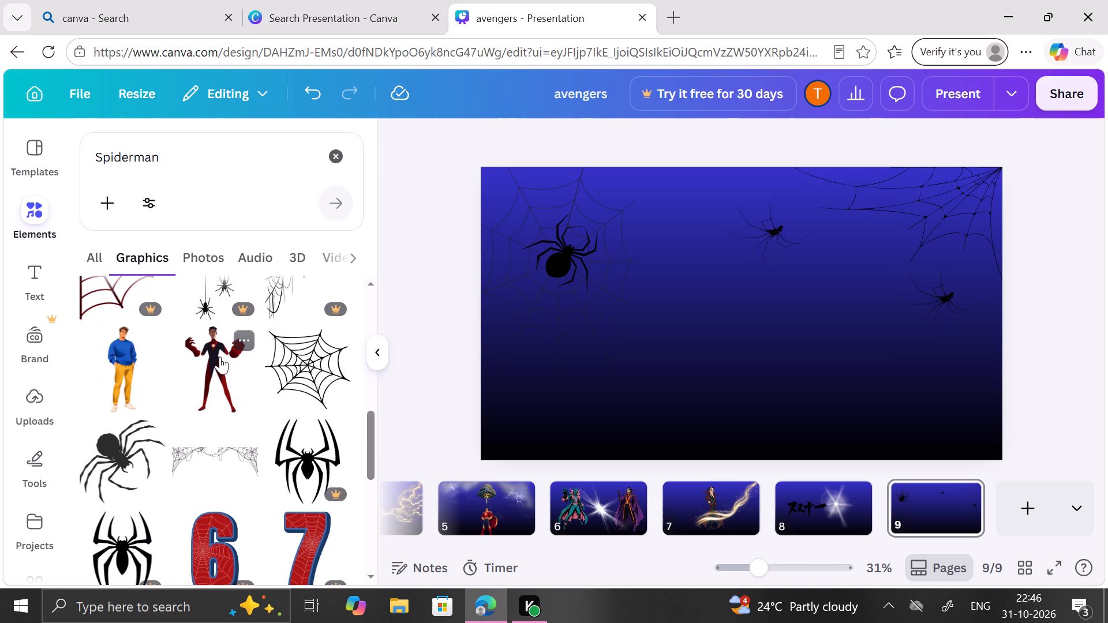
Move the superhero to the lower middle of slide 9 and enlarge him to about 458 × 664, reaching the bottom edge.
left_click_drag(770, 339, 770, 365)
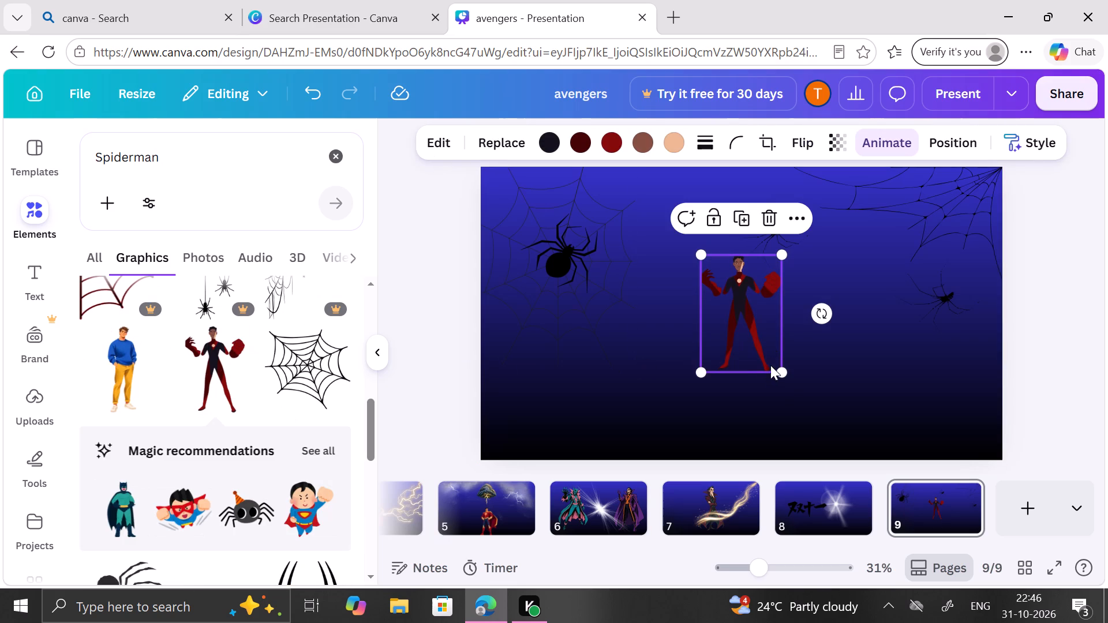
left_click_drag(770, 365, 746, 362)
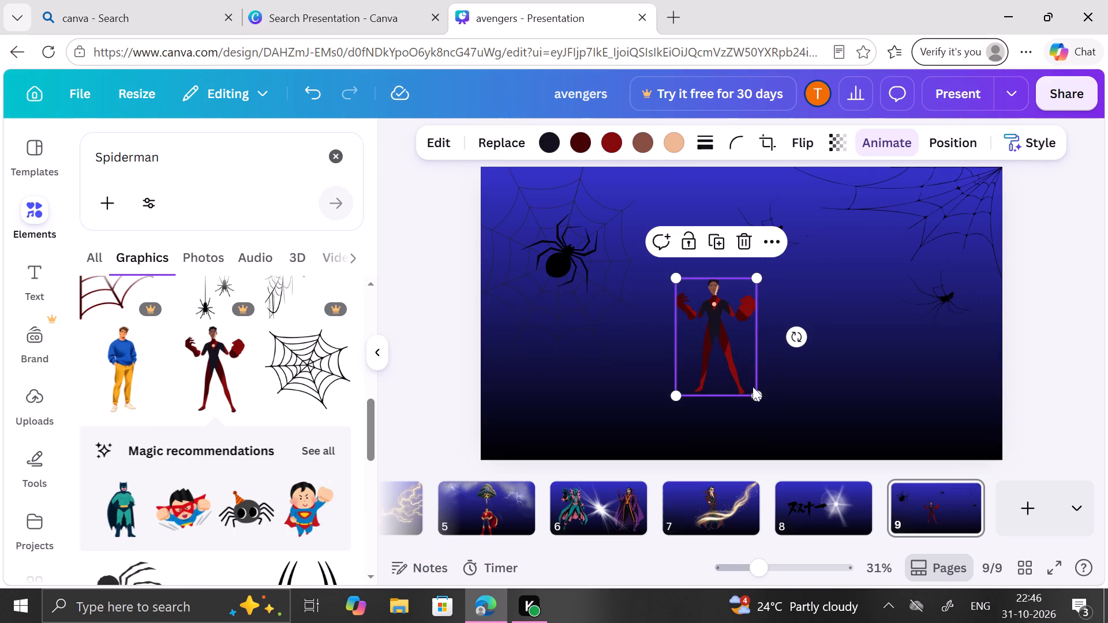
left_click_drag(759, 391, 818, 449)
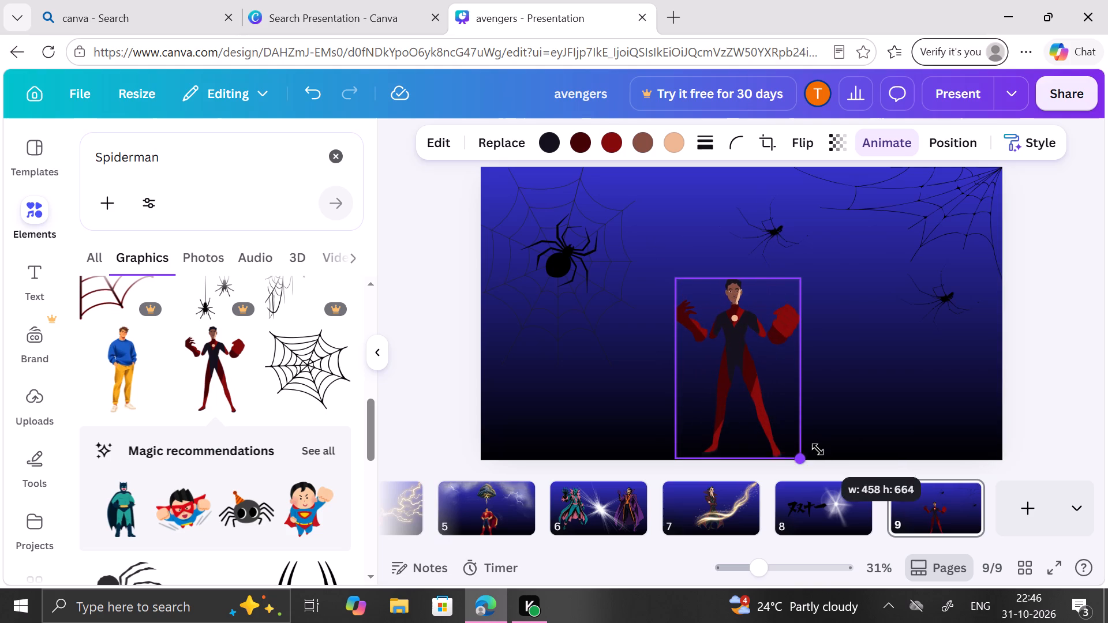
left_click_drag(818, 449, 818, 450)
left_click(908, 413)
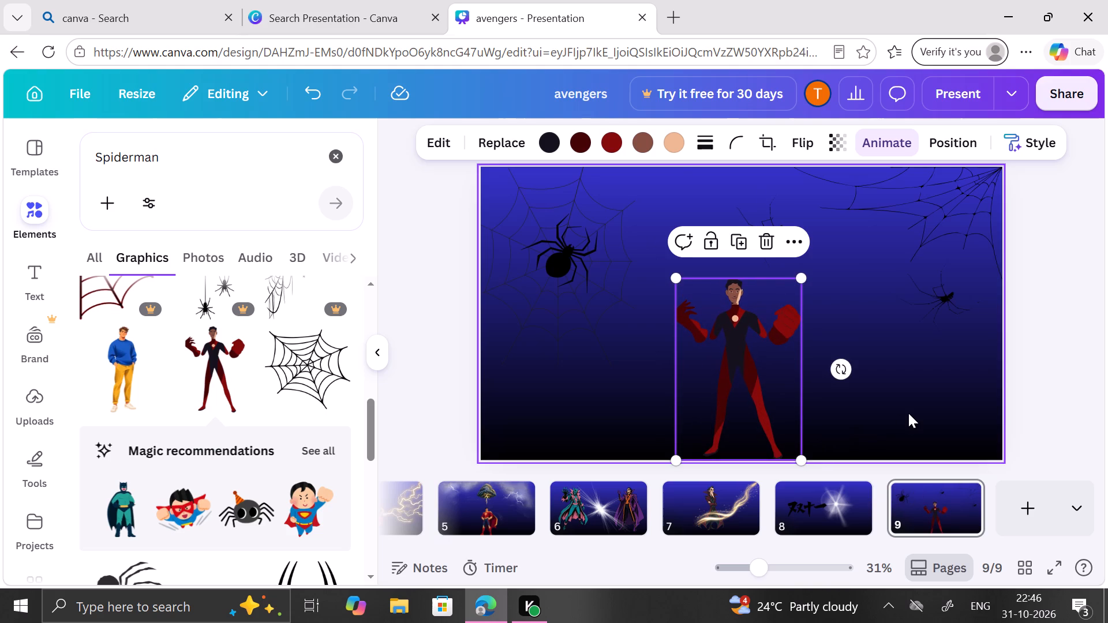
Review the presentation full screen, going back to slide 1 and advancing through to slide 9.
scroll(819, 496, "right", 2)
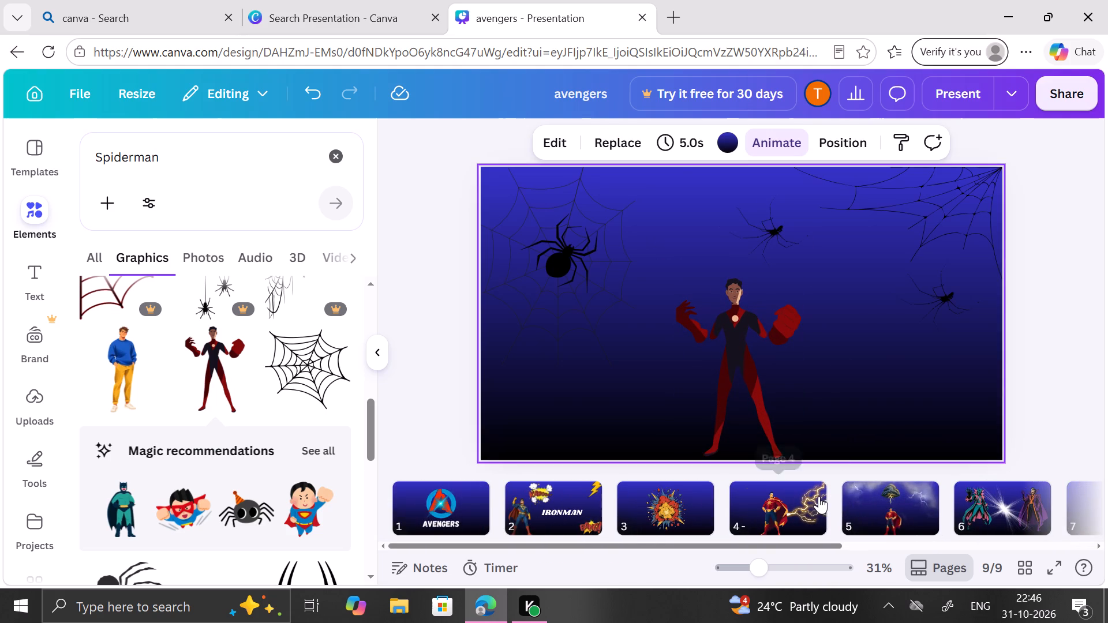
scroll(971, 507, "left", 4)
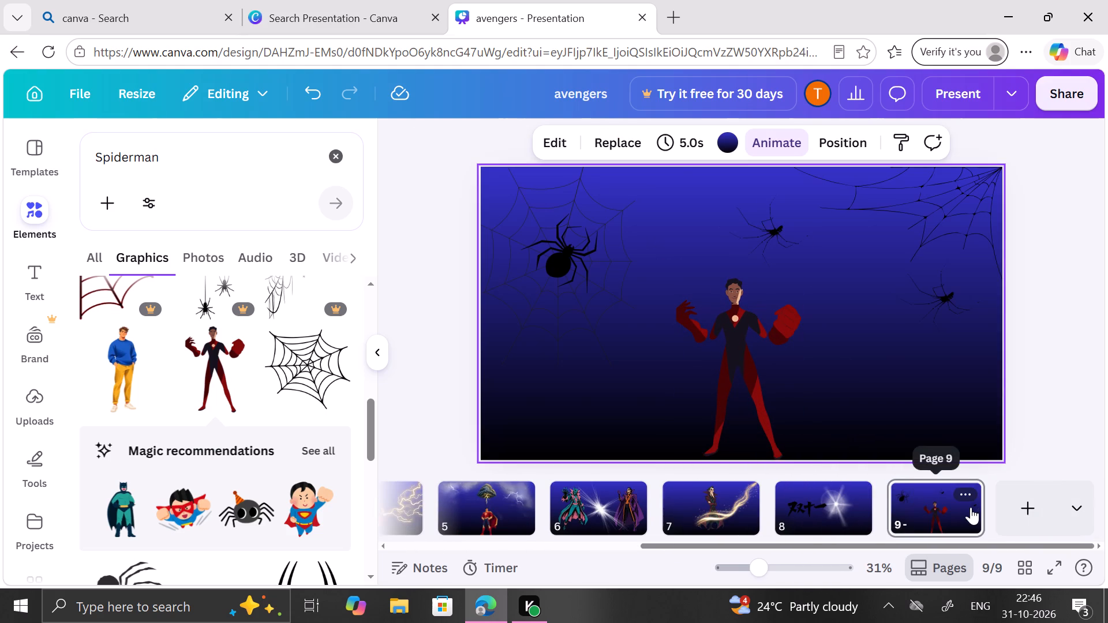
left_click(1046, 573)
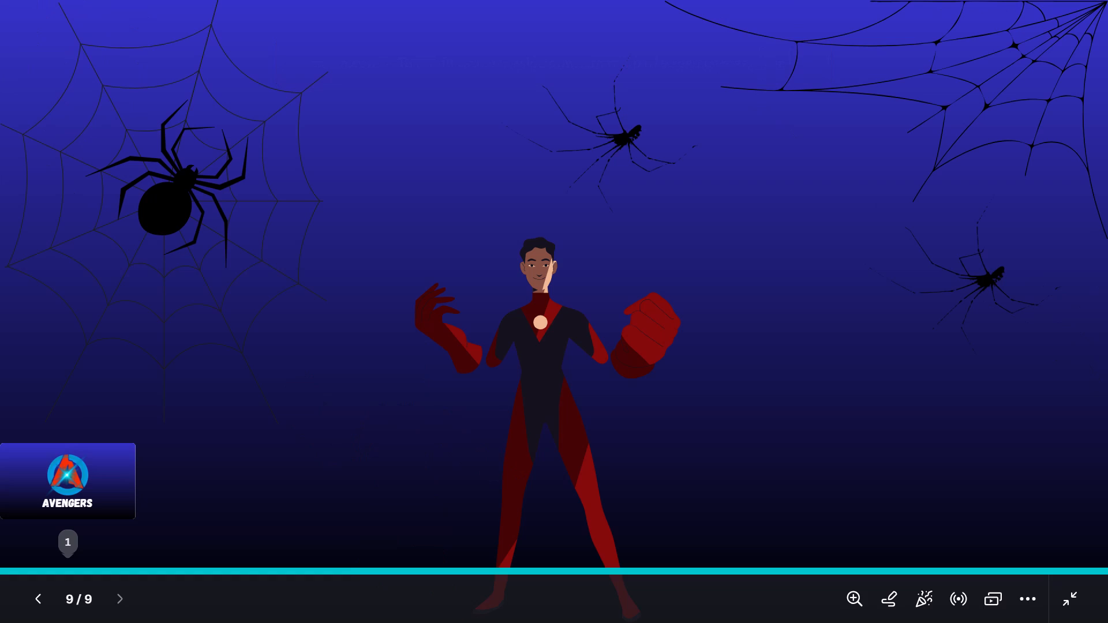
triple_click(42, 610)
triple_click(42, 610)
triple_click(42, 610)
triple_click(42, 610)
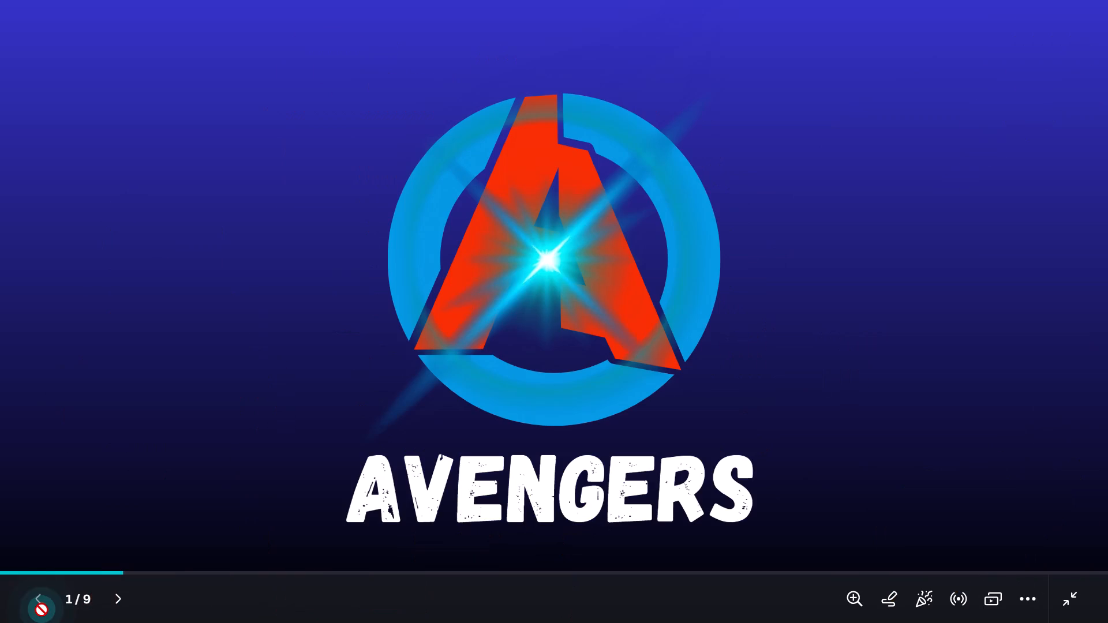
triple_click(42, 610)
double_click(42, 610)
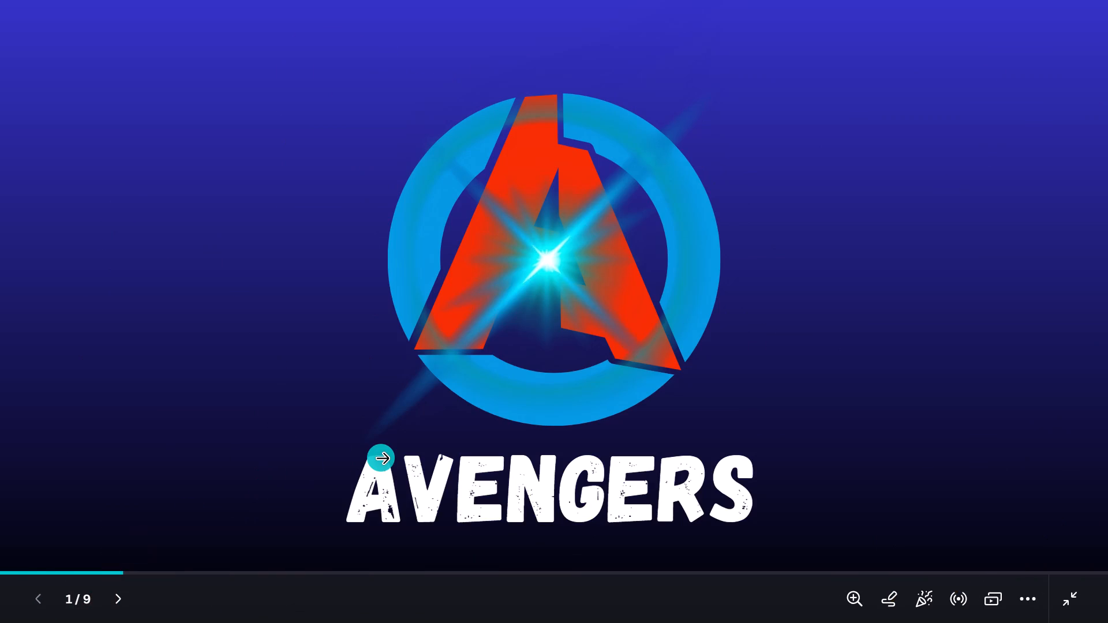
left_click(121, 597)
left_click(121, 597)
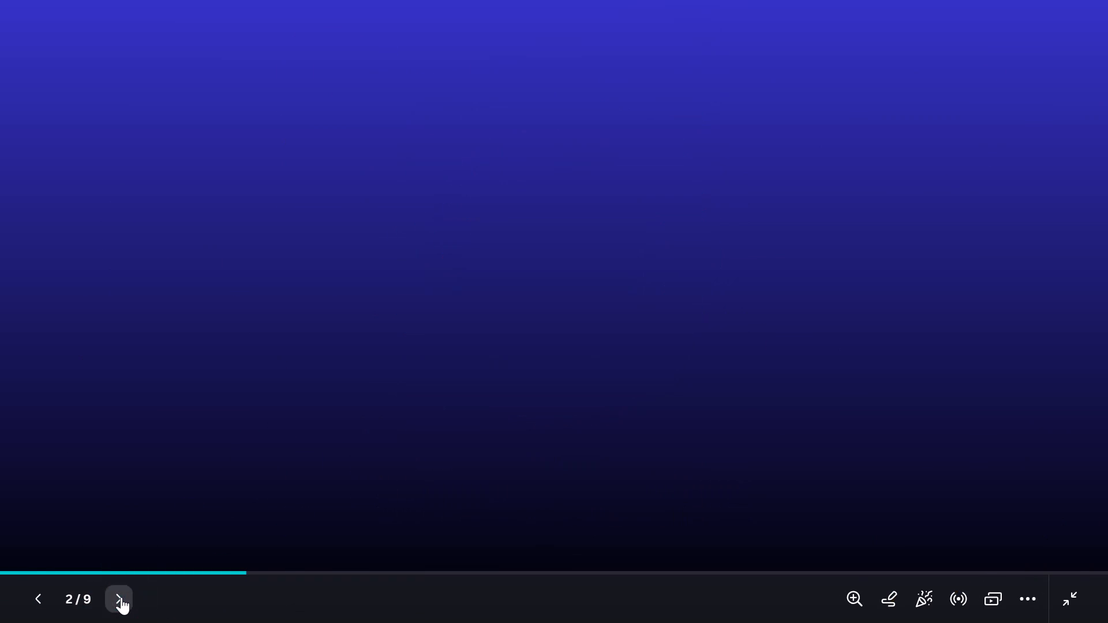
left_click(121, 597)
left_click(121, 597)
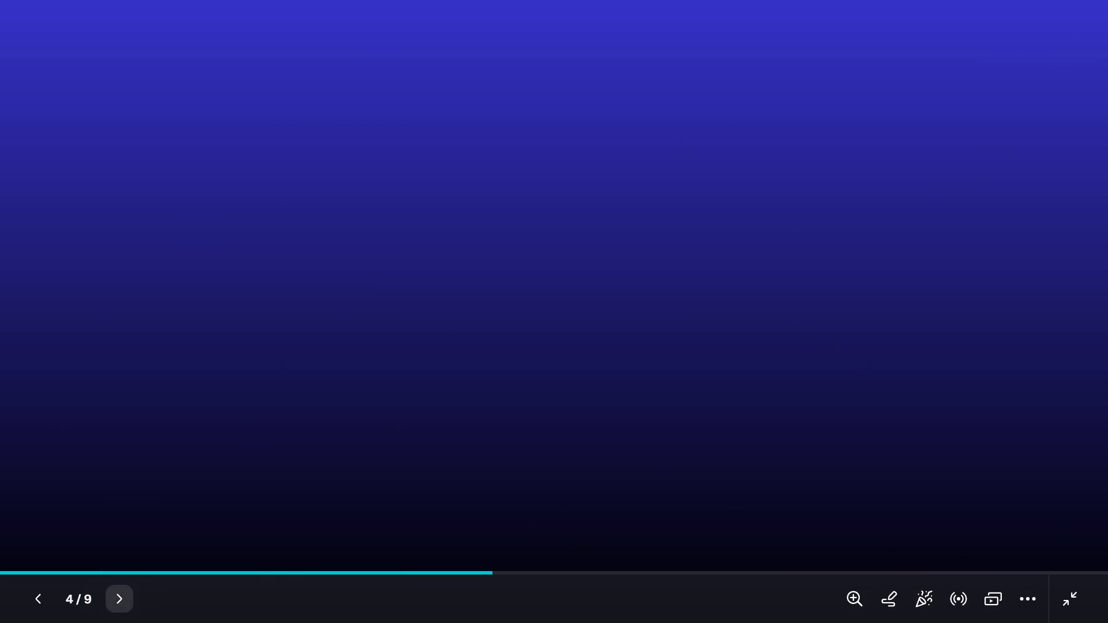
left_click(121, 597)
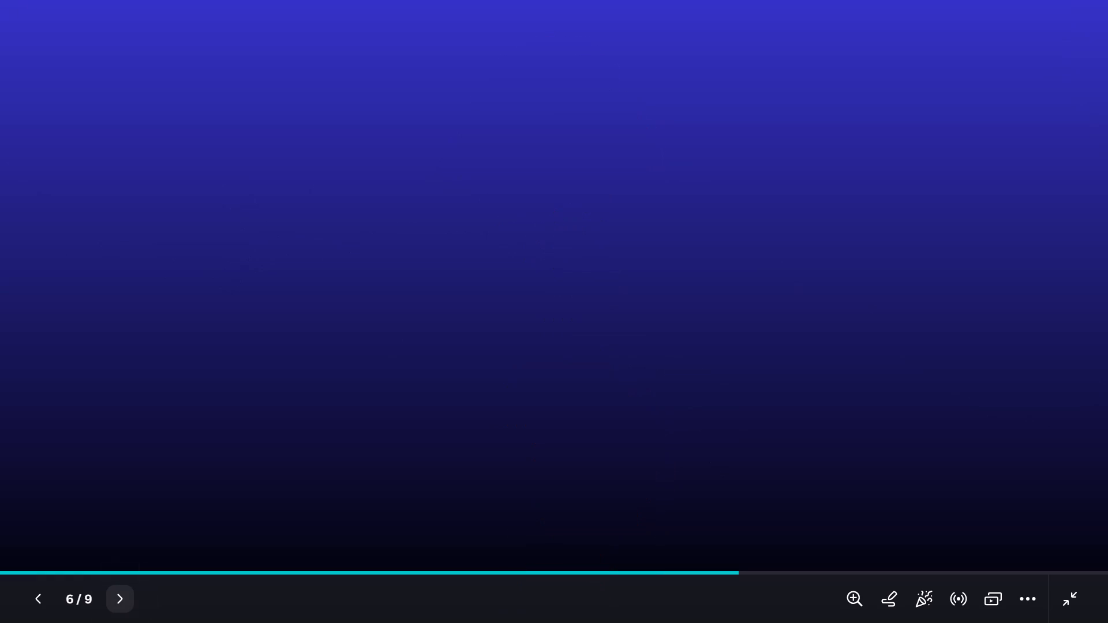
left_click(121, 597)
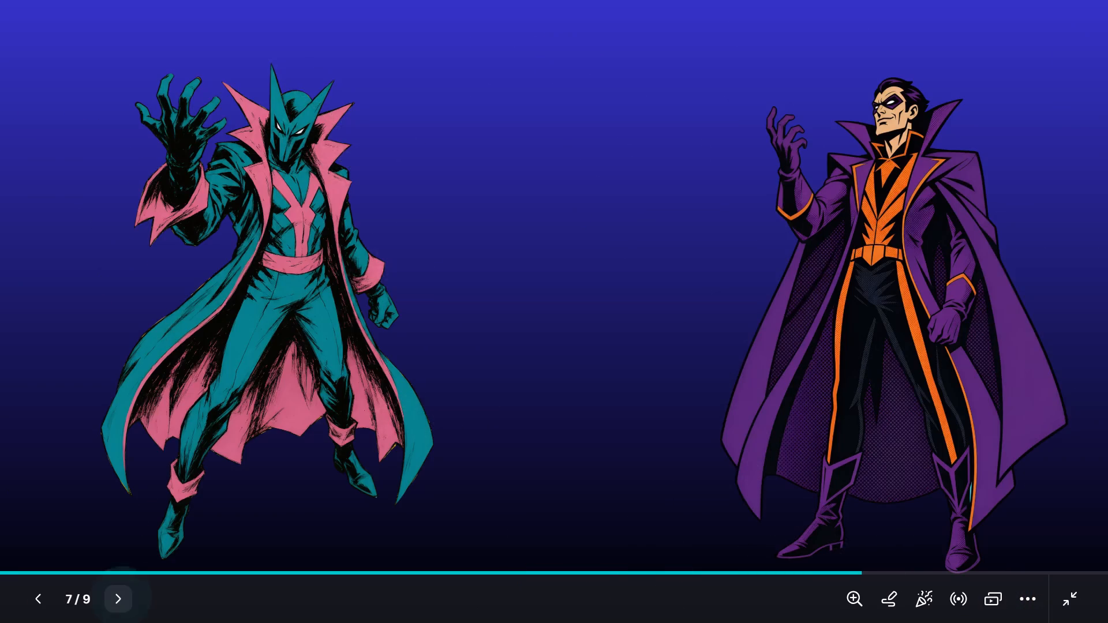
left_click(121, 597)
left_click(121, 597)
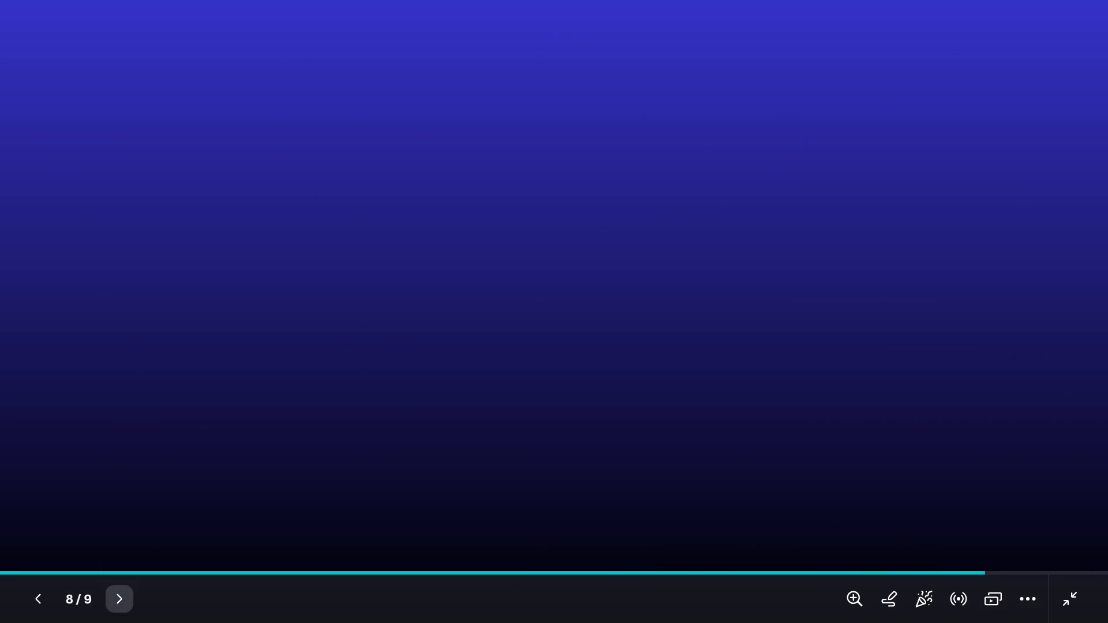
left_click(121, 597)
left_click(121, 597)
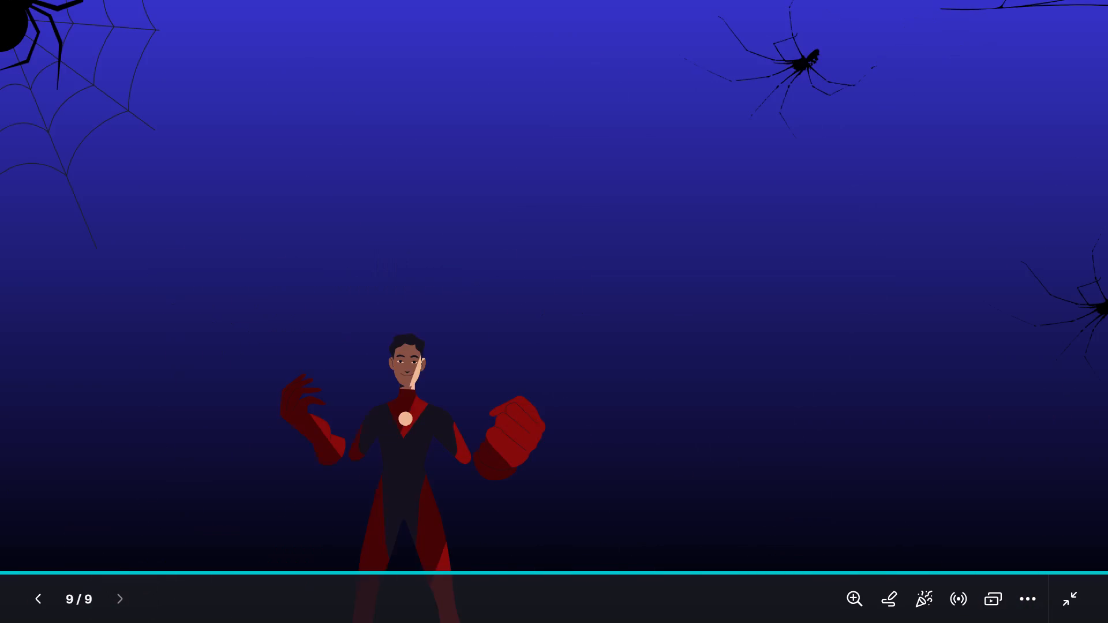
left_click(121, 597)
left_click(121, 597)
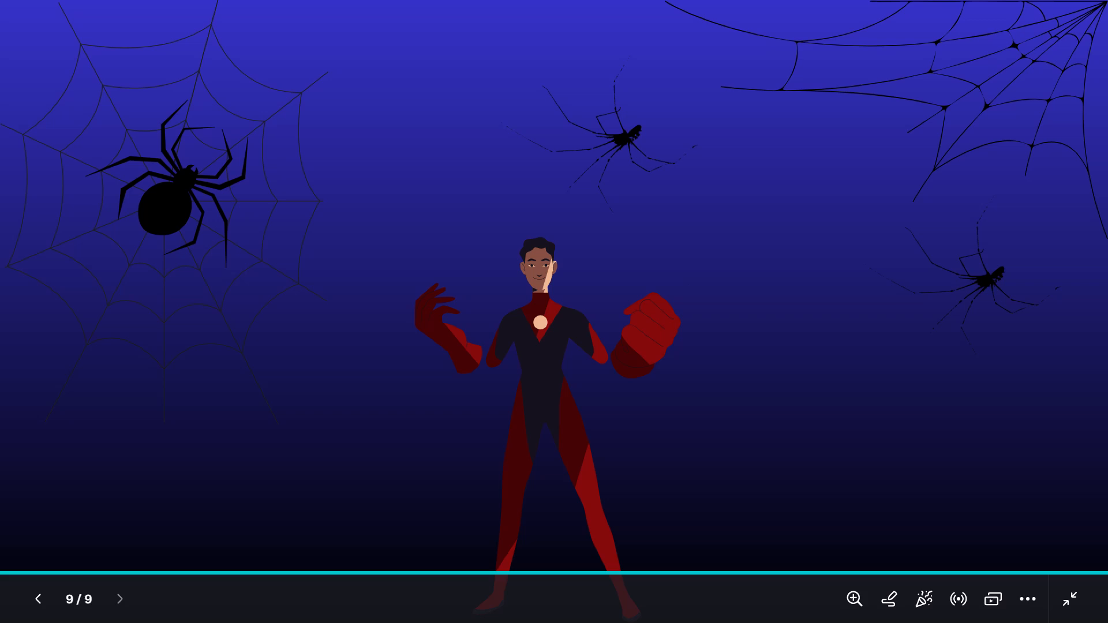
Go back through the full-screen presentation from slide 9 to slide 1, and exit full screen.
left_click(36, 590)
triple_click(36, 590)
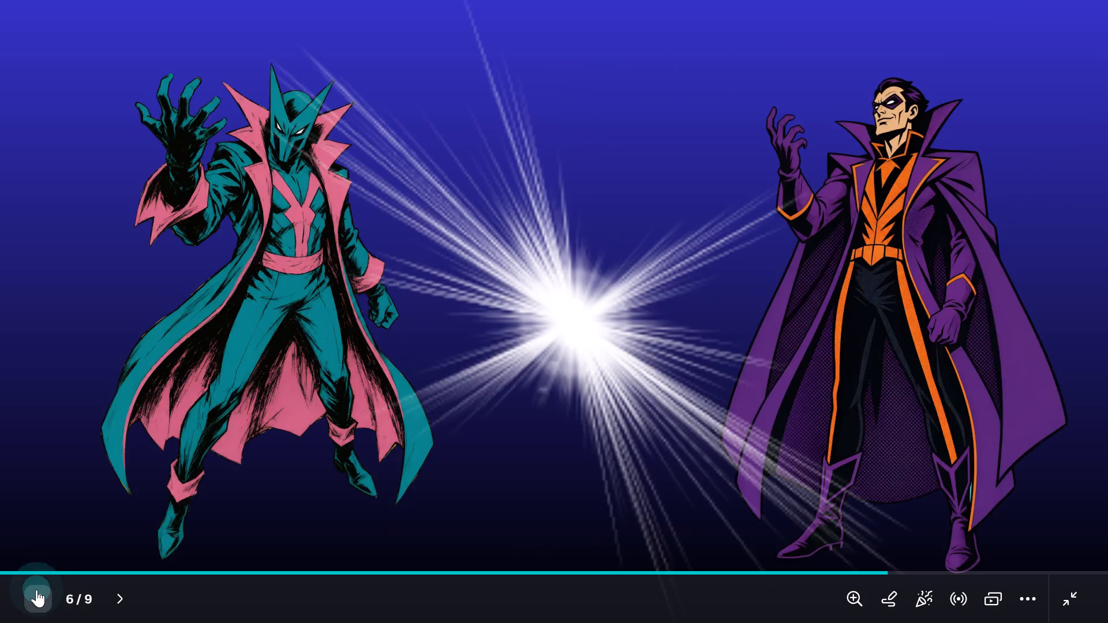
triple_click(36, 590)
triple_click(36, 590)
triple_click(36, 590)
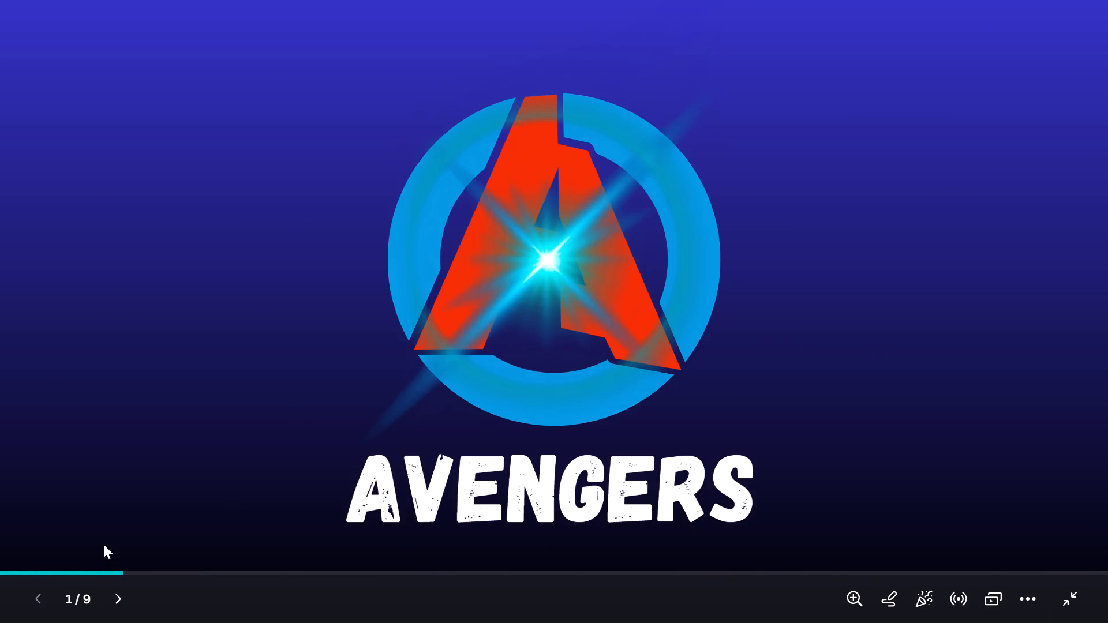
left_click(1072, 602)
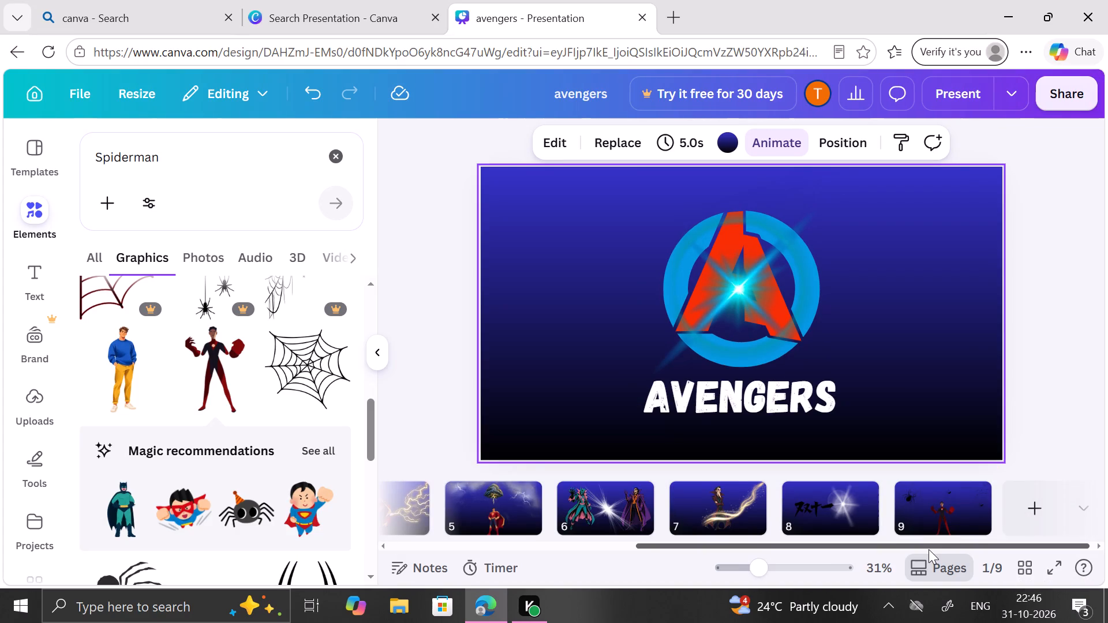
Open slide 6 with the two caped villains and bring up its page animation options.
scroll(928, 546, "down", 2)
scroll(754, 518, "right", 3)
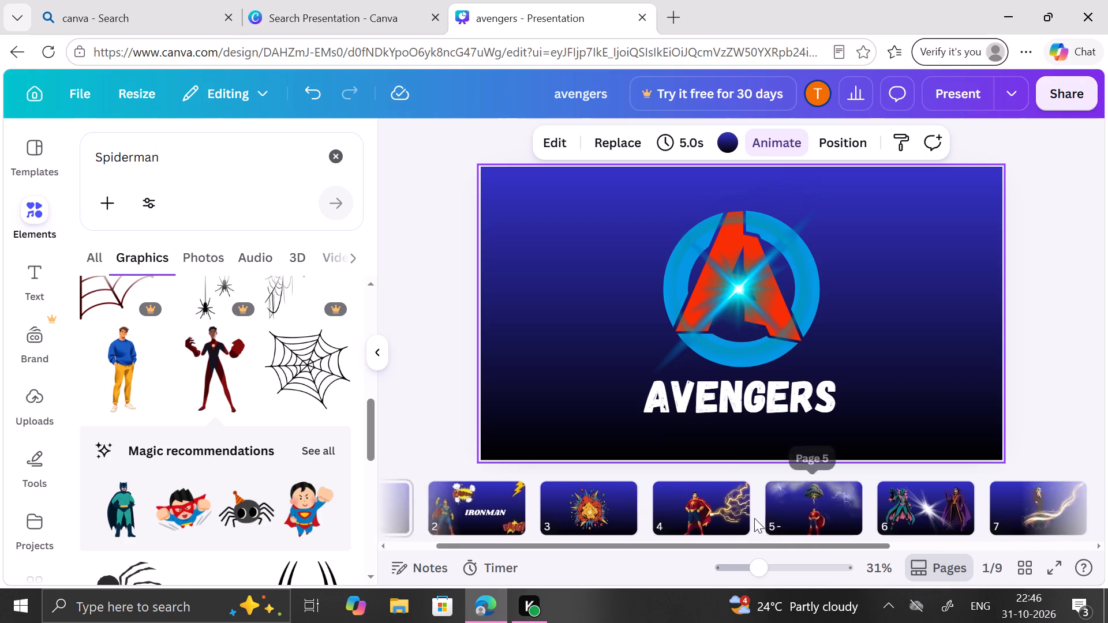
scroll(754, 518, "right", 2)
scroll(661, 488, "left", 7)
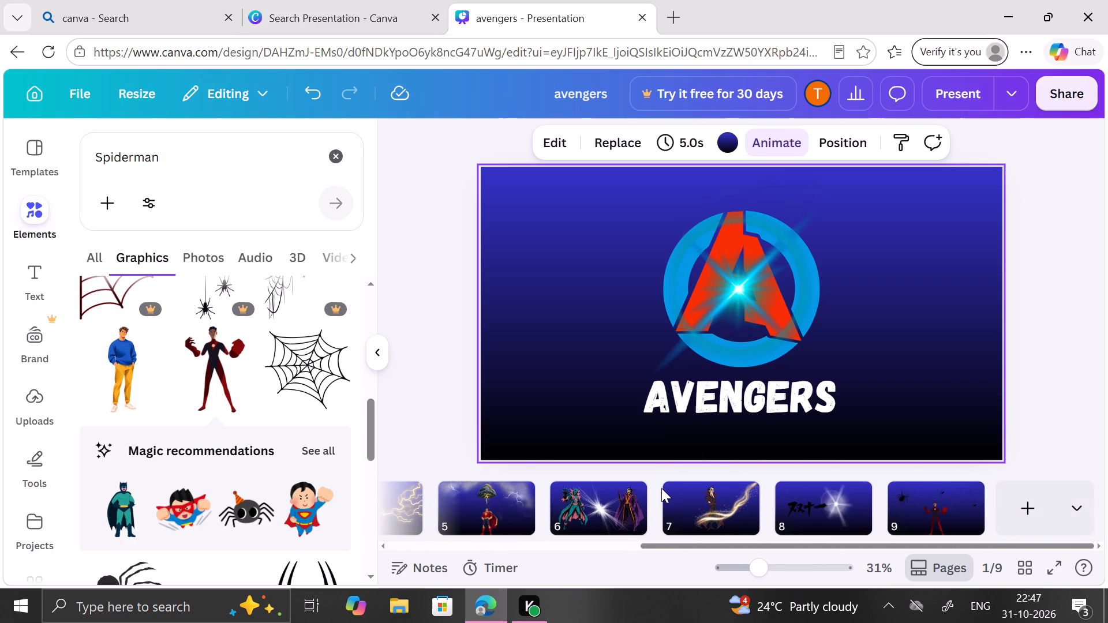
left_click(616, 496)
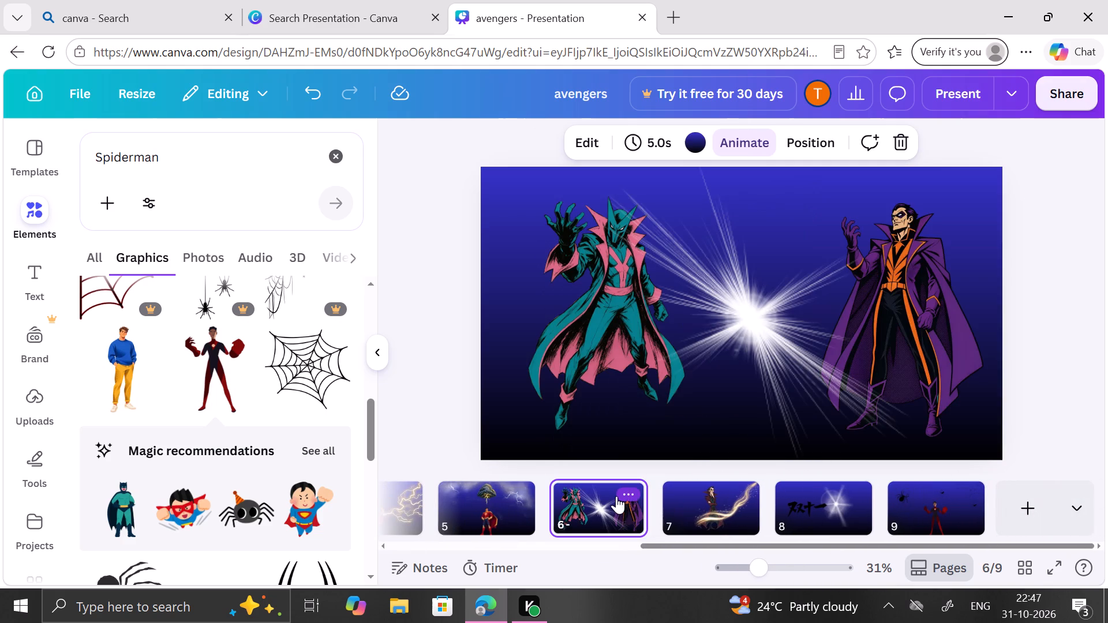
left_click(747, 159)
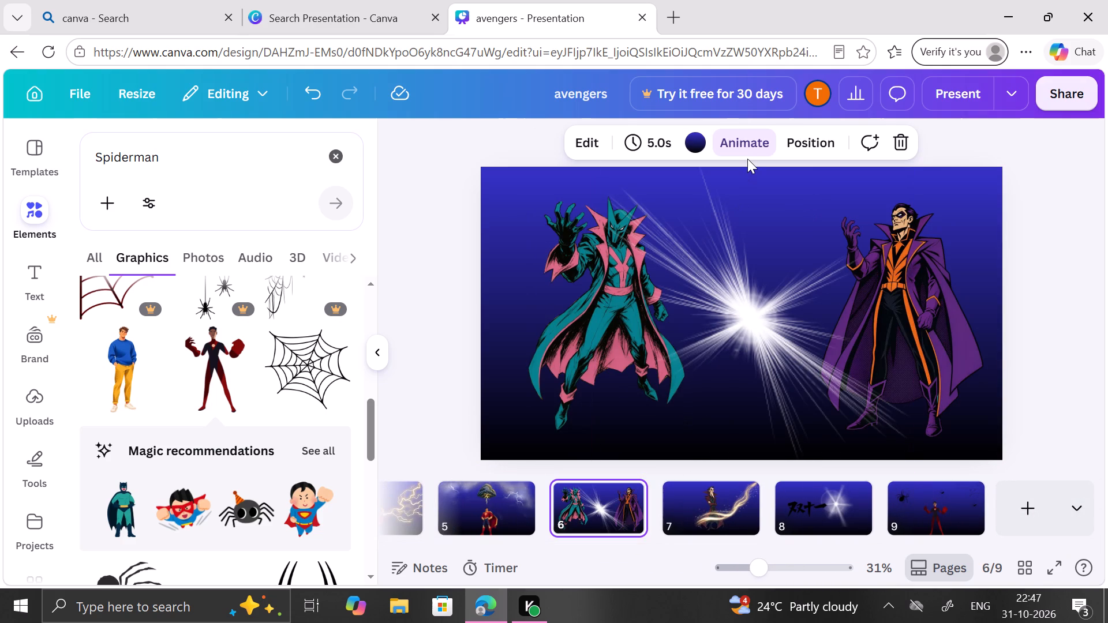
left_click(747, 140)
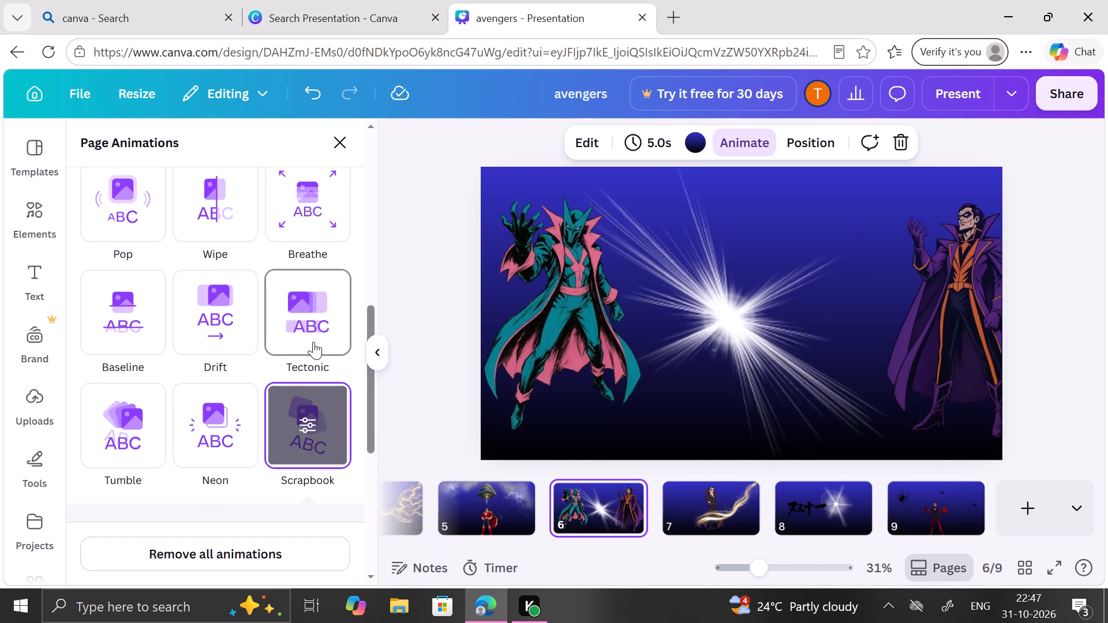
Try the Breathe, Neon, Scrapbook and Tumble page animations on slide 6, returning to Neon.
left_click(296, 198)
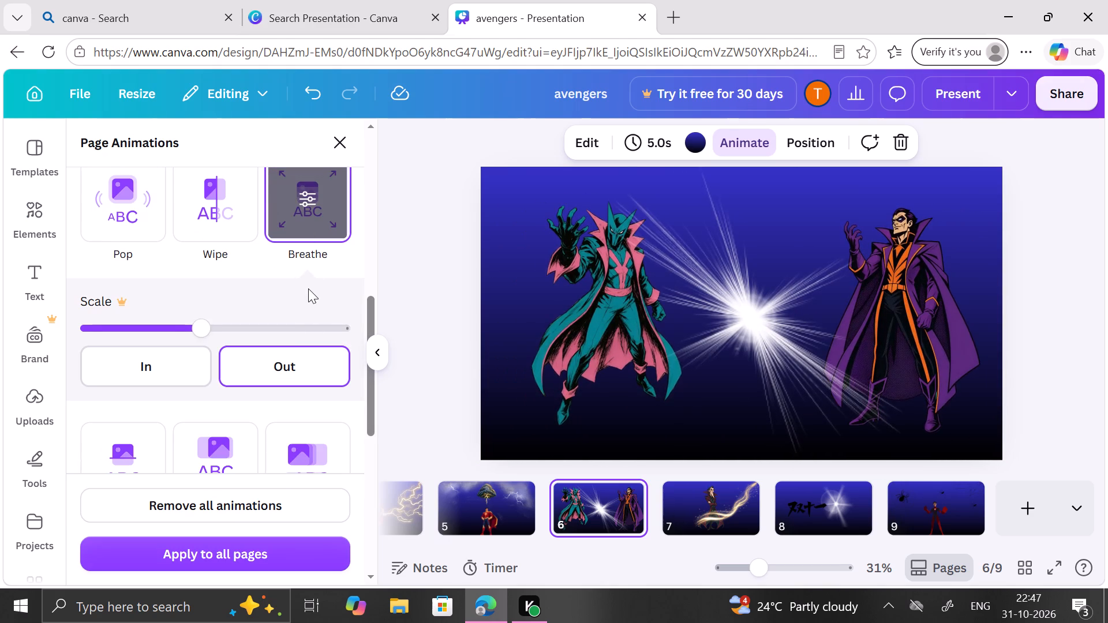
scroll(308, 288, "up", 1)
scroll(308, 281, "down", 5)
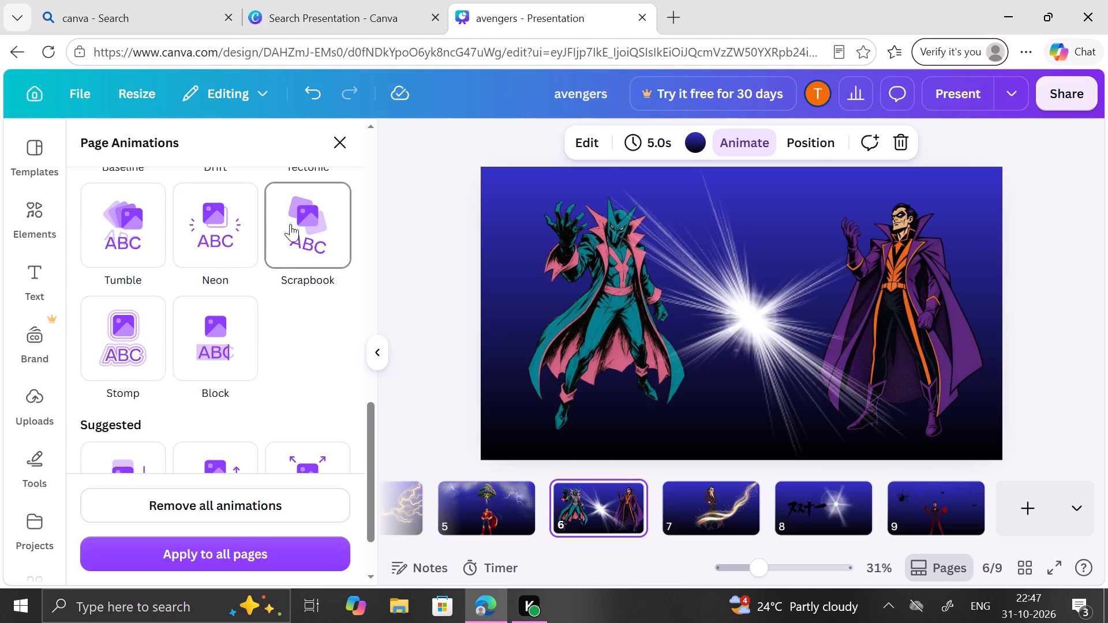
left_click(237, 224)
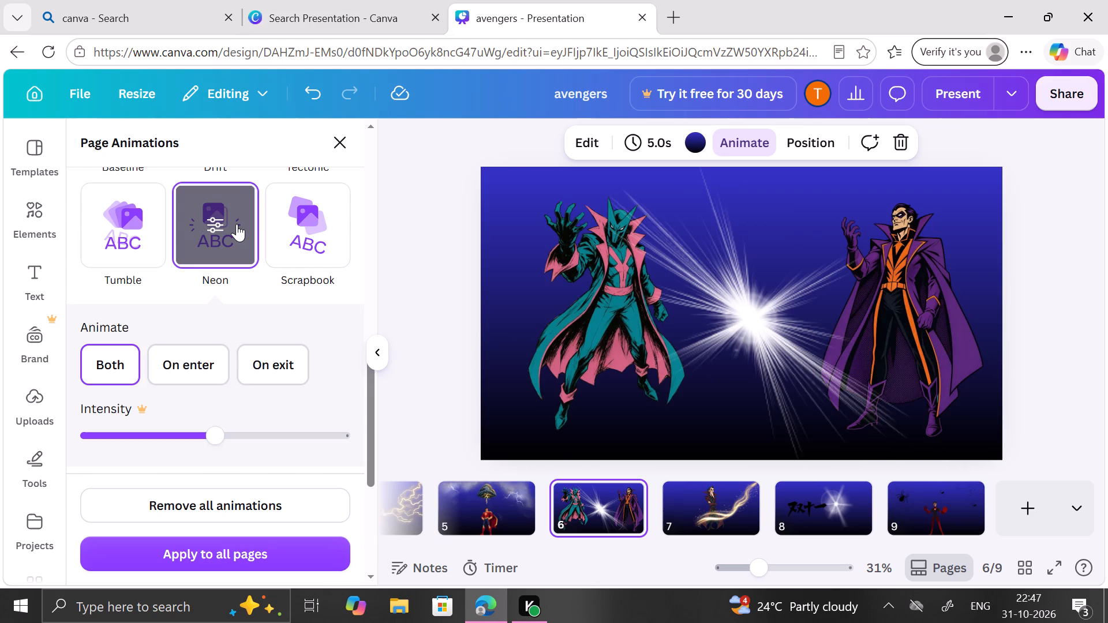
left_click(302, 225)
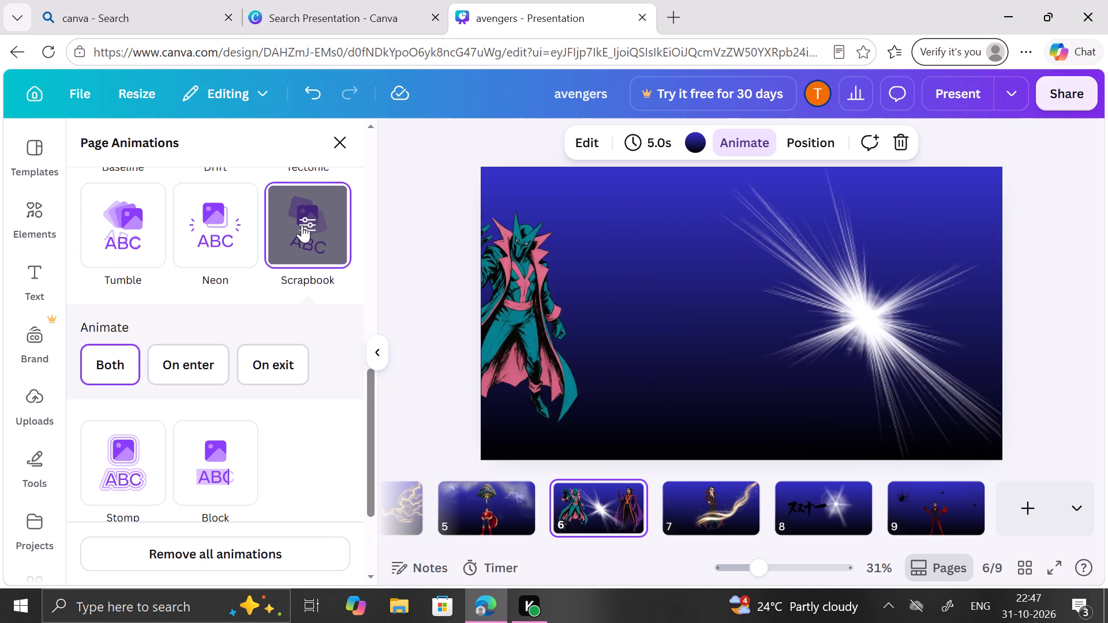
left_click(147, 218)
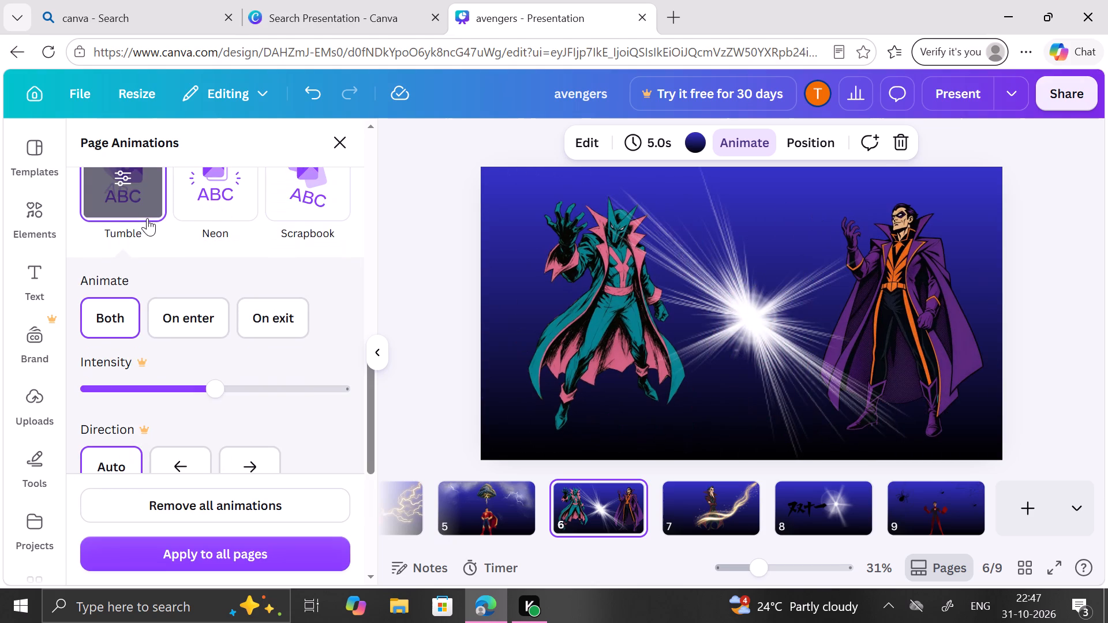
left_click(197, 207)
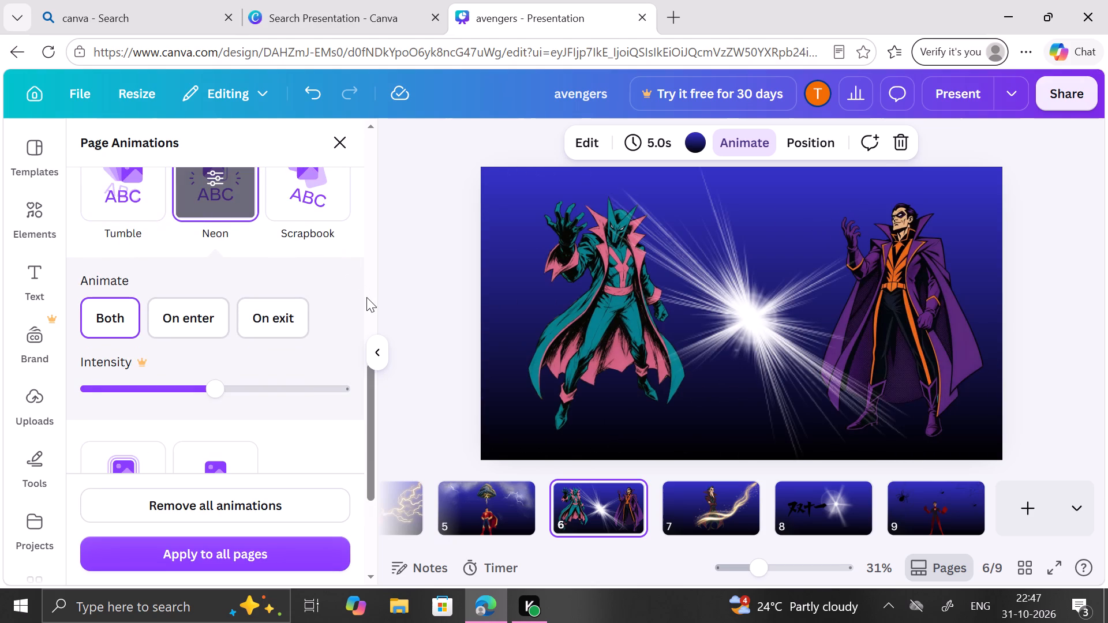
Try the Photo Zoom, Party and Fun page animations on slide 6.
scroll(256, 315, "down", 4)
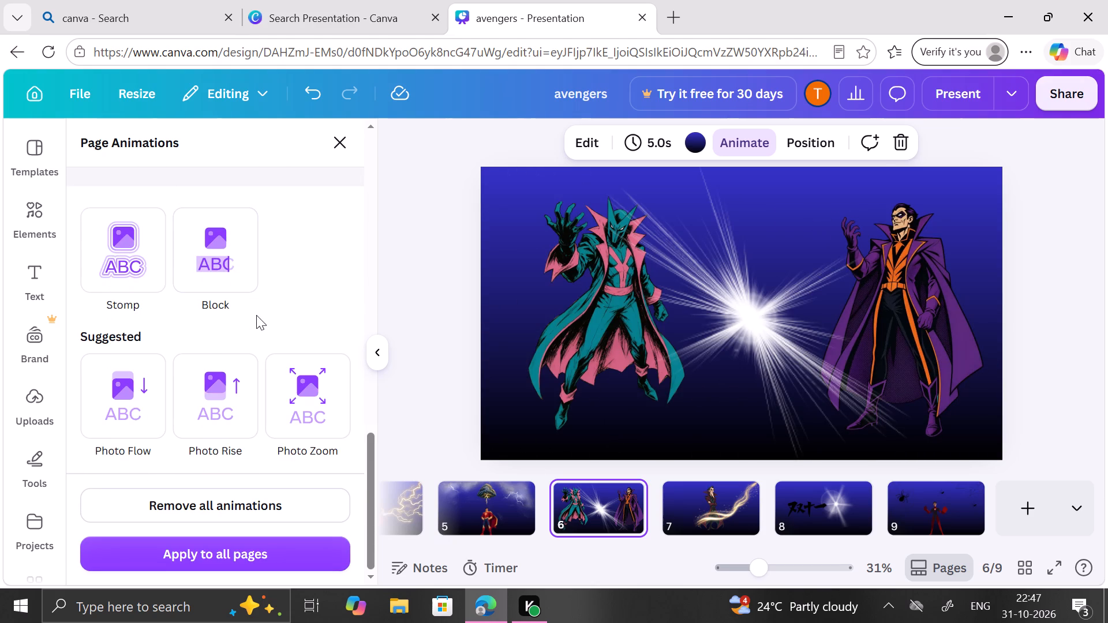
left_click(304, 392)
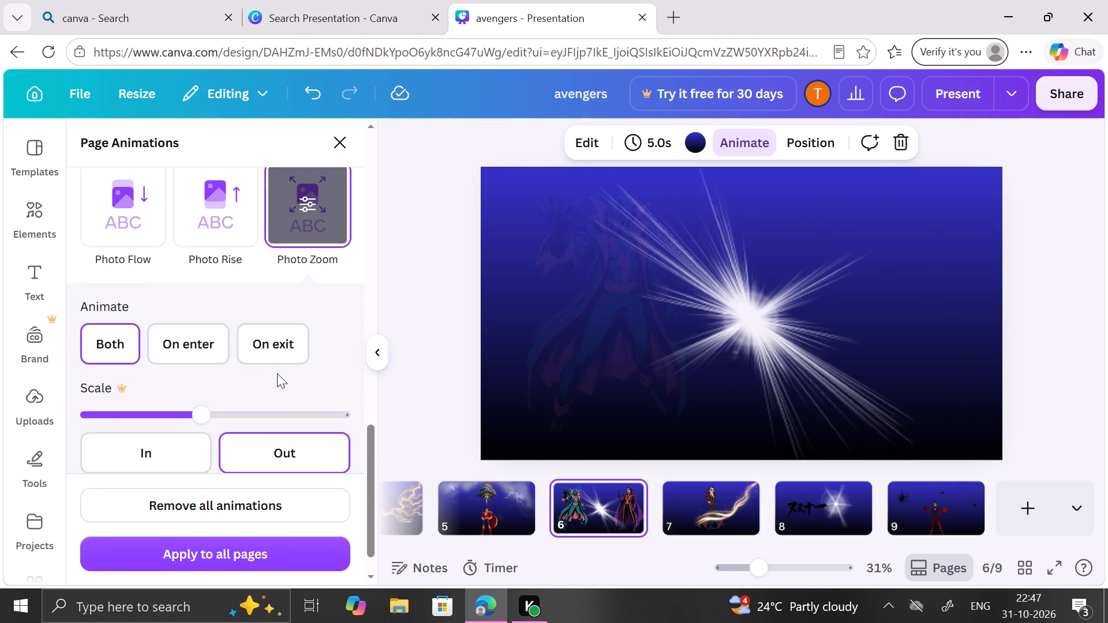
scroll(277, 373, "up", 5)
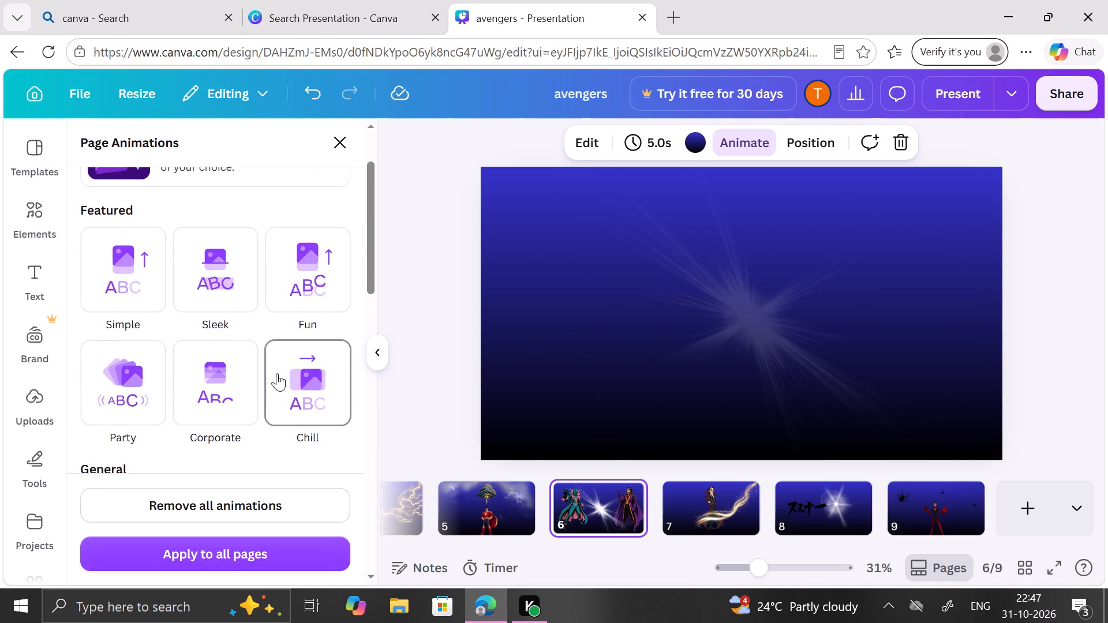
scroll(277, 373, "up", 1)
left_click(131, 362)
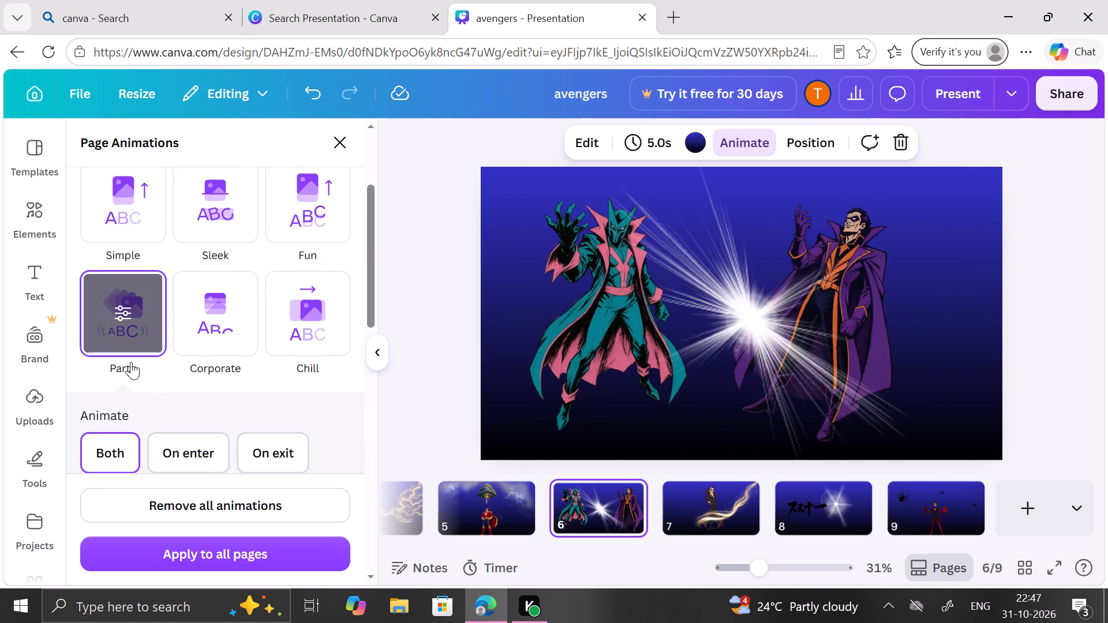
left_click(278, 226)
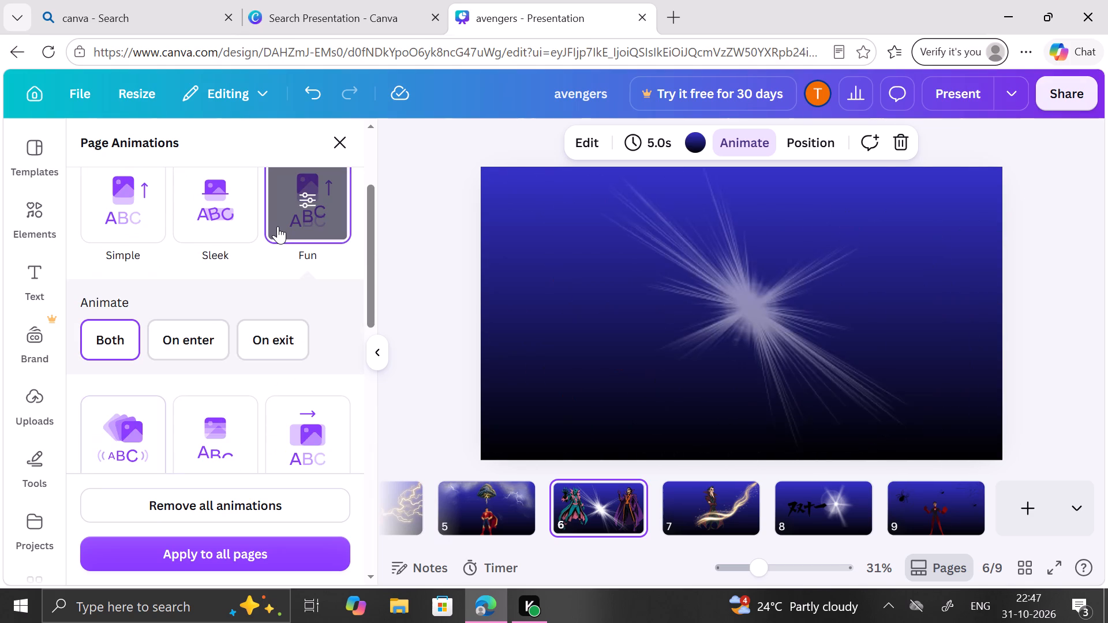
Apply the Sleek page animation to slide 6, look over the remaining animation styles, and close the animation options.
left_click(240, 217)
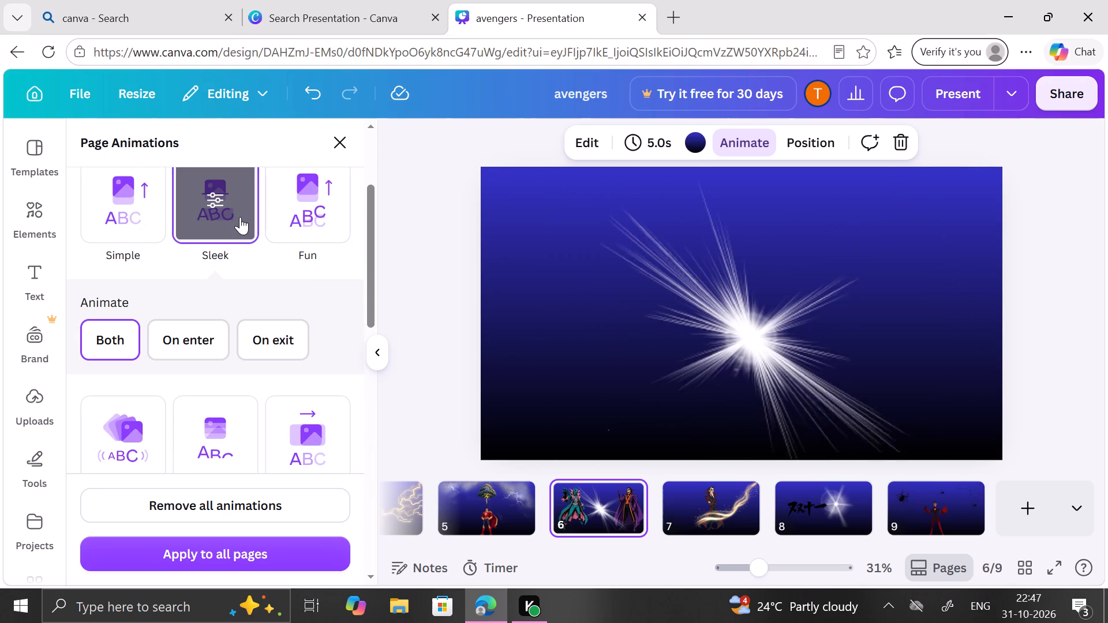
scroll(260, 294, "up", 1)
scroll(260, 294, "down", 1)
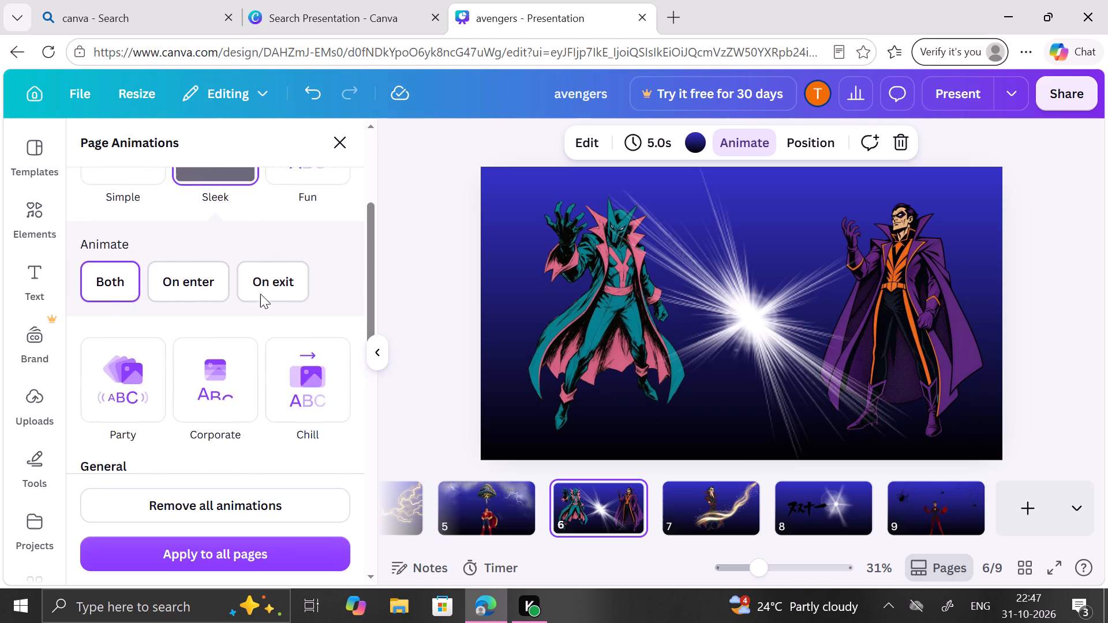
scroll(260, 294, "down", 2)
scroll(260, 294, "up", 2)
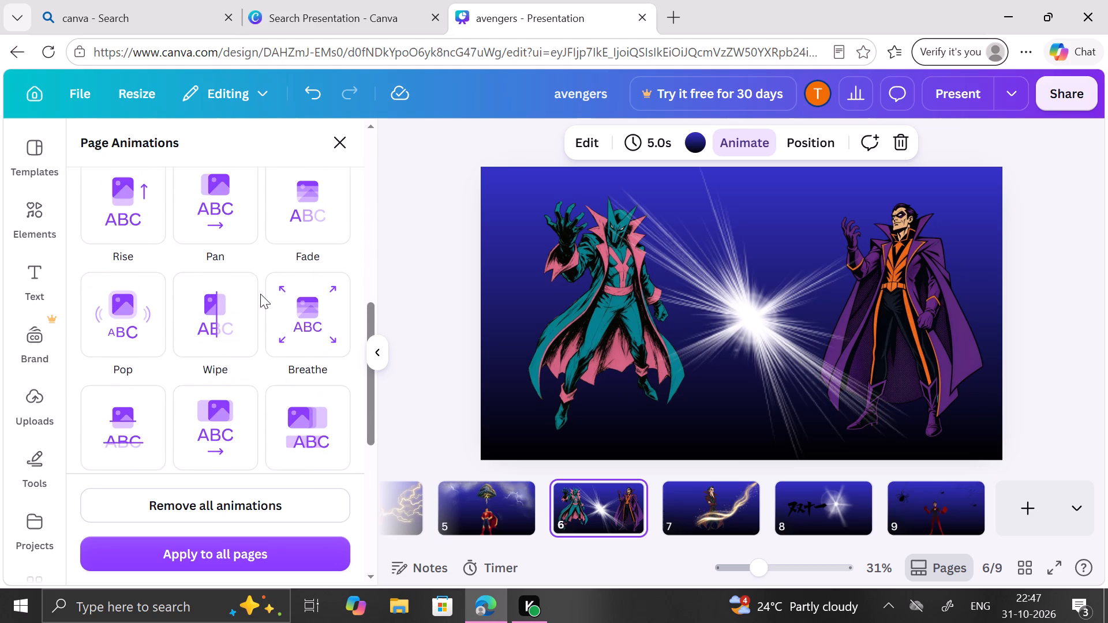
scroll(260, 294, "up", 1)
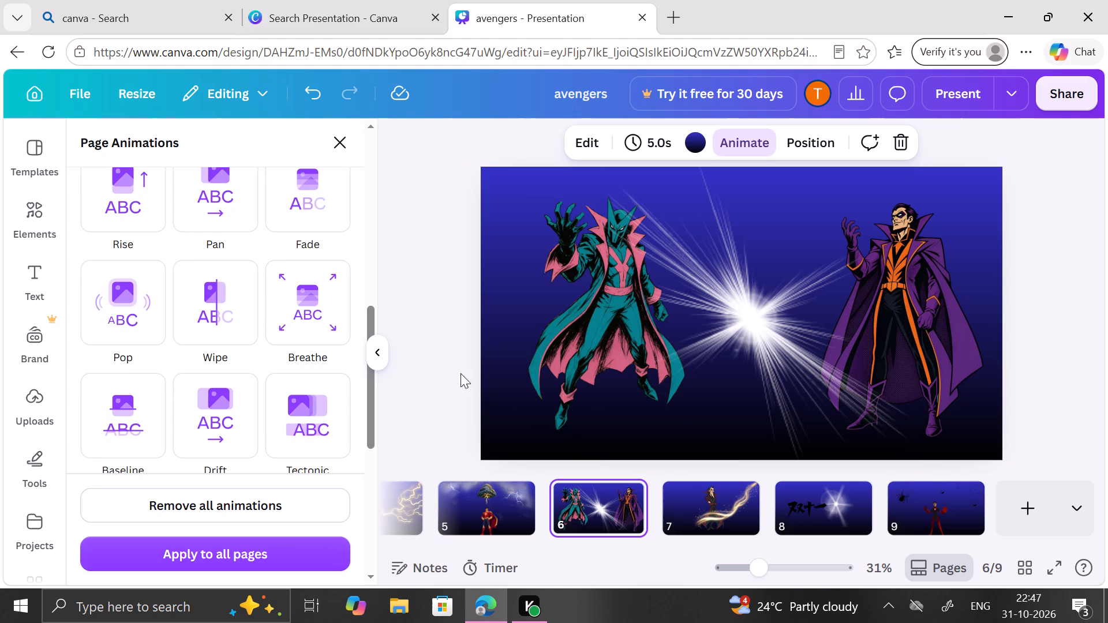
left_click(446, 367)
left_click(440, 409)
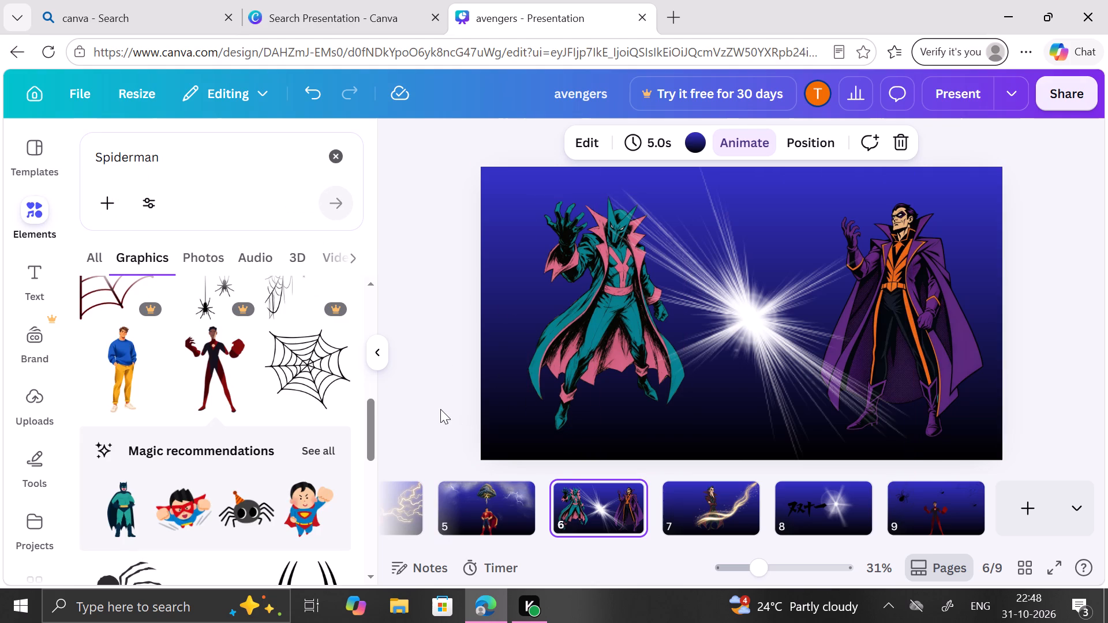
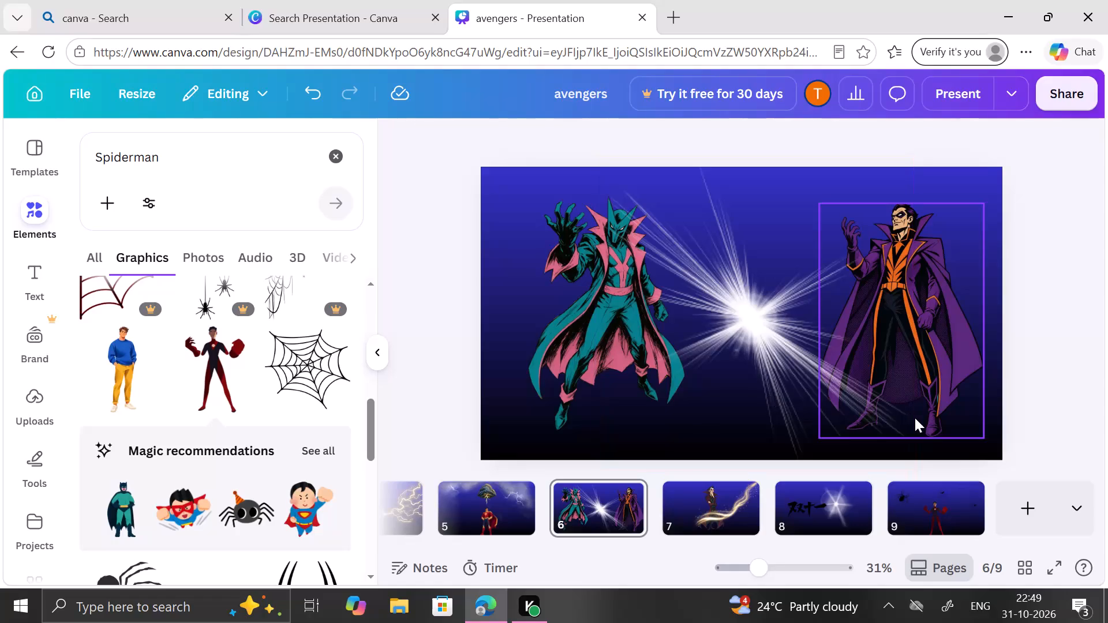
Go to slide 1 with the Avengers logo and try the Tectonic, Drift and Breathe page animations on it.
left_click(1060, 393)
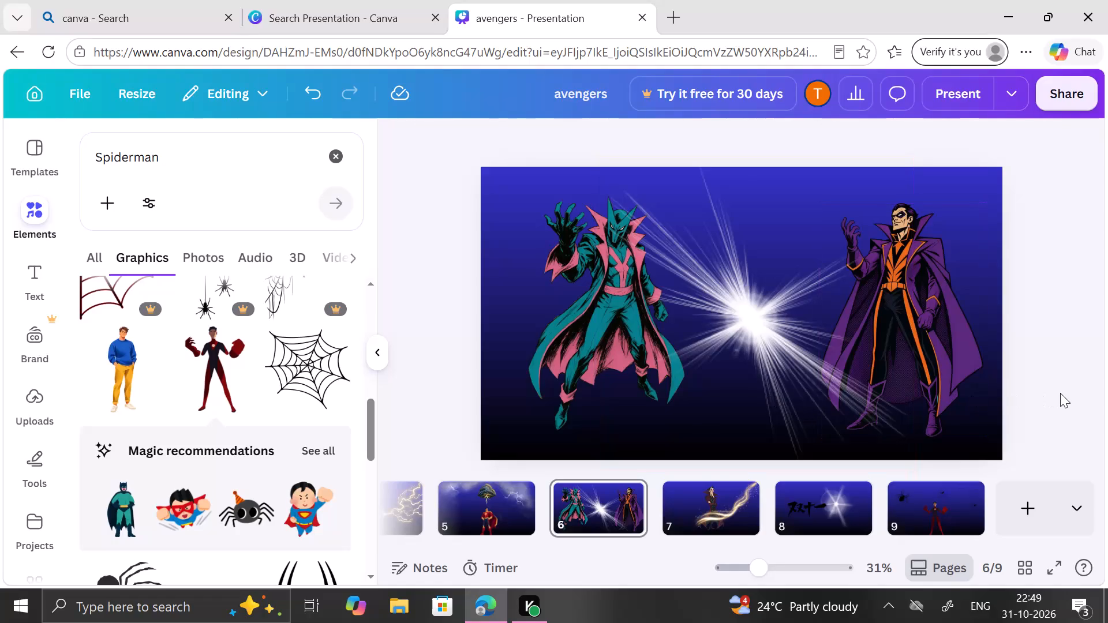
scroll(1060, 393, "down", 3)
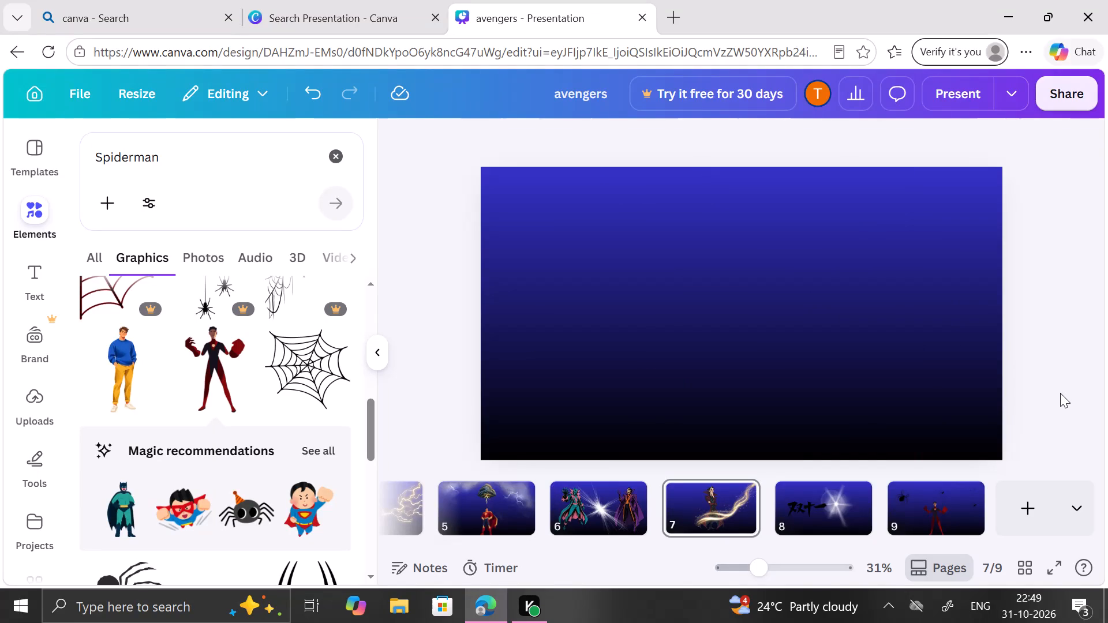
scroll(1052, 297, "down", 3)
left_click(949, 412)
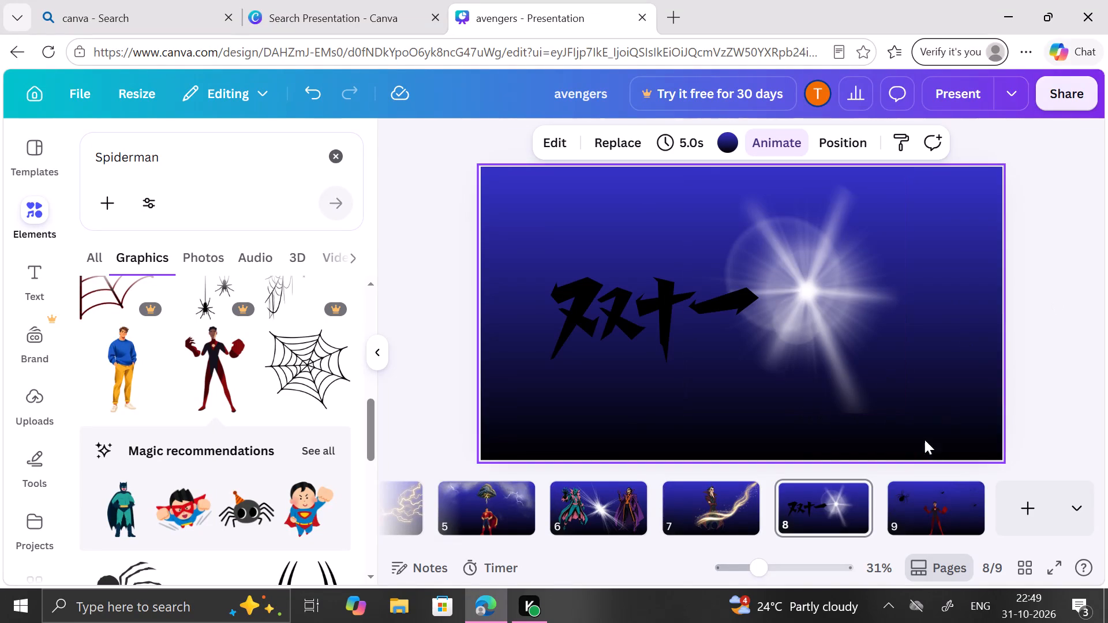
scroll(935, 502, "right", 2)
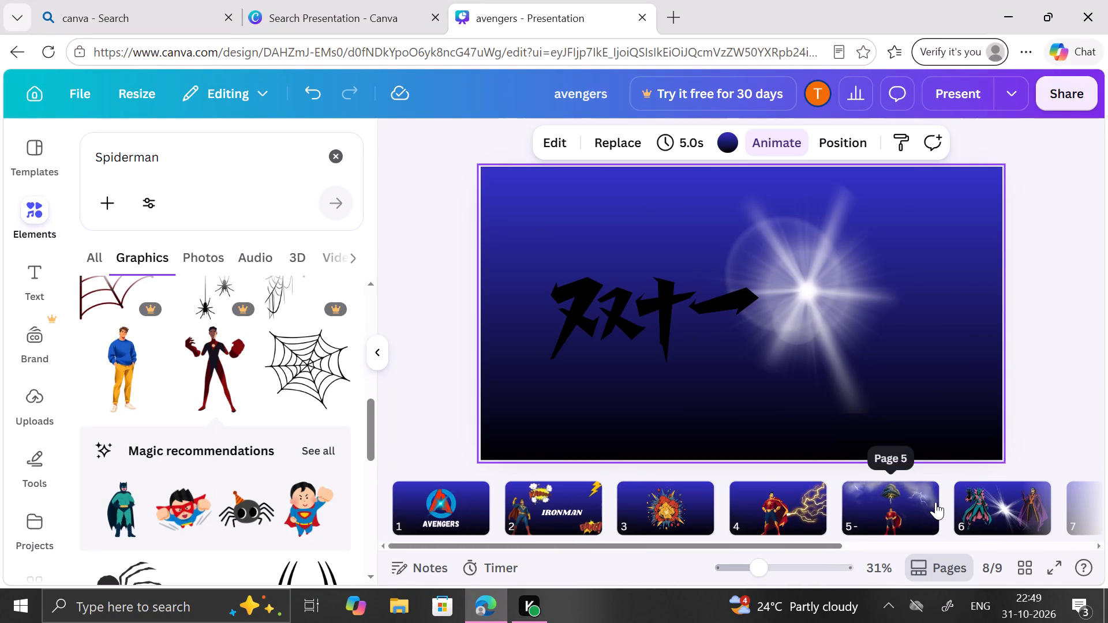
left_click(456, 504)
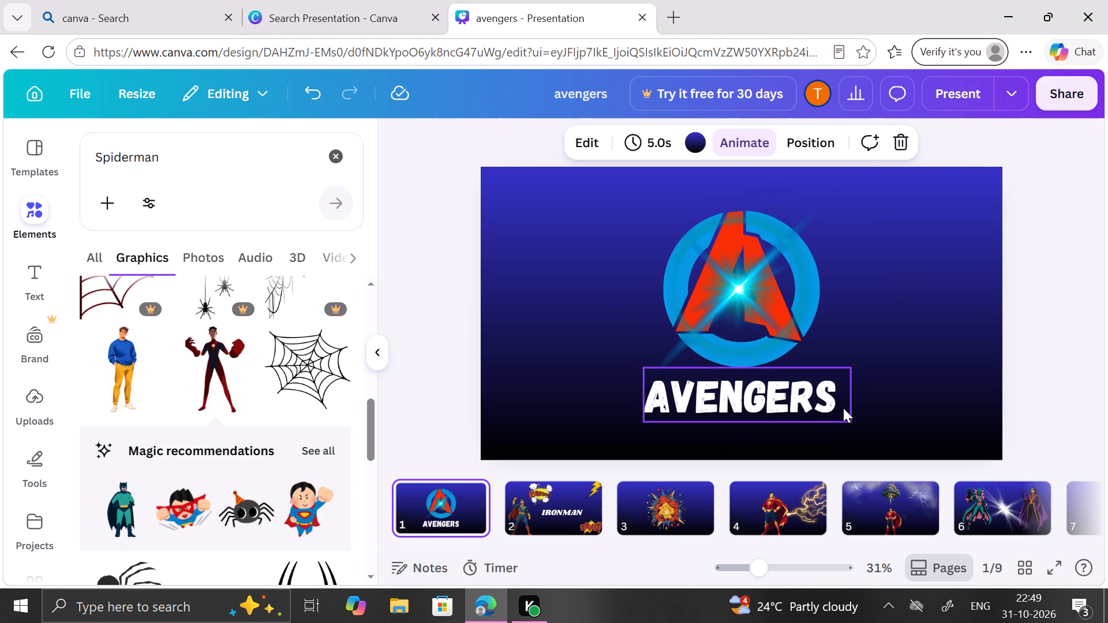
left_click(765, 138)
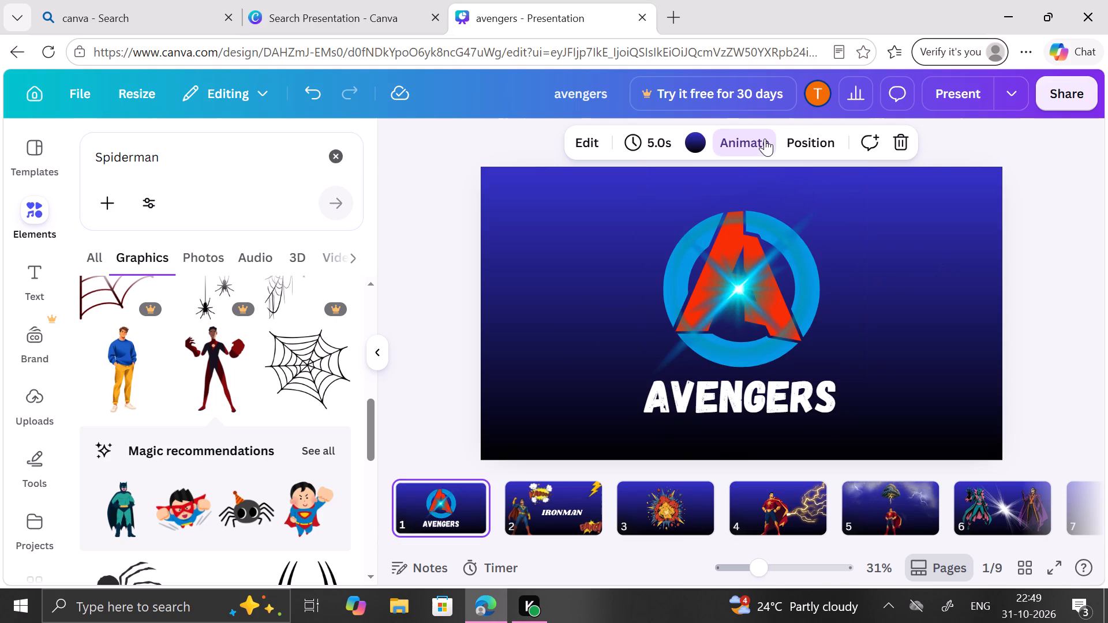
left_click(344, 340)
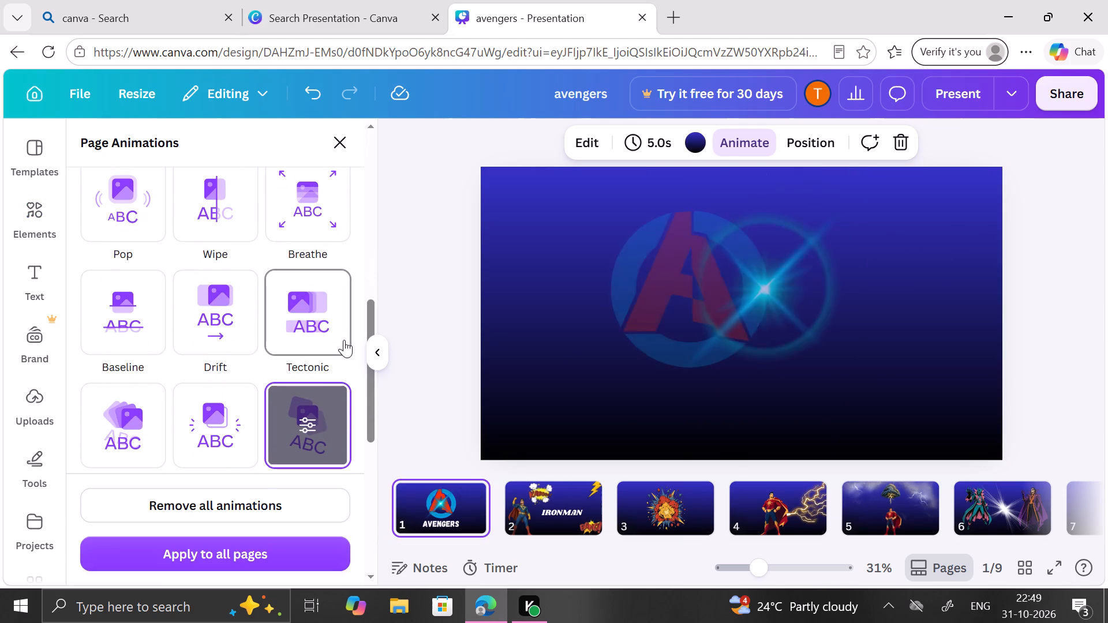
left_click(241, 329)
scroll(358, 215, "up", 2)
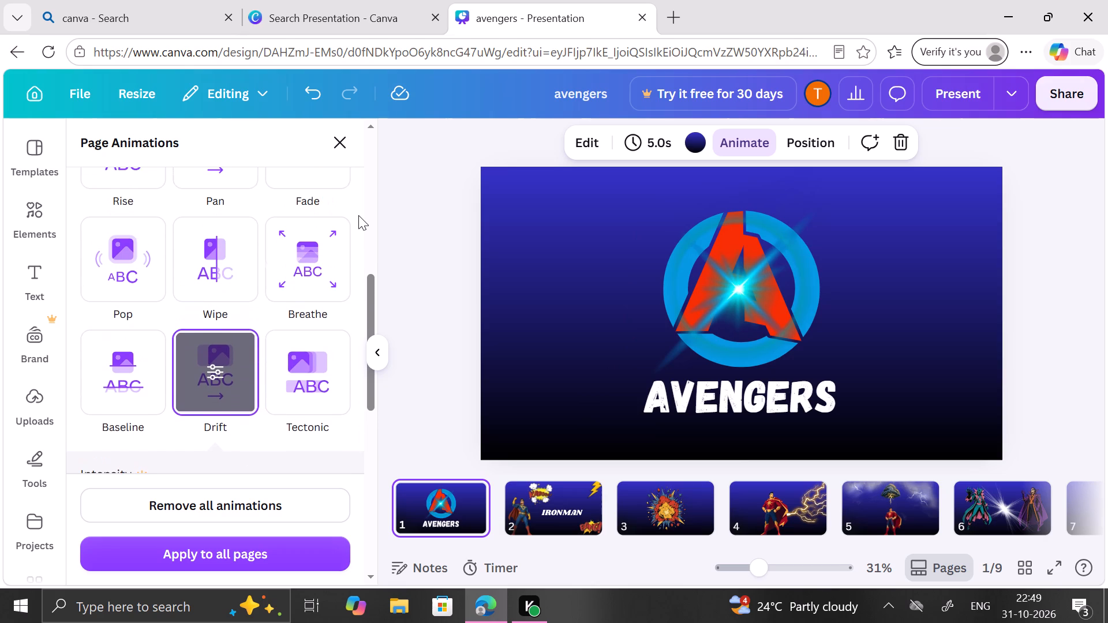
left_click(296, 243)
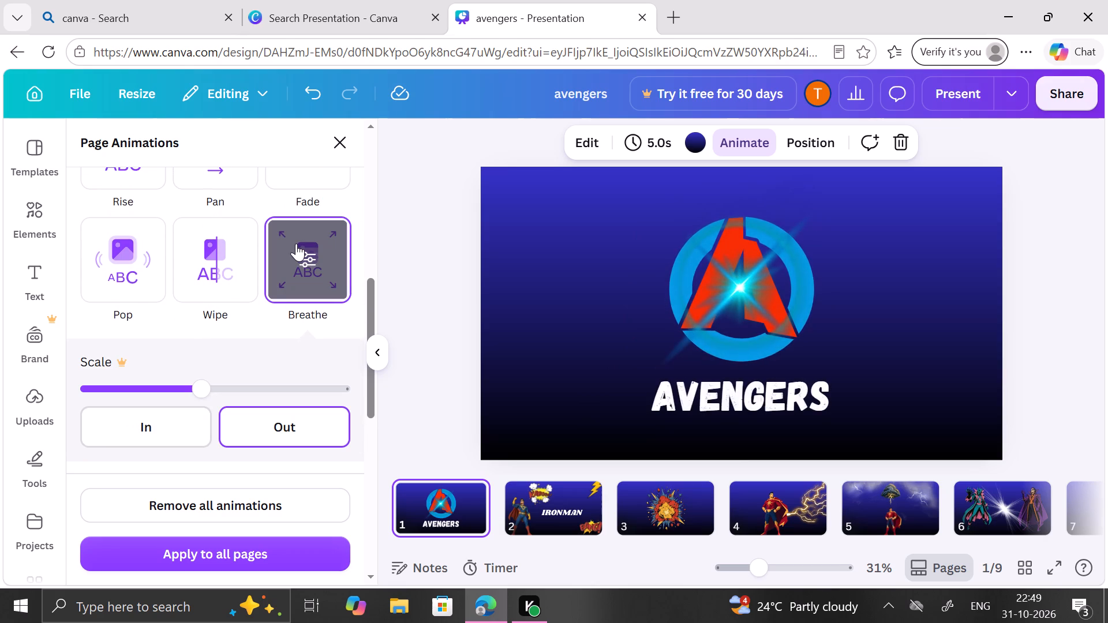
Choose the Fade page animation on slide 1, apply it to all pages, and close the animation options.
scroll(296, 243, "up", 2)
left_click(296, 243)
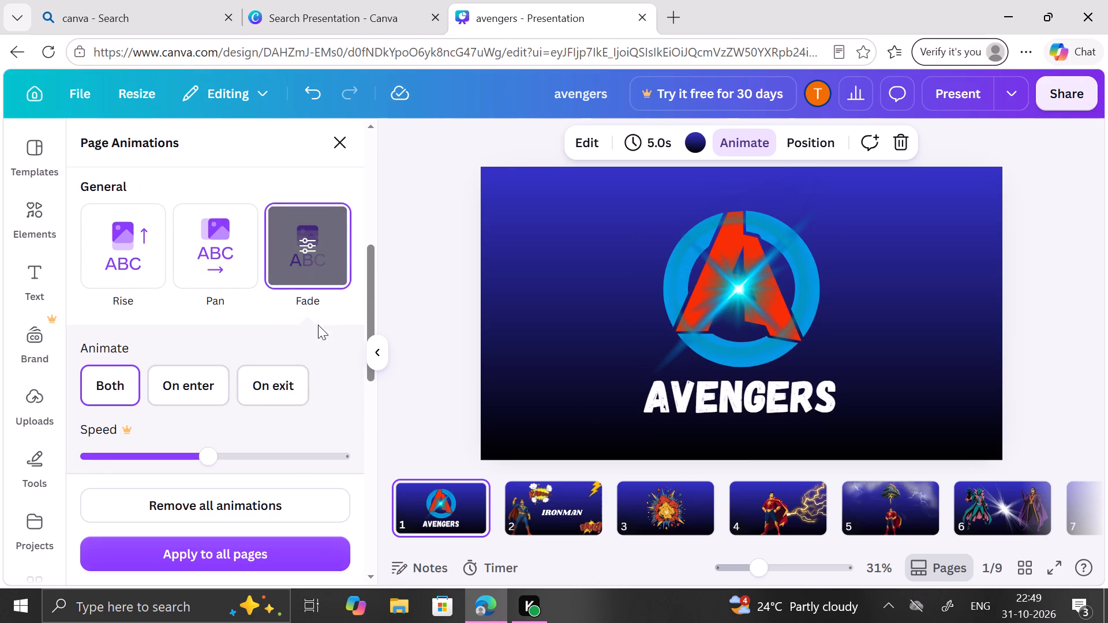
scroll(320, 332, "up", 3)
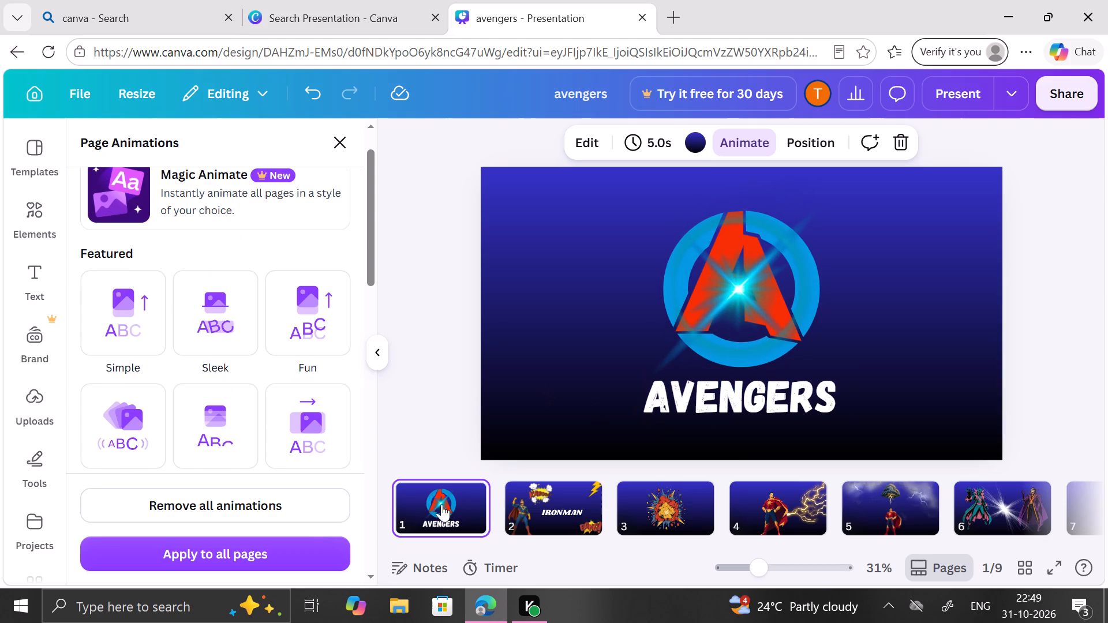
left_click(305, 551)
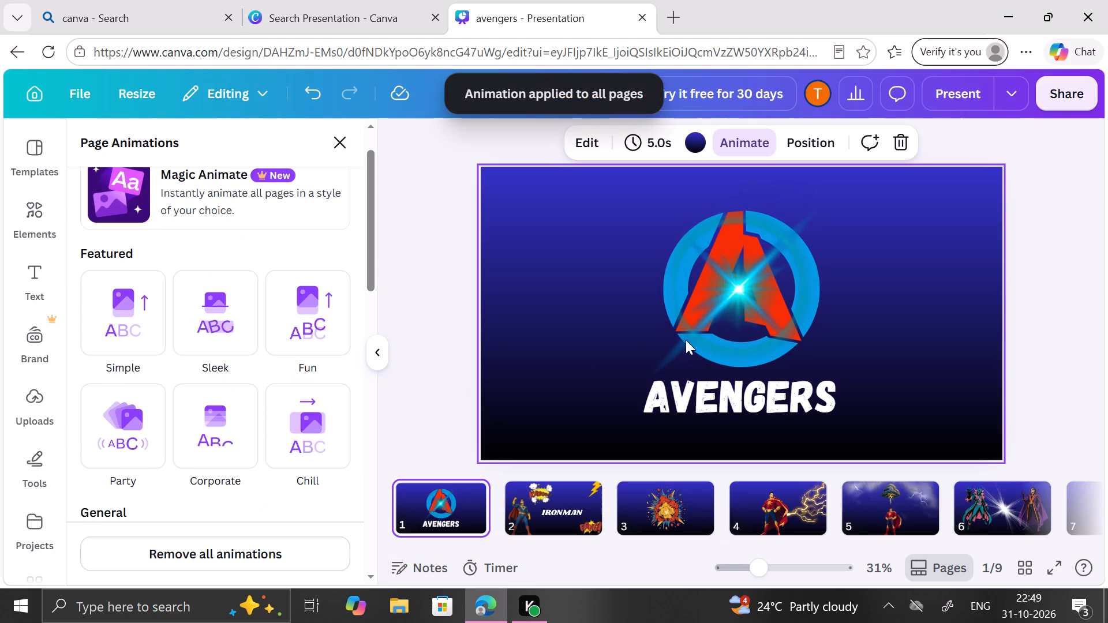
left_click(383, 356)
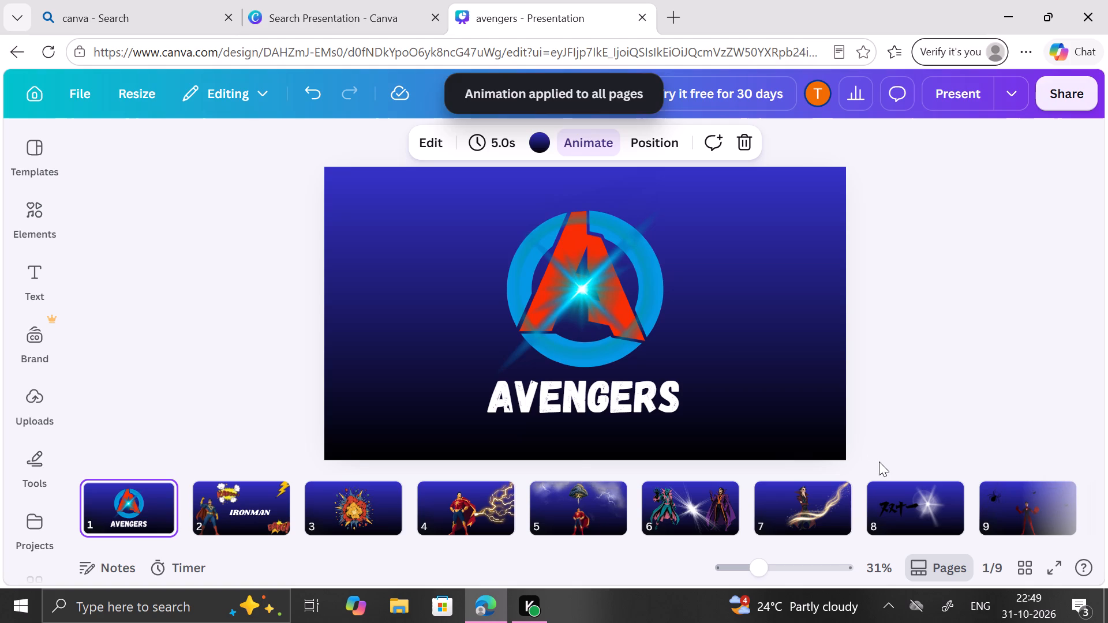
Look through slides 2 to 9 one after another to review their content.
scroll(878, 467, "down", 2)
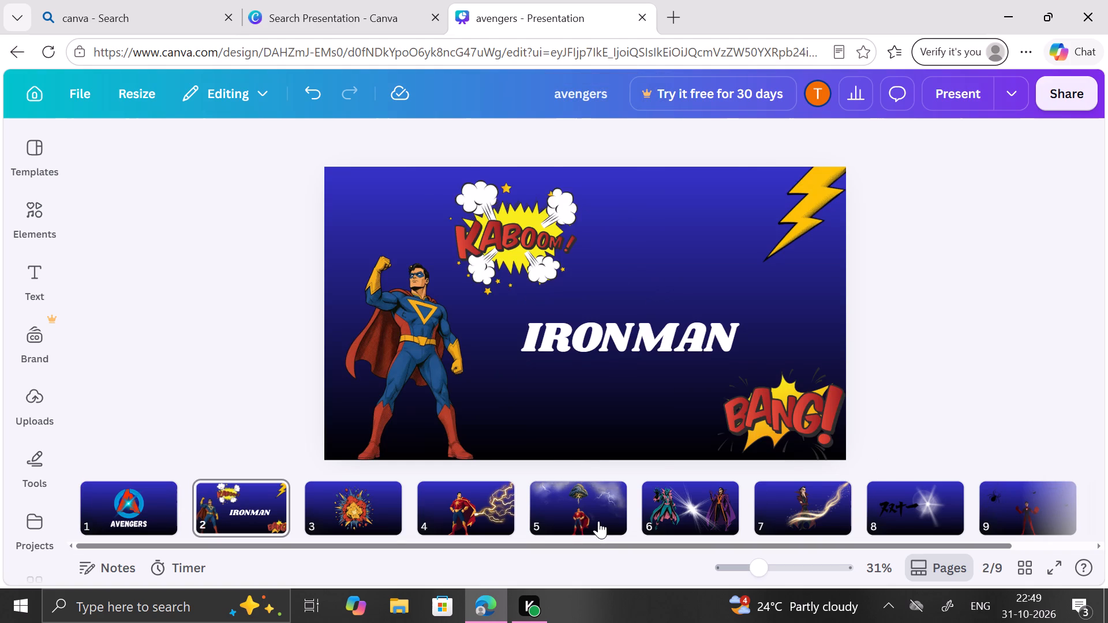
left_click(345, 495)
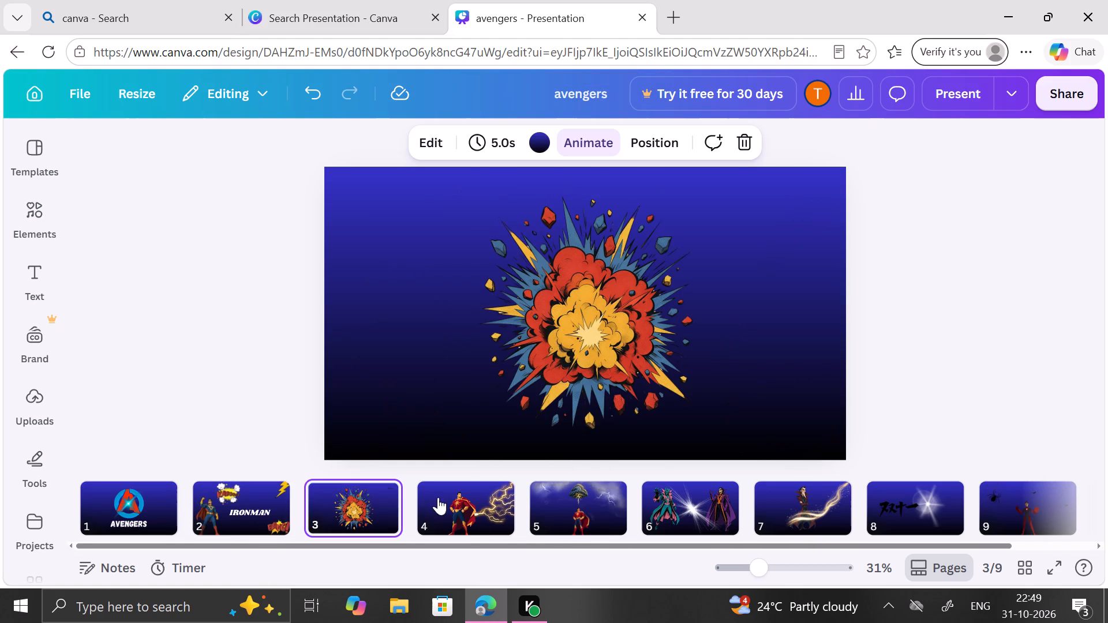
left_click(459, 491)
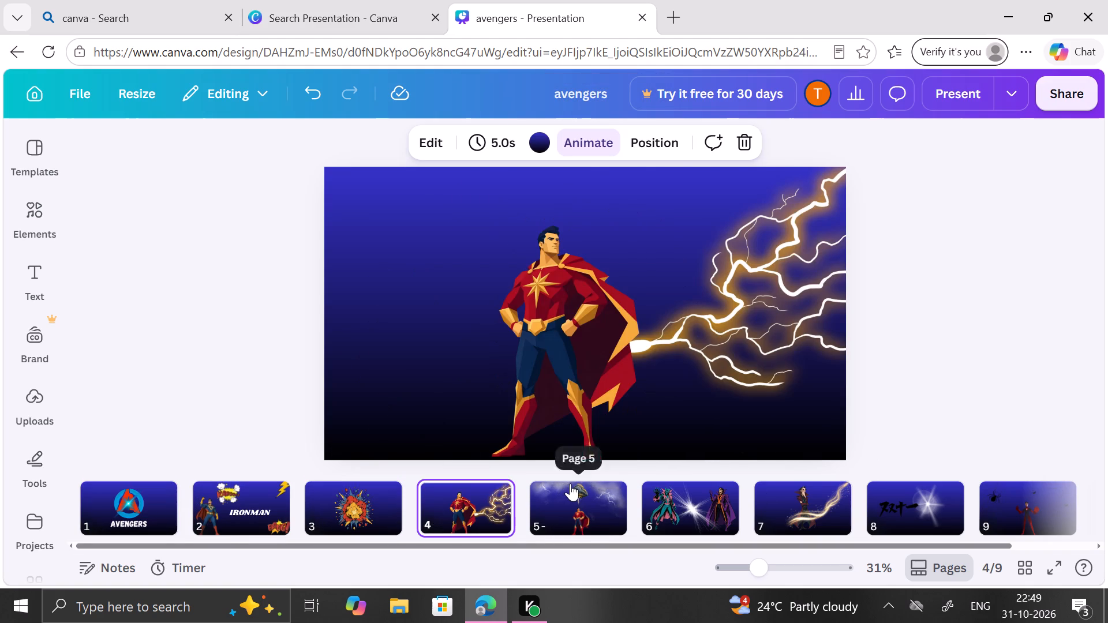
left_click(570, 483)
left_click(680, 494)
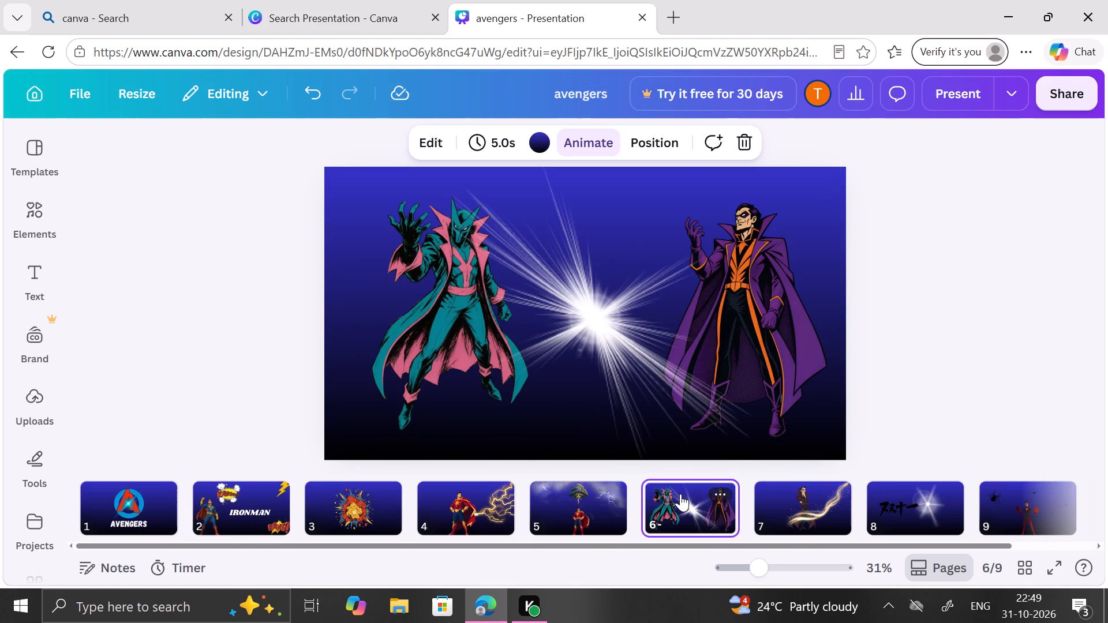
scroll(680, 494, "right", 1)
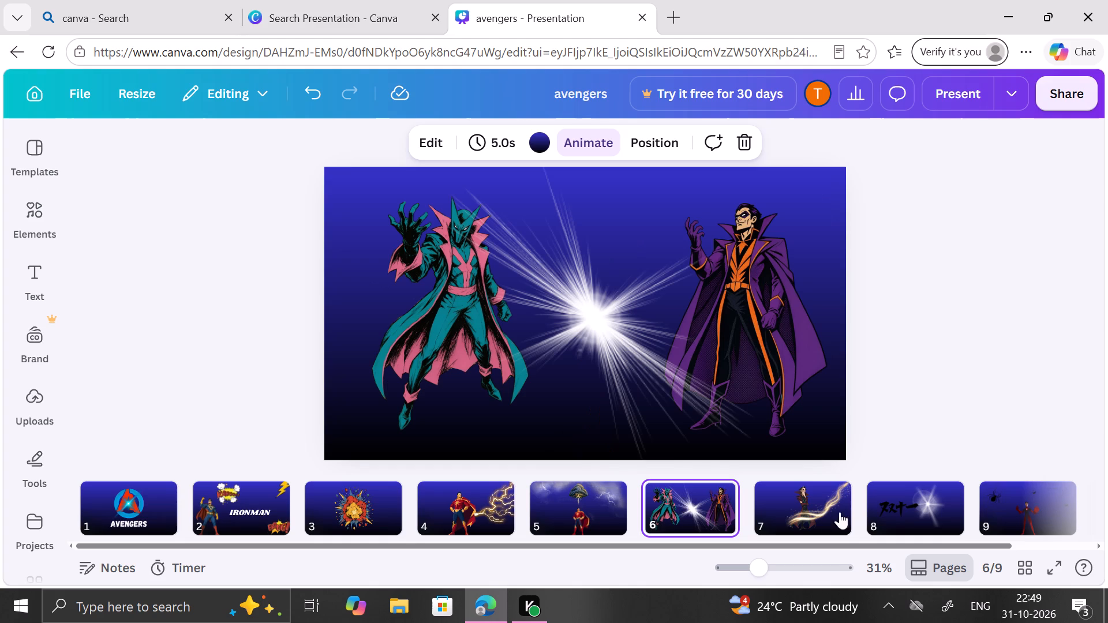
left_click_drag(855, 506, 839, 506)
left_click(839, 506)
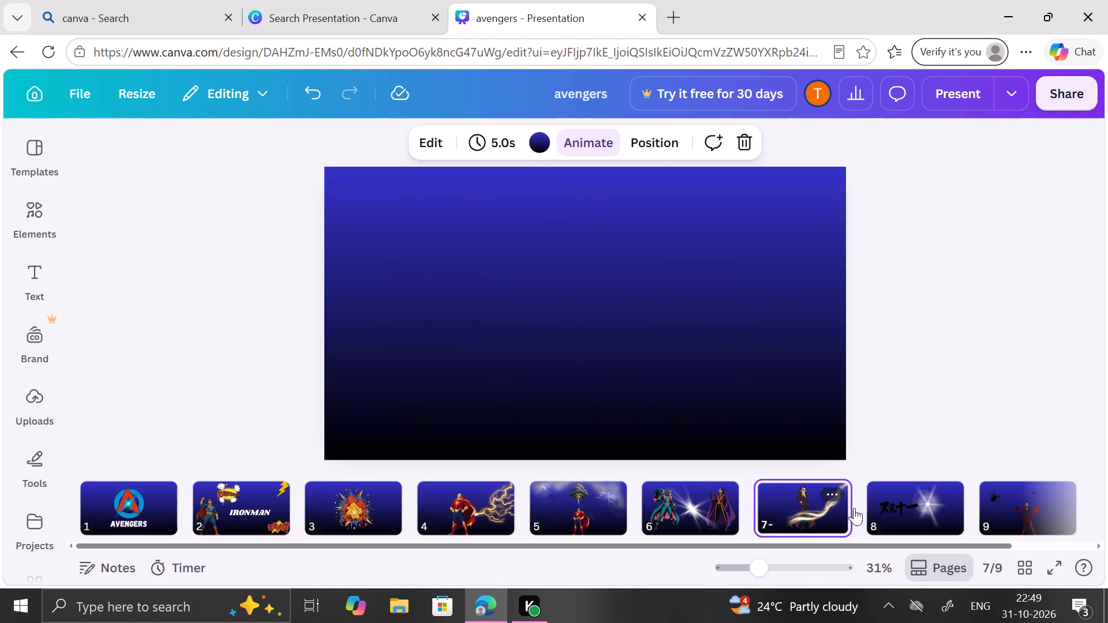
left_click(881, 511)
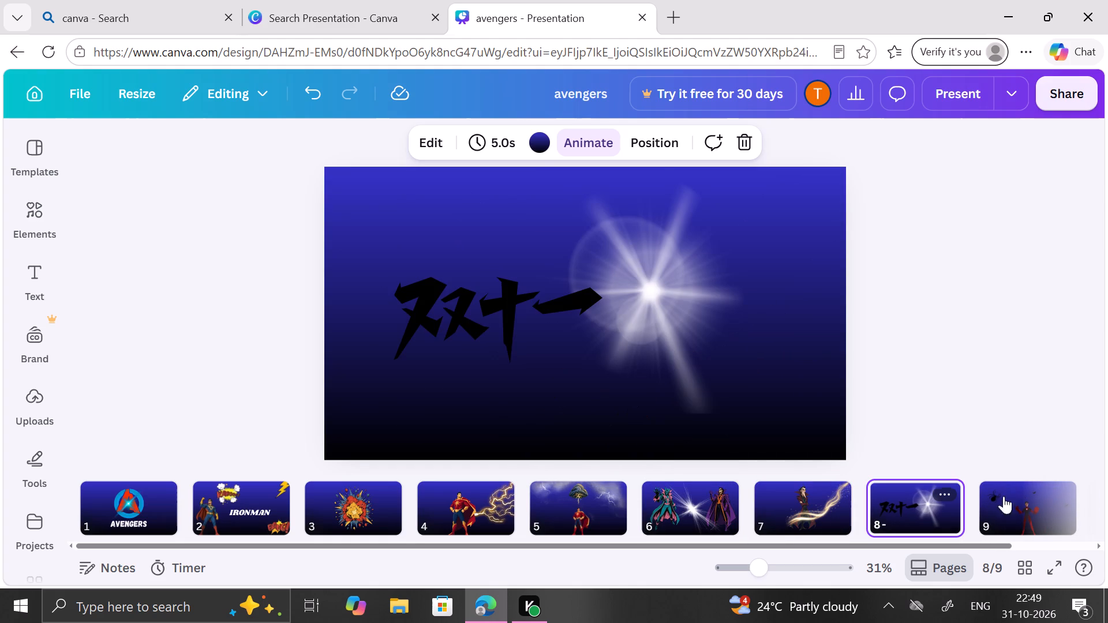
left_click(1024, 497)
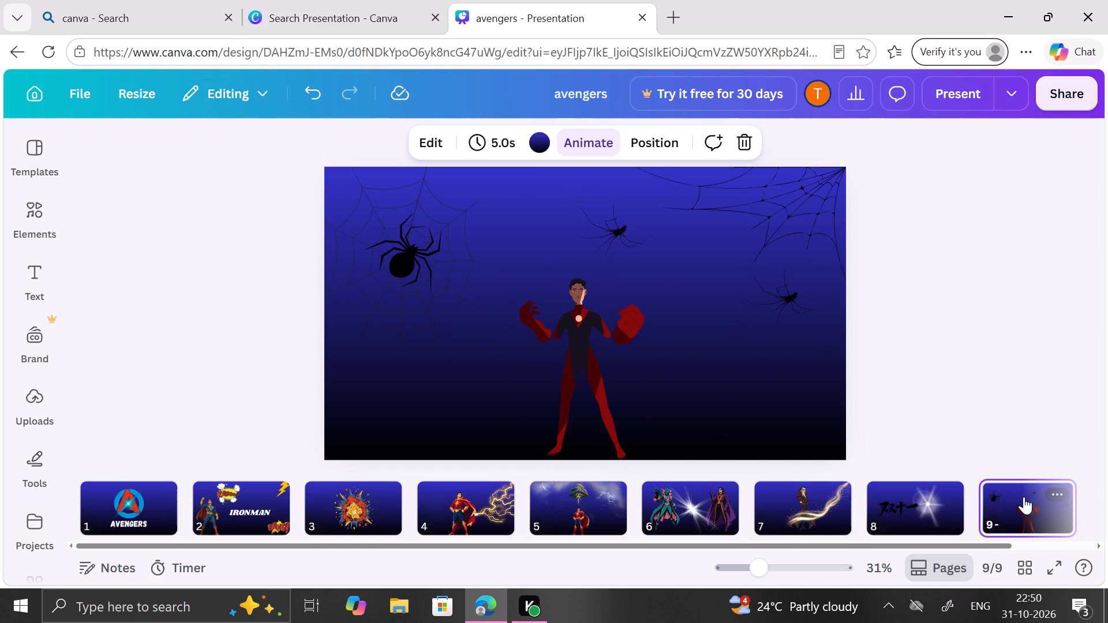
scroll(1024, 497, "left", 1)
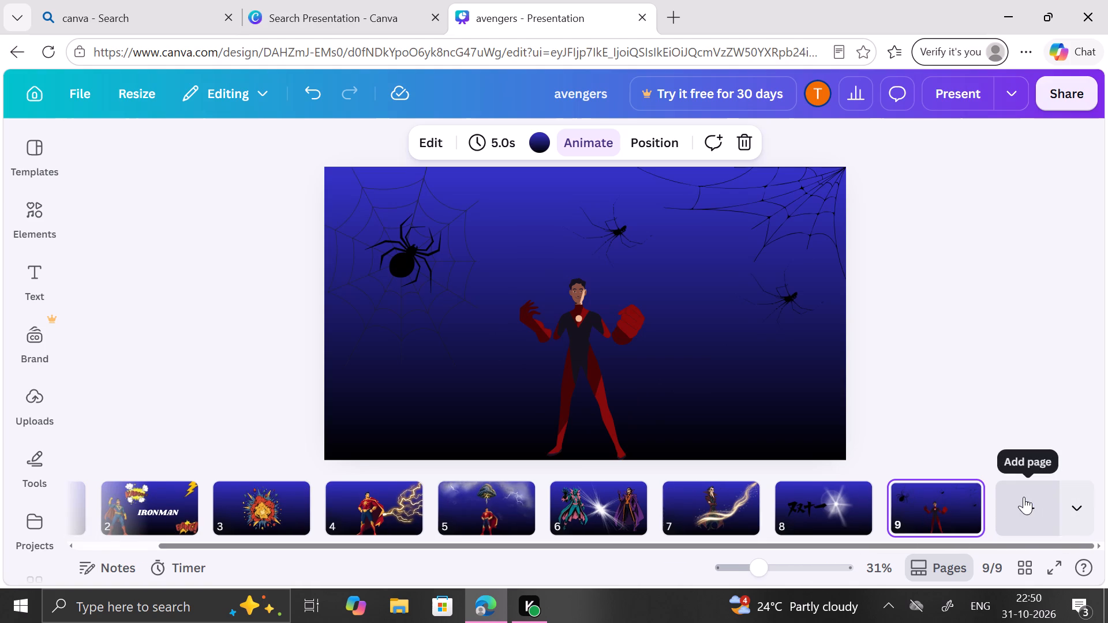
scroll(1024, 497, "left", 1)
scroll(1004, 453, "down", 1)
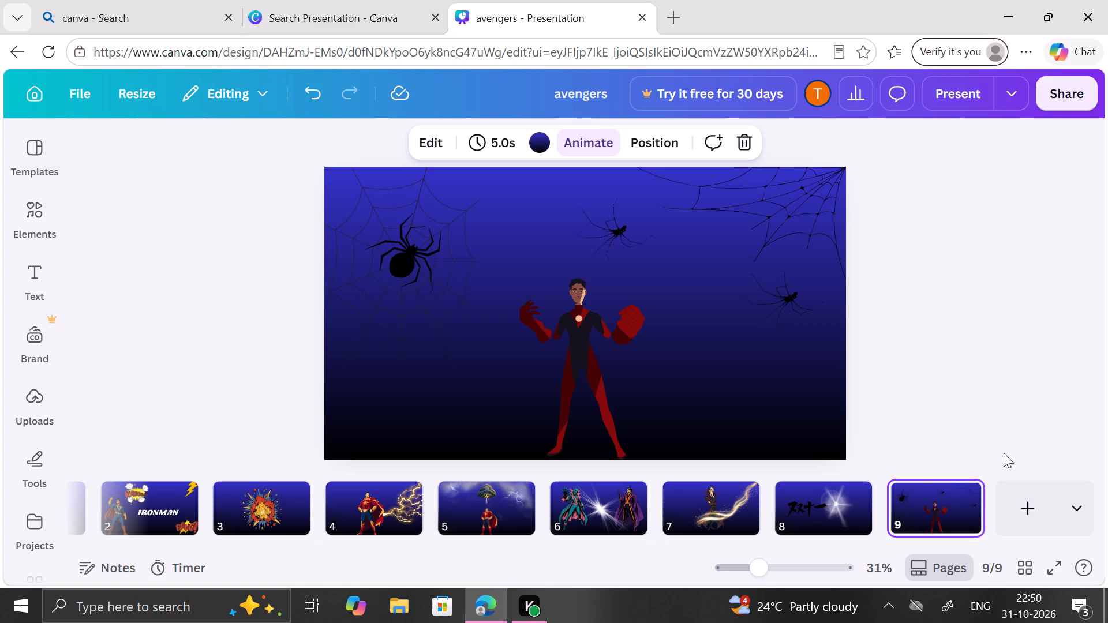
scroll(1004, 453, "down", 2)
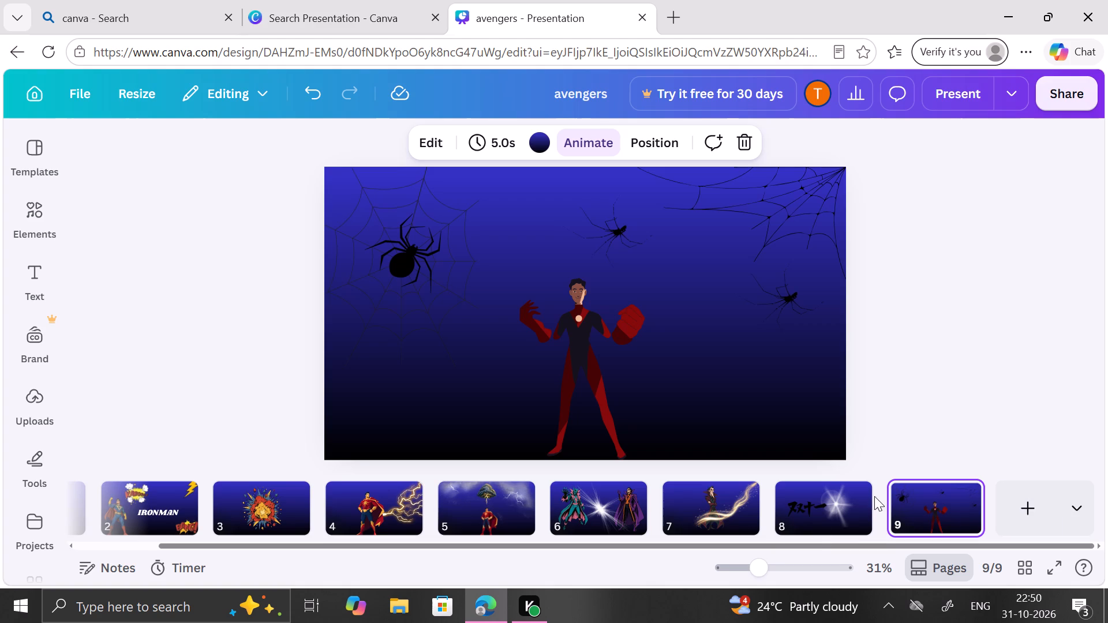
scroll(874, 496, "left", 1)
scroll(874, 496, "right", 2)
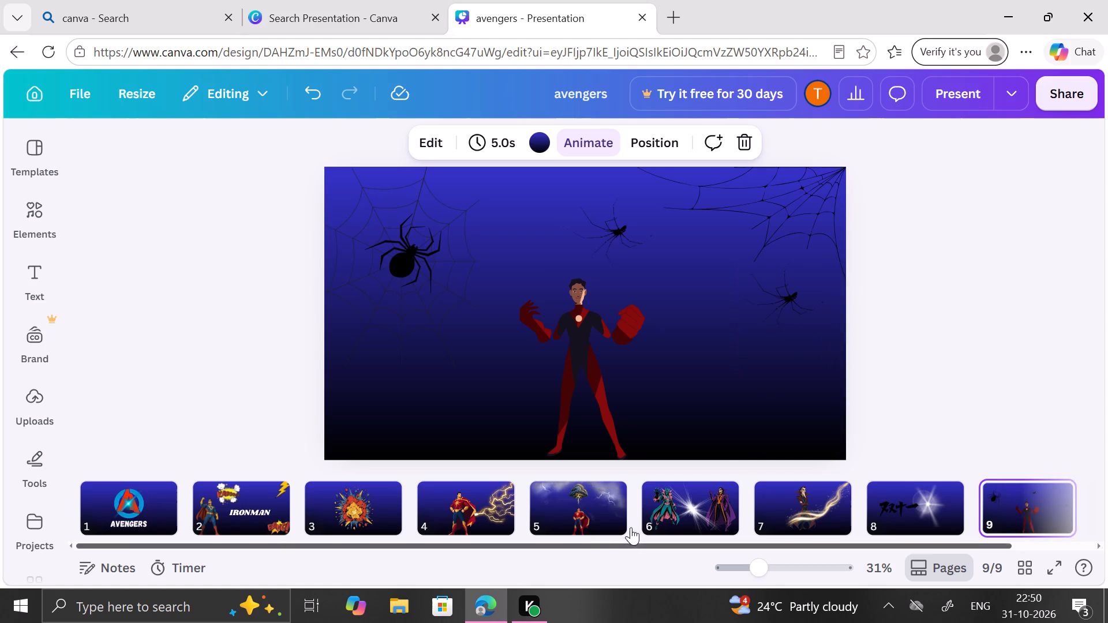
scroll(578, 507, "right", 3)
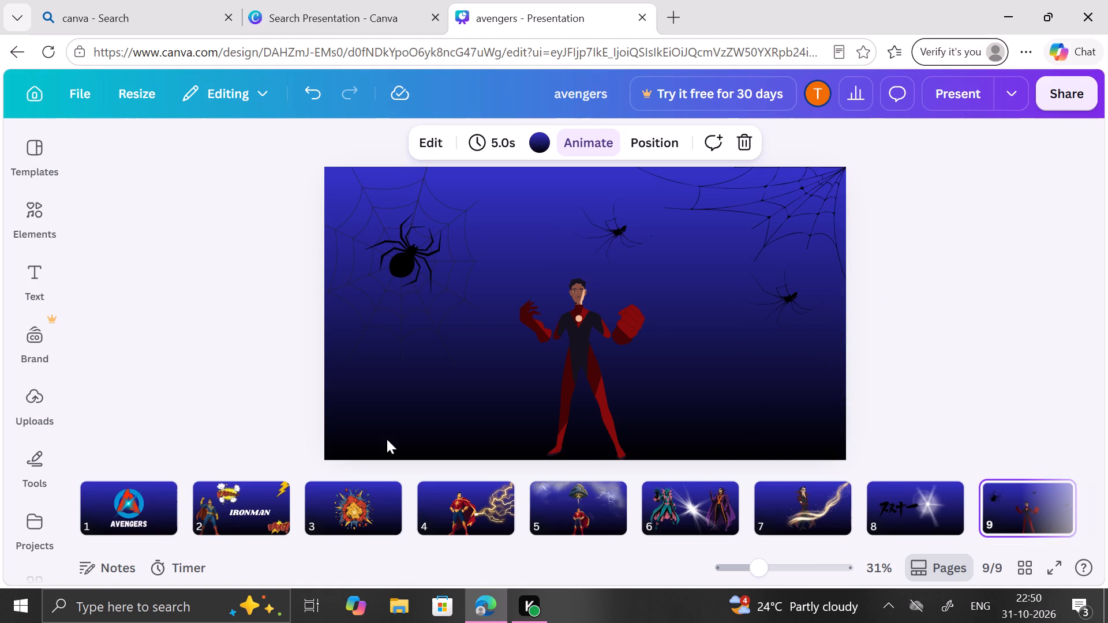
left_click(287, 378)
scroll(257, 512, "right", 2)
Return to slide 1, preview its Fade page animation again, and close the animation options.
left_click(123, 498)
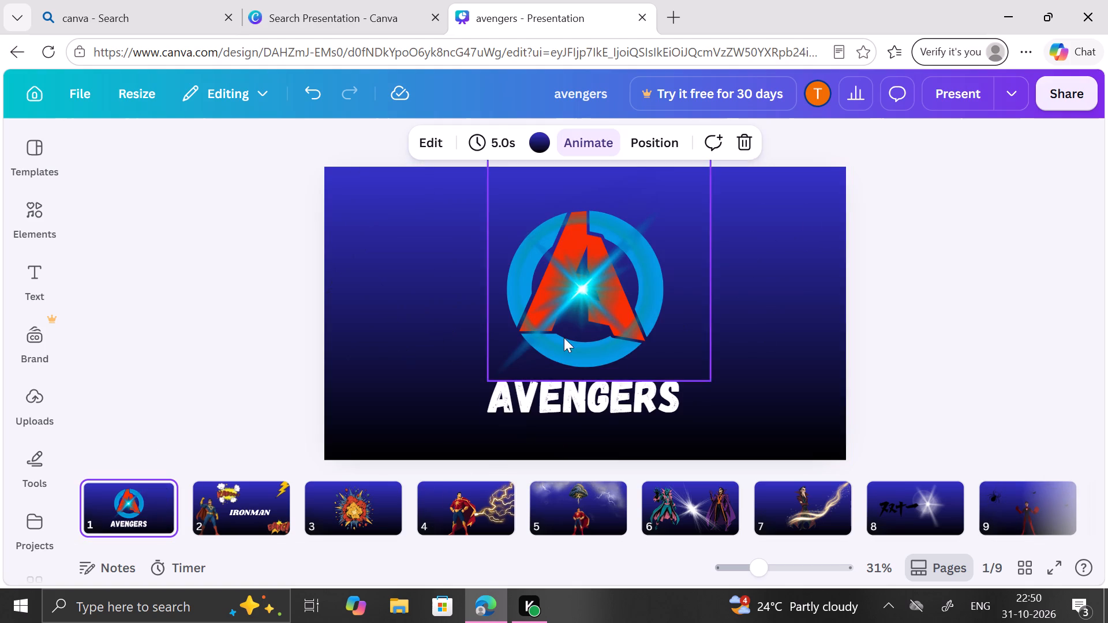
left_click(589, 156)
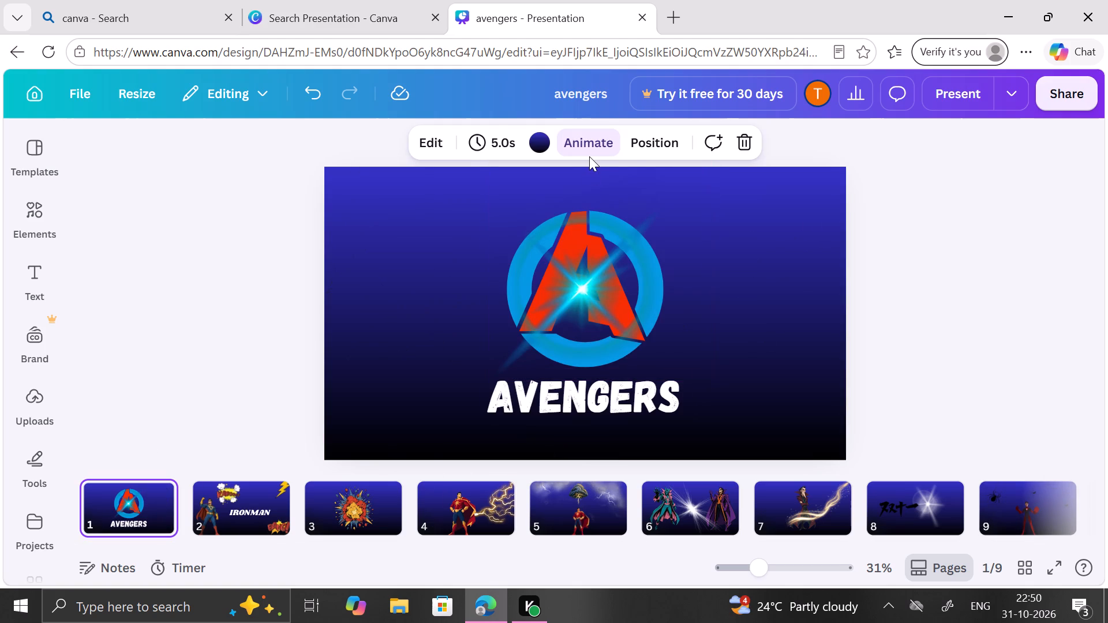
left_click(585, 140)
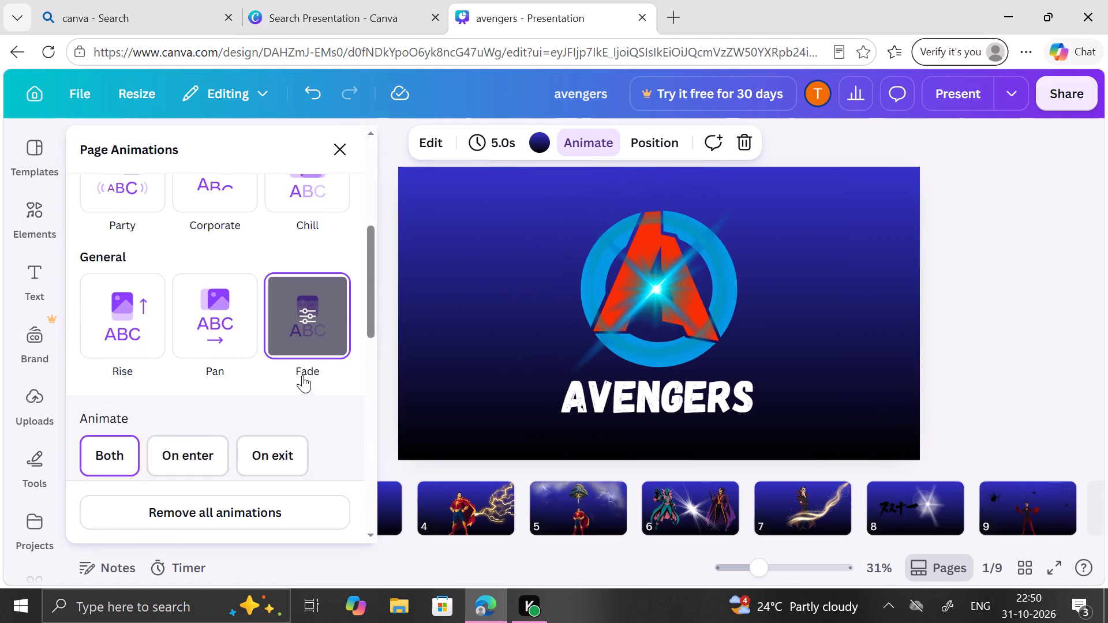
left_click(312, 326)
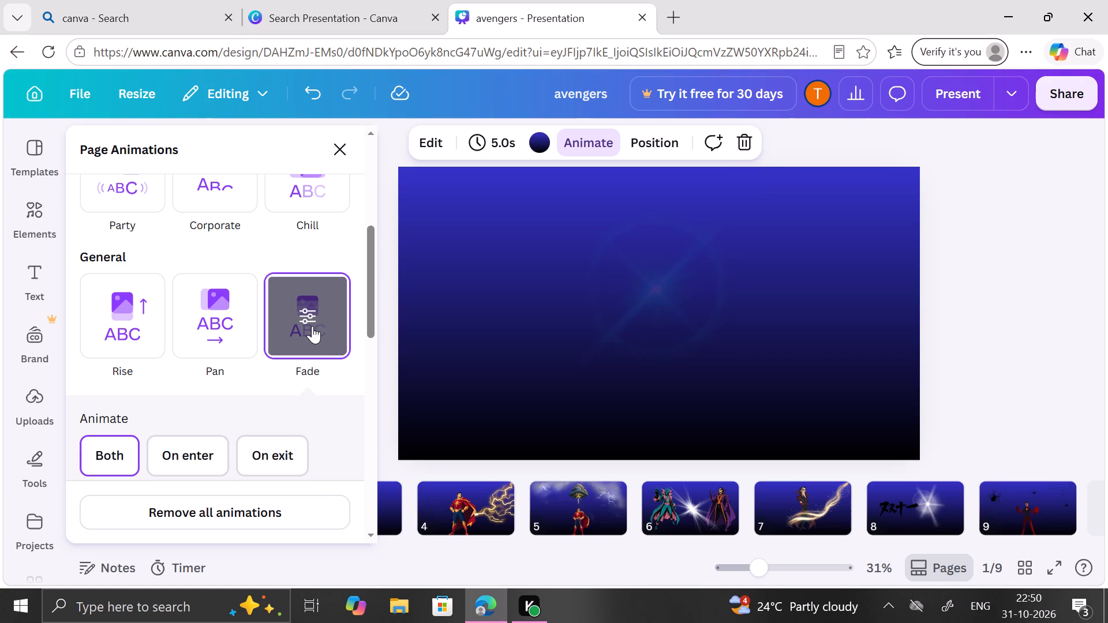
left_click(916, 306)
left_click(963, 308)
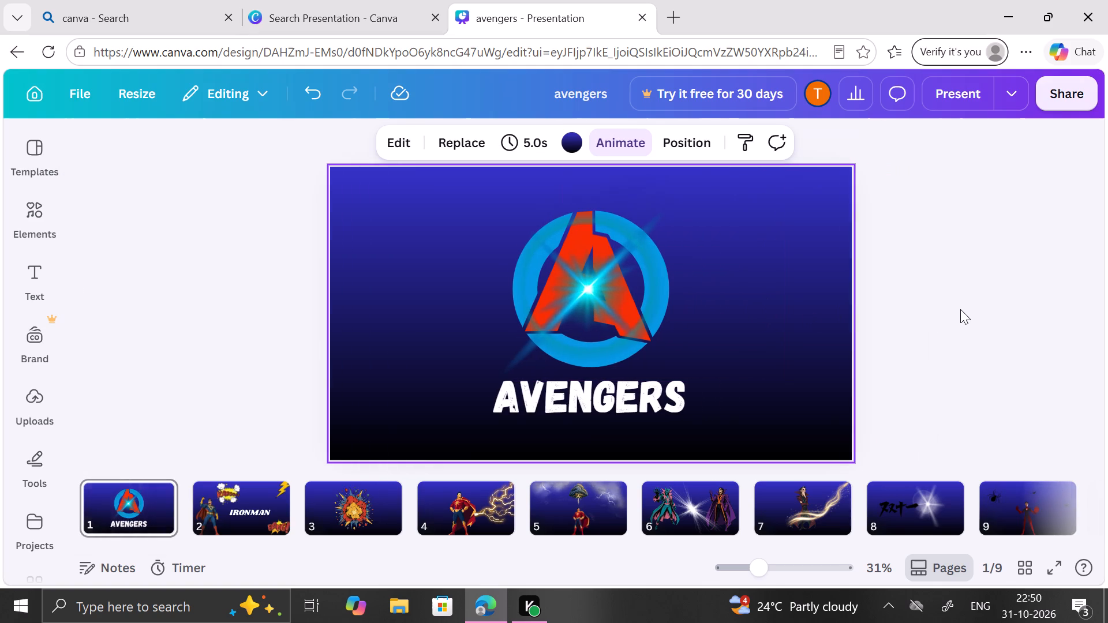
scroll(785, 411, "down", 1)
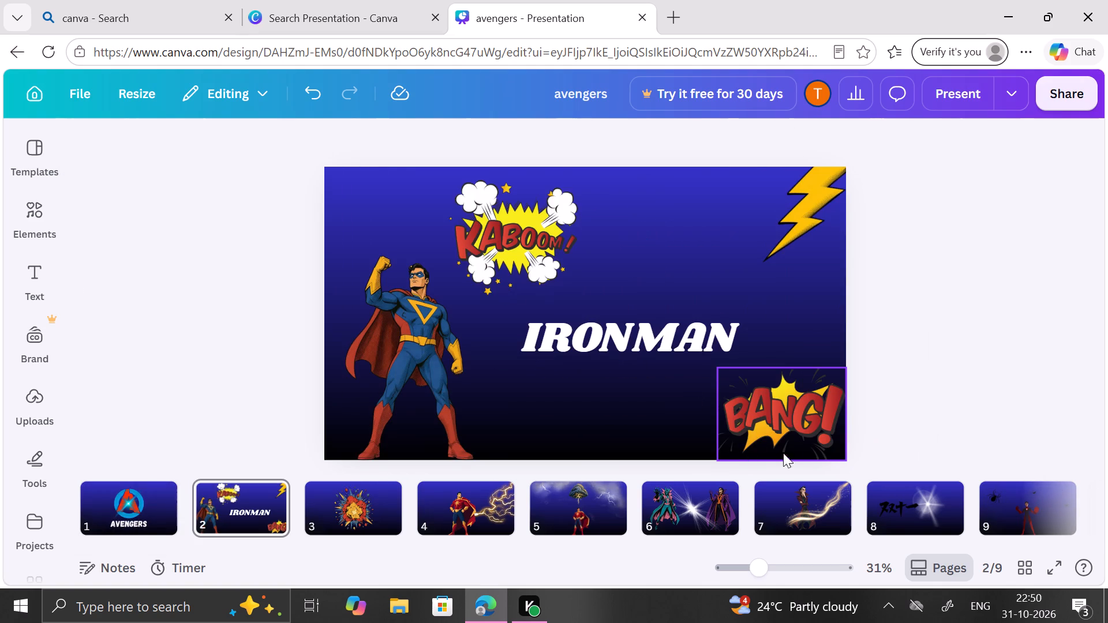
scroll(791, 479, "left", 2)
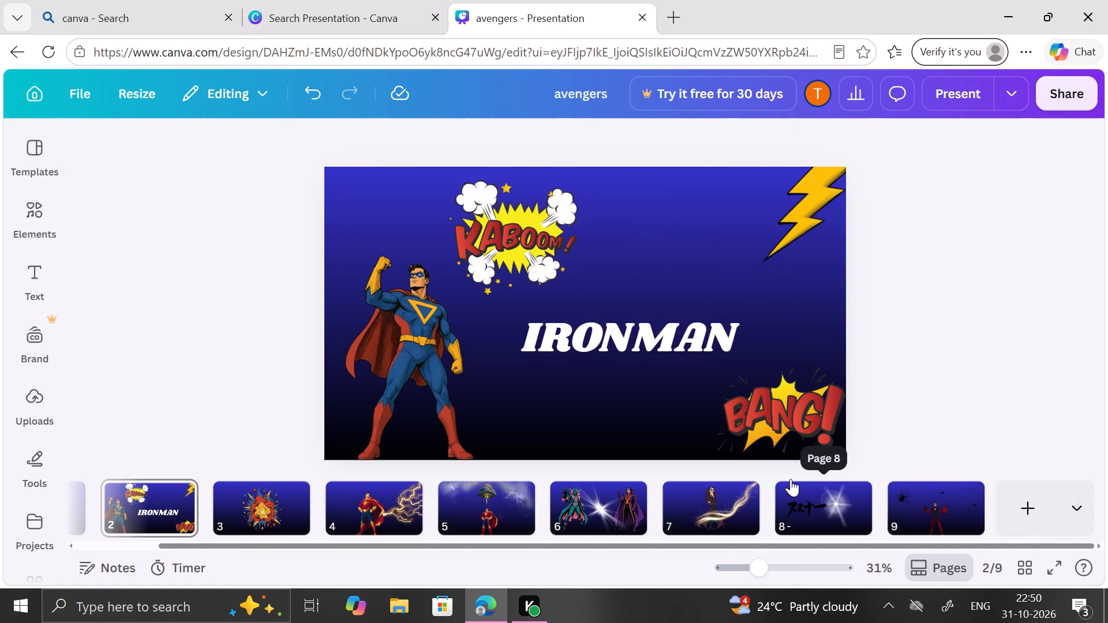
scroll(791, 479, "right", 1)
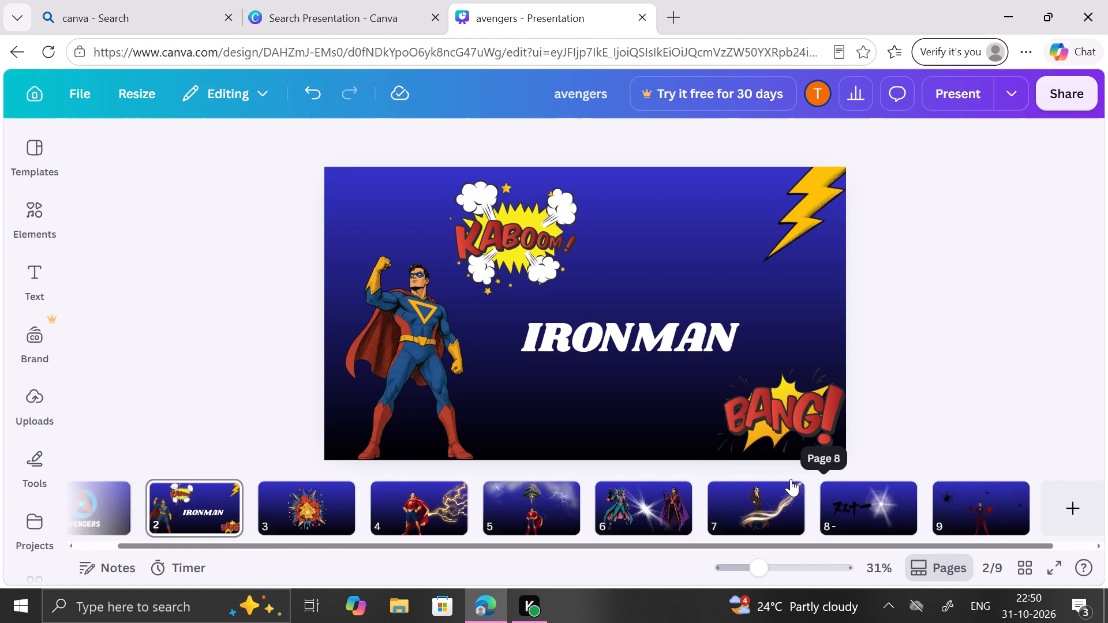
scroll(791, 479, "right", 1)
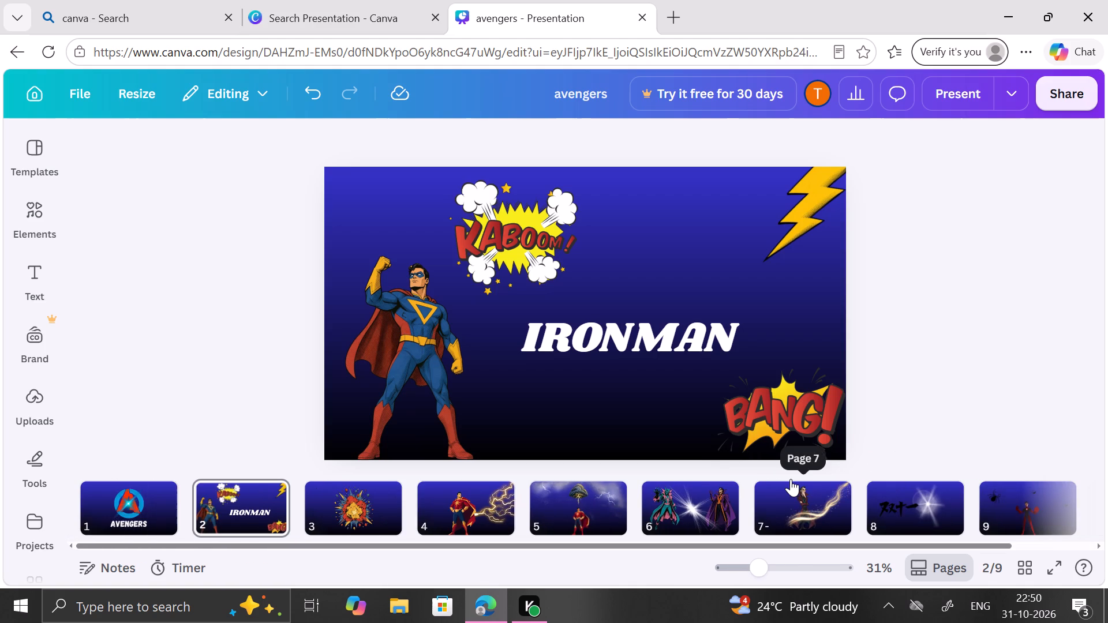
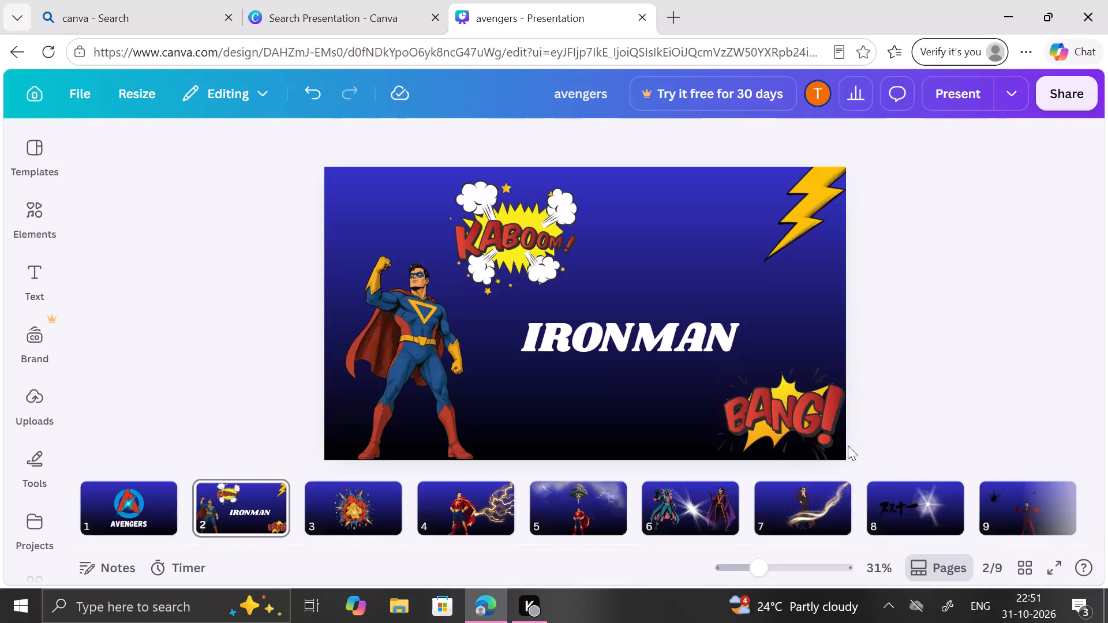
Look back through slides 6, 5, 4 and 1, and go forward again from slide 2 to slide 5 to review their content.
left_click(929, 335)
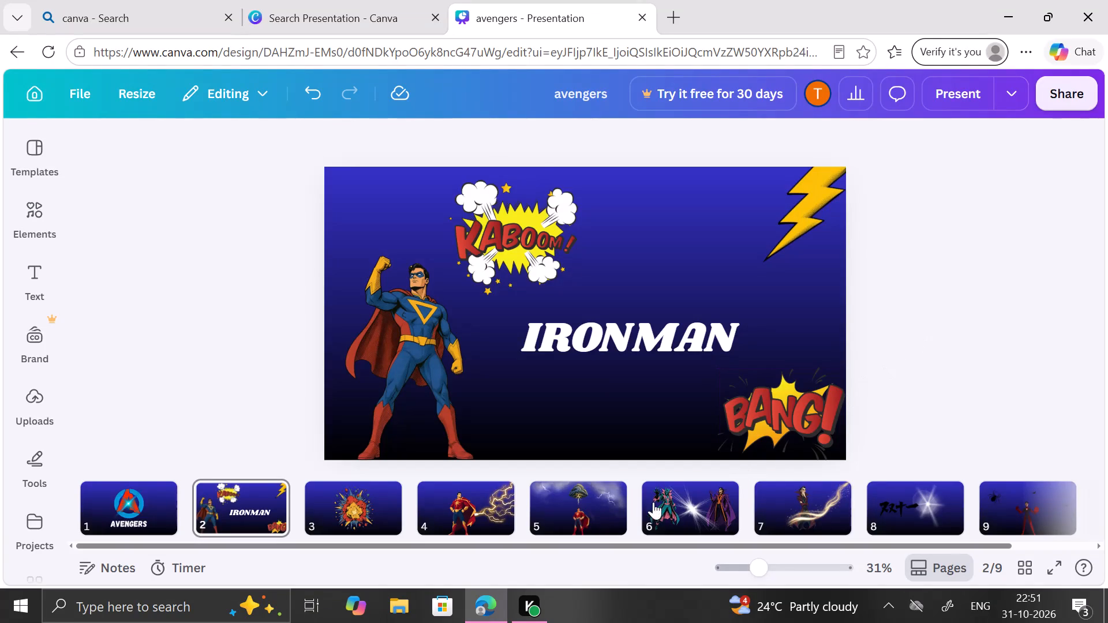
left_click(643, 508)
left_click(534, 510)
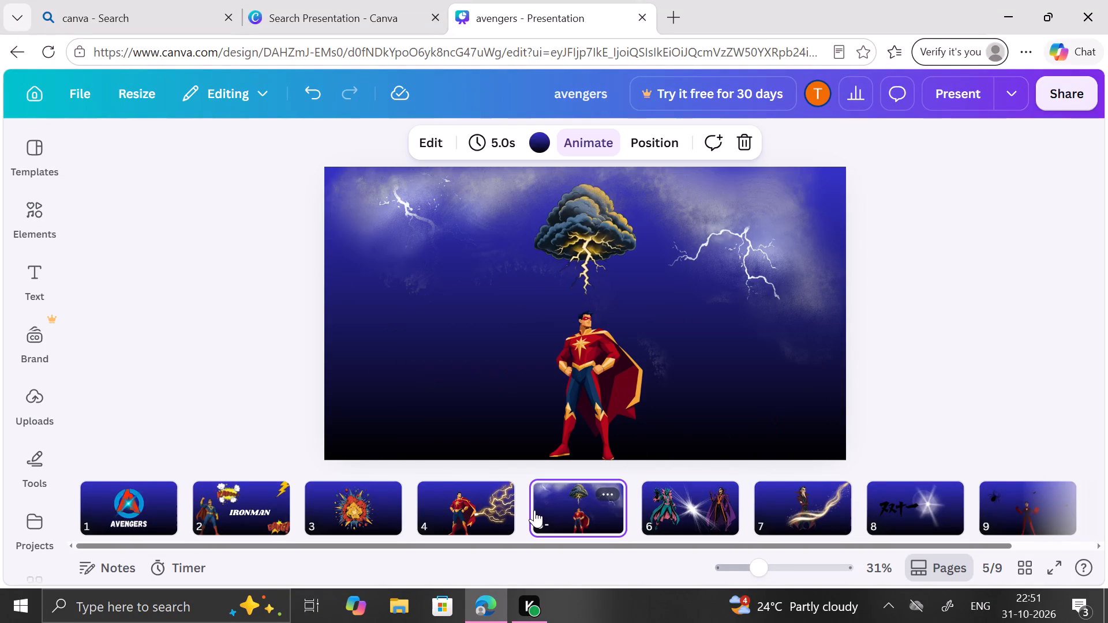
left_click(480, 508)
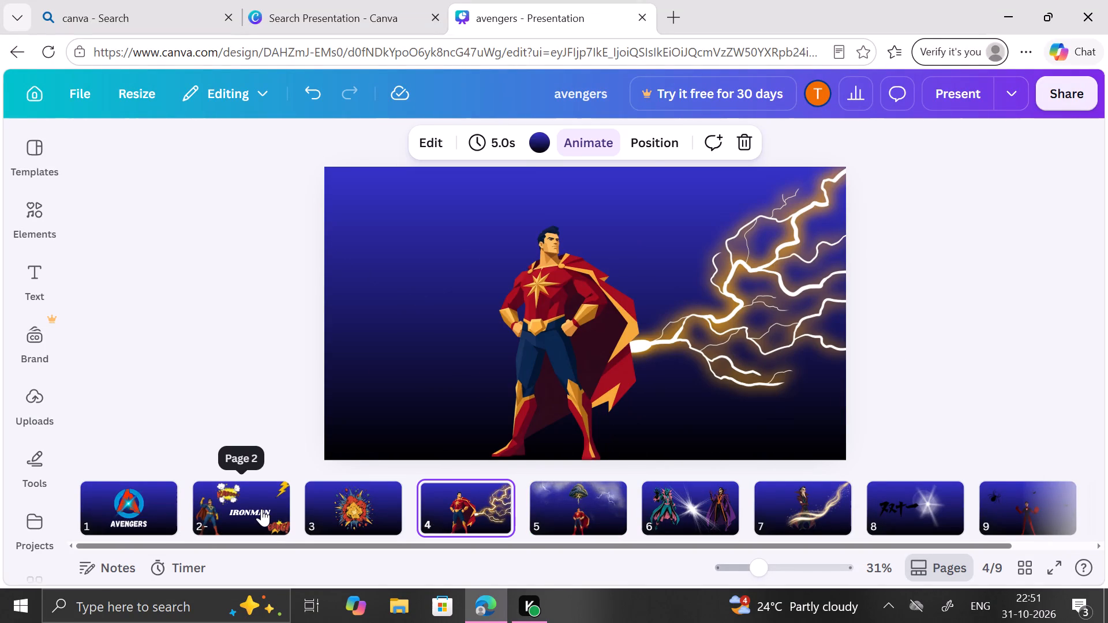
scroll(261, 509, "right", 2)
left_click(110, 515)
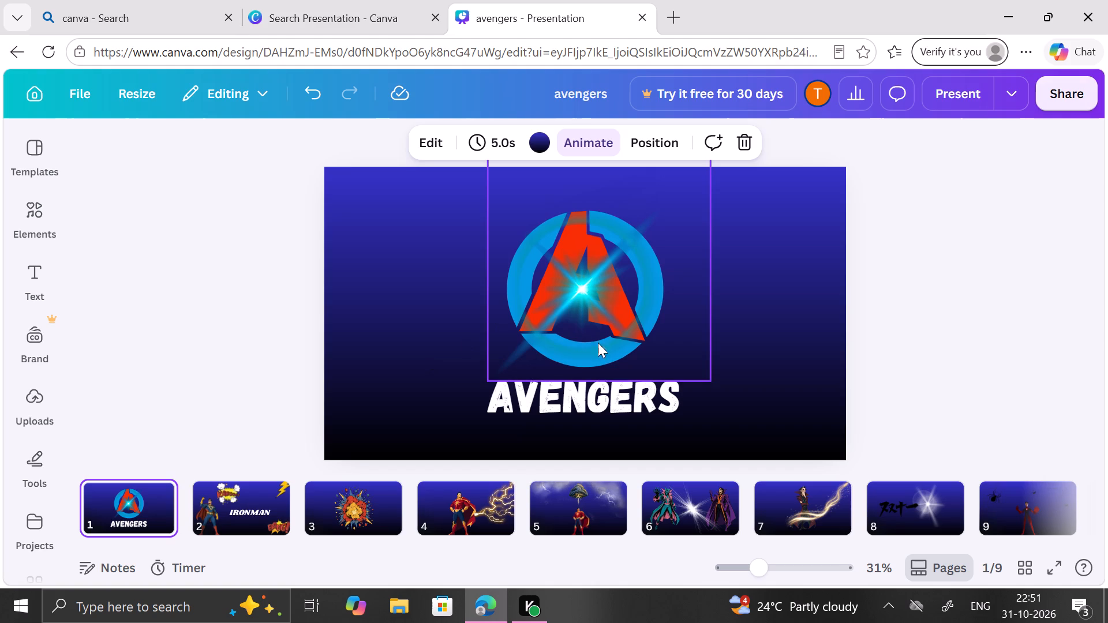
left_click(860, 303)
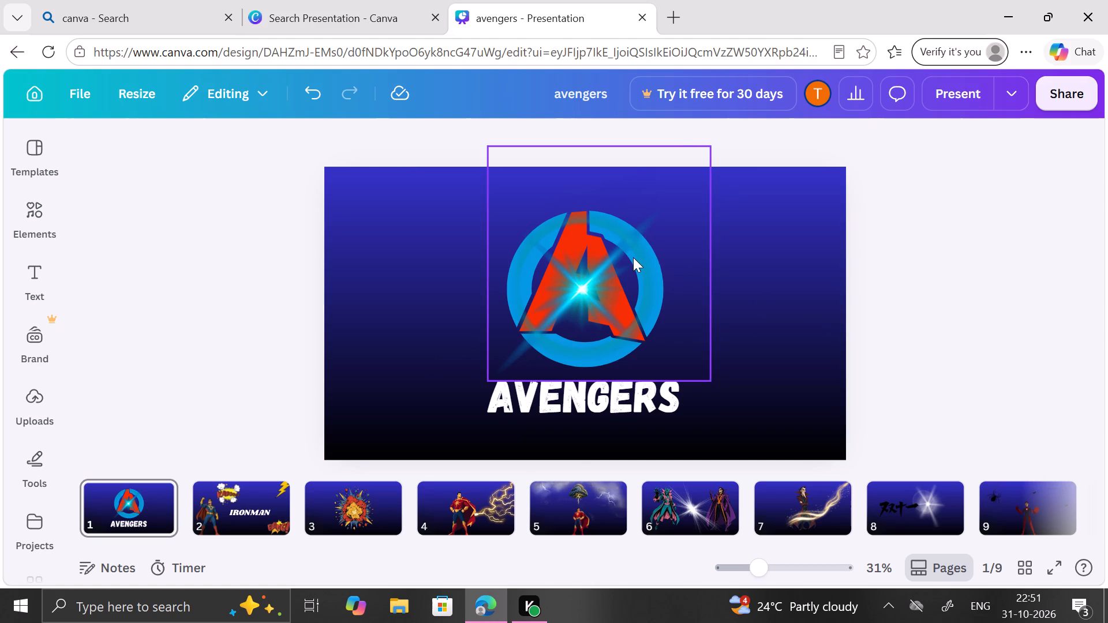
left_click(633, 257)
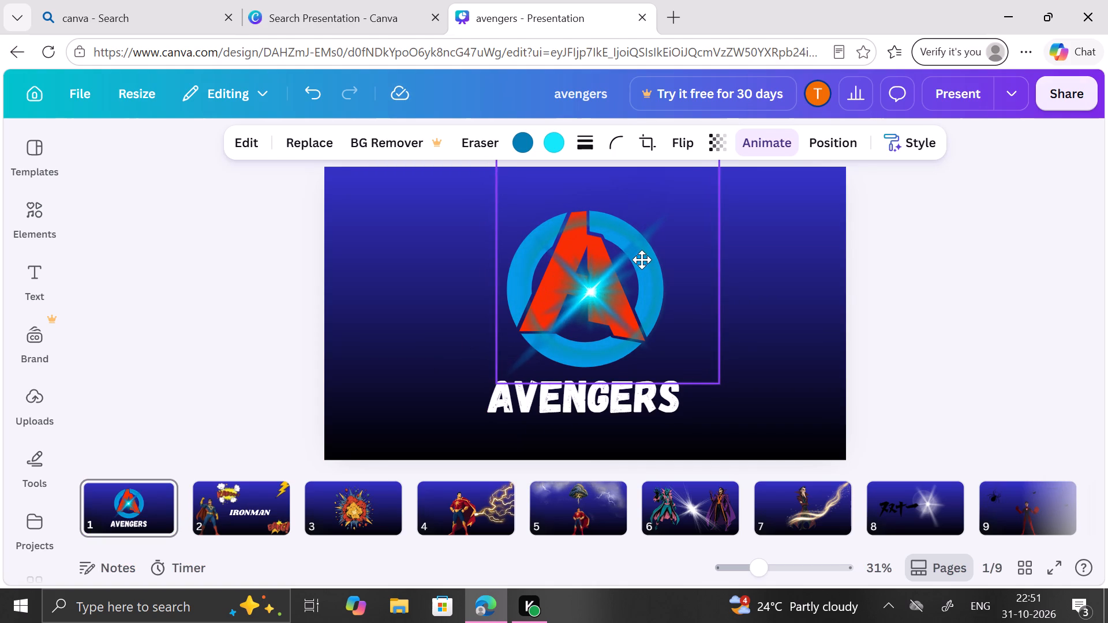
left_click(870, 306)
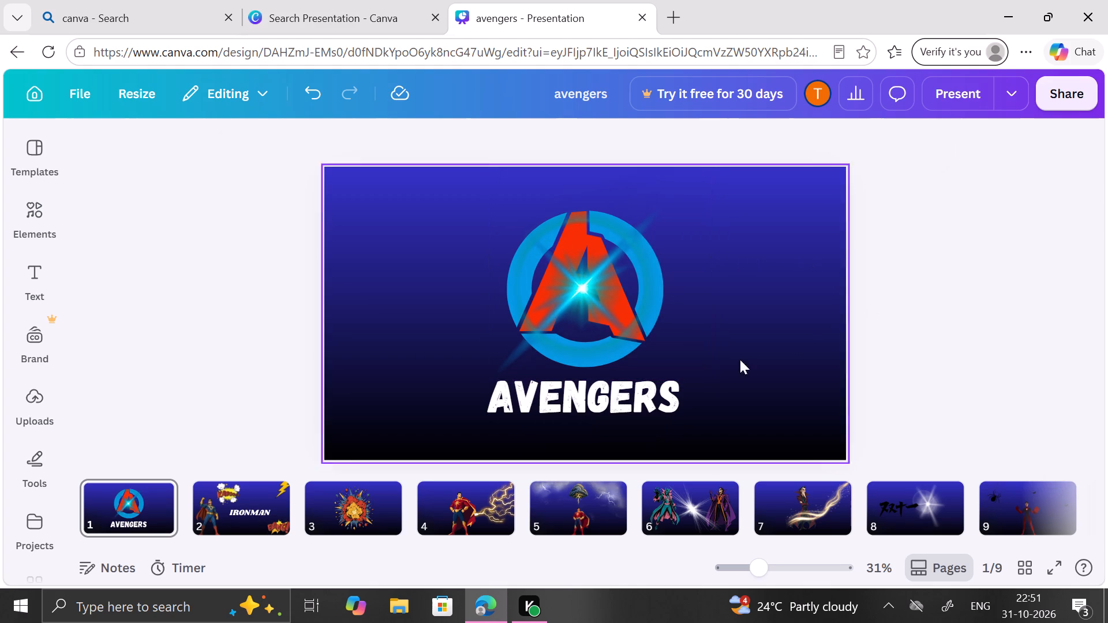
left_click(279, 501)
left_click(359, 489)
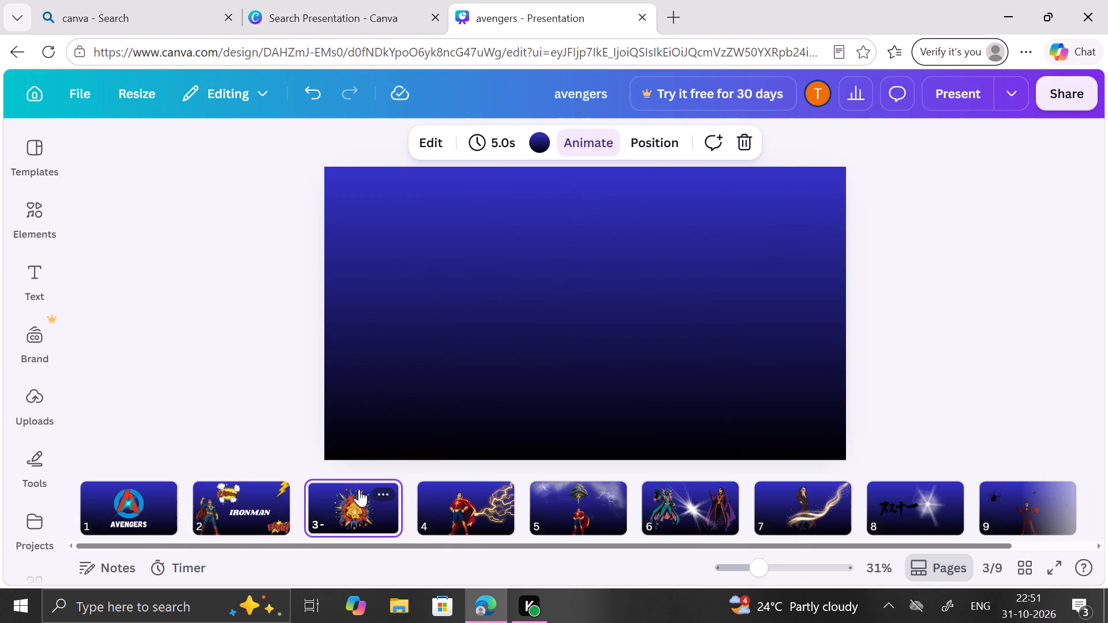
left_click(450, 508)
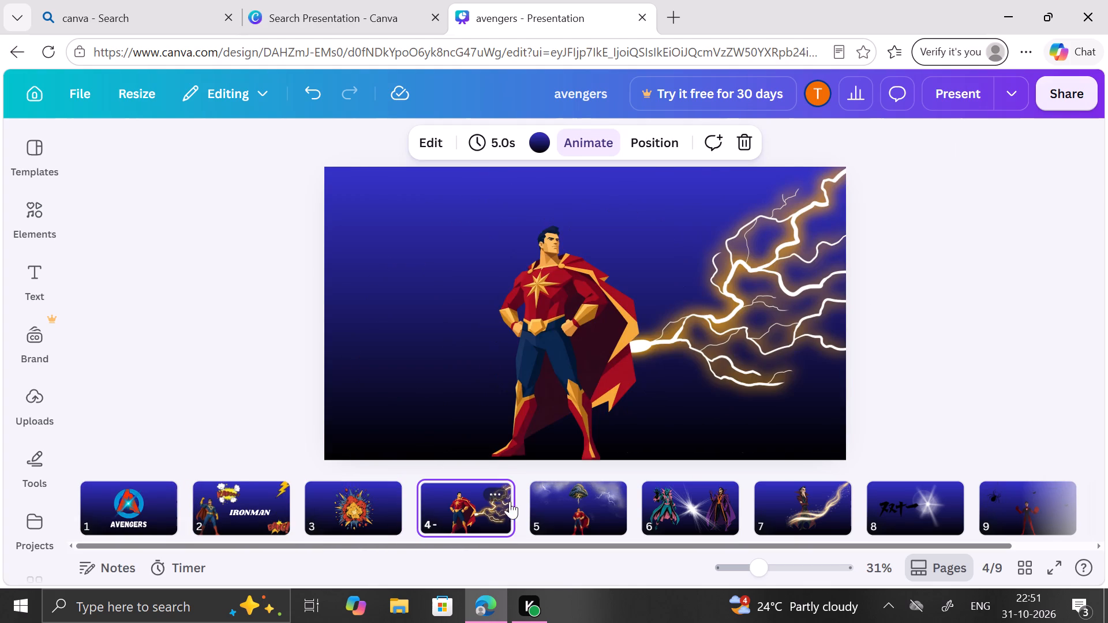
left_click(534, 497)
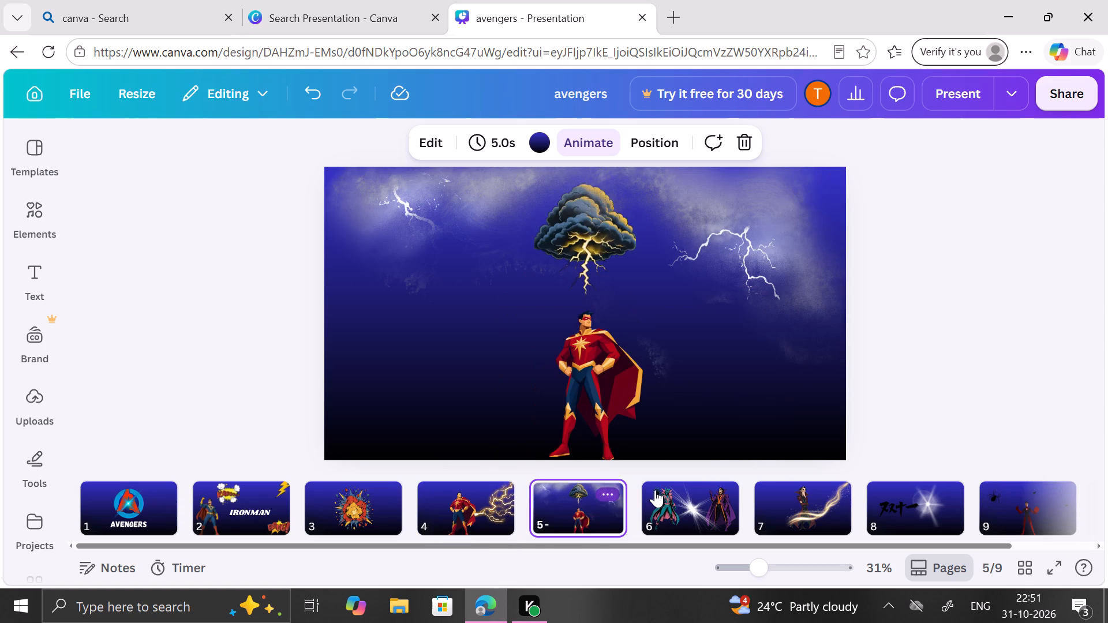
left_click(678, 479)
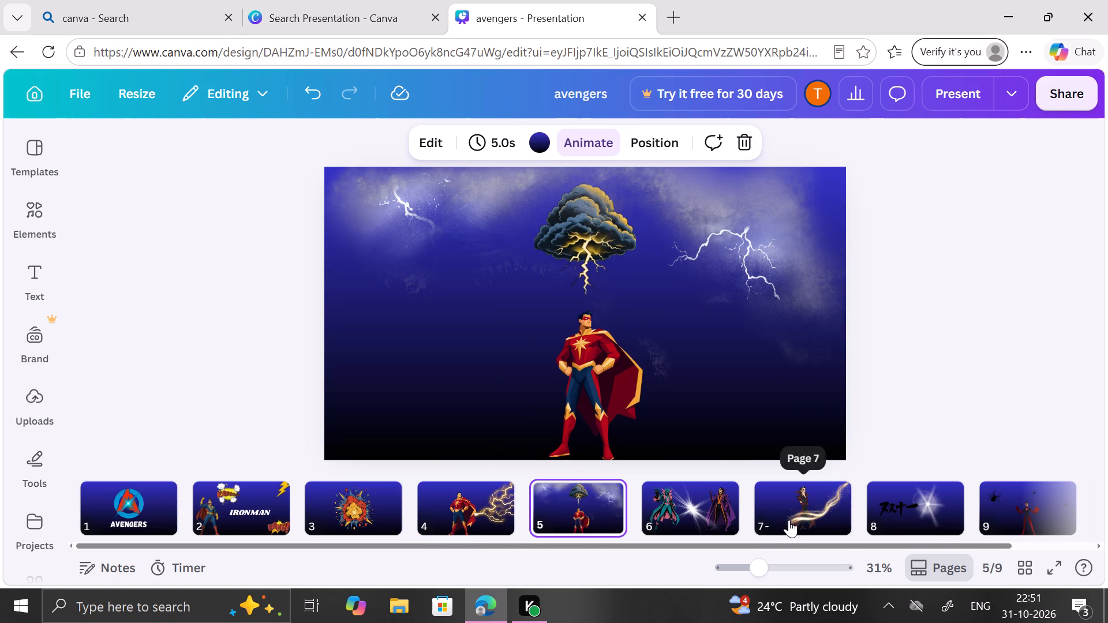
Add a new page after slide 9 at the end of the presentation.
scroll(954, 525, "left", 2)
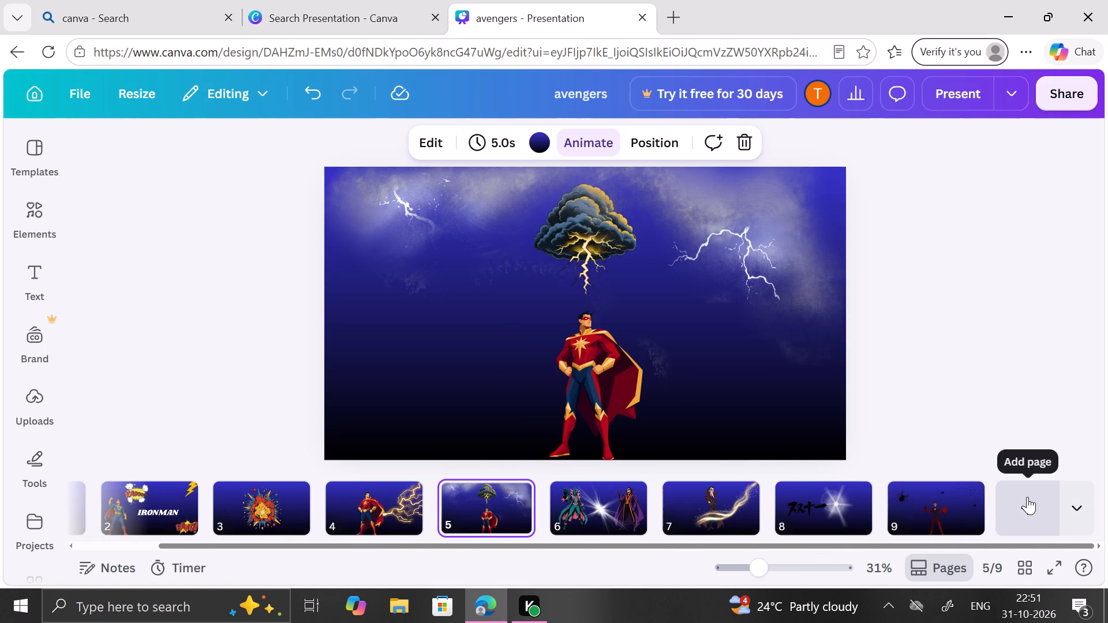
left_click(1027, 497)
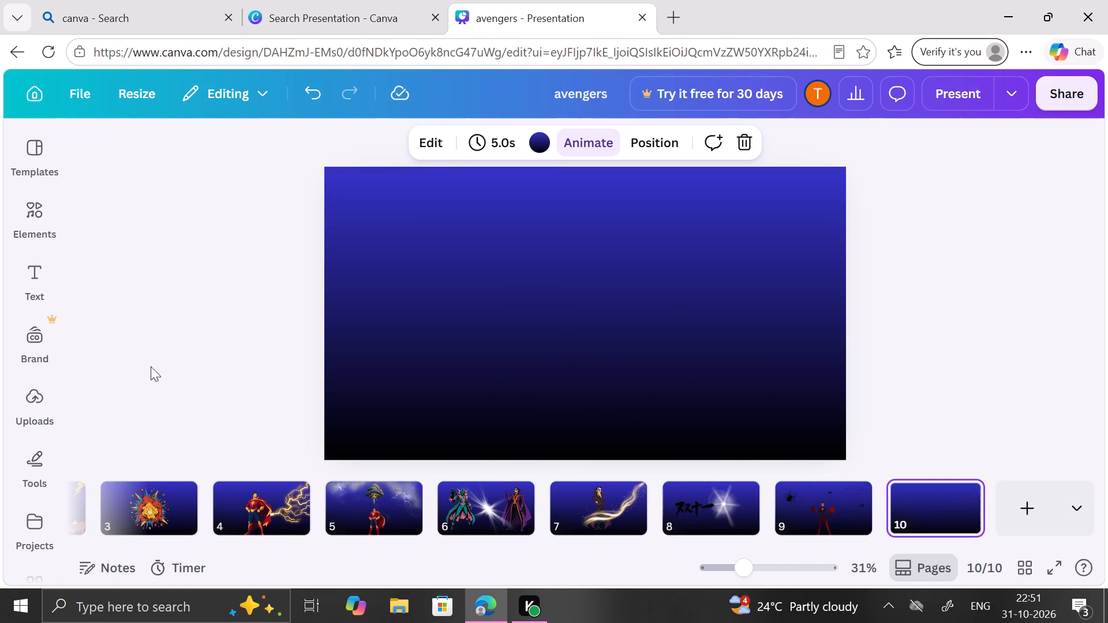
Browse the Spiderman graphics and insert the wide black spider web garland with hanging spiders on slide 10.
left_click(39, 216)
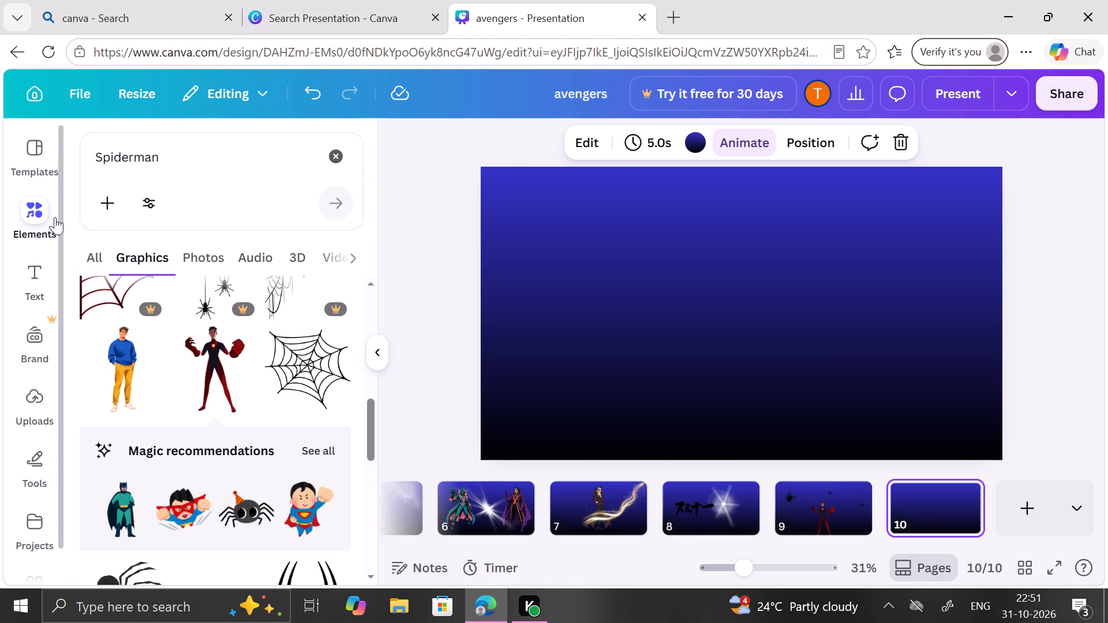
scroll(234, 358, "down", 2)
scroll(234, 358, "up", 1)
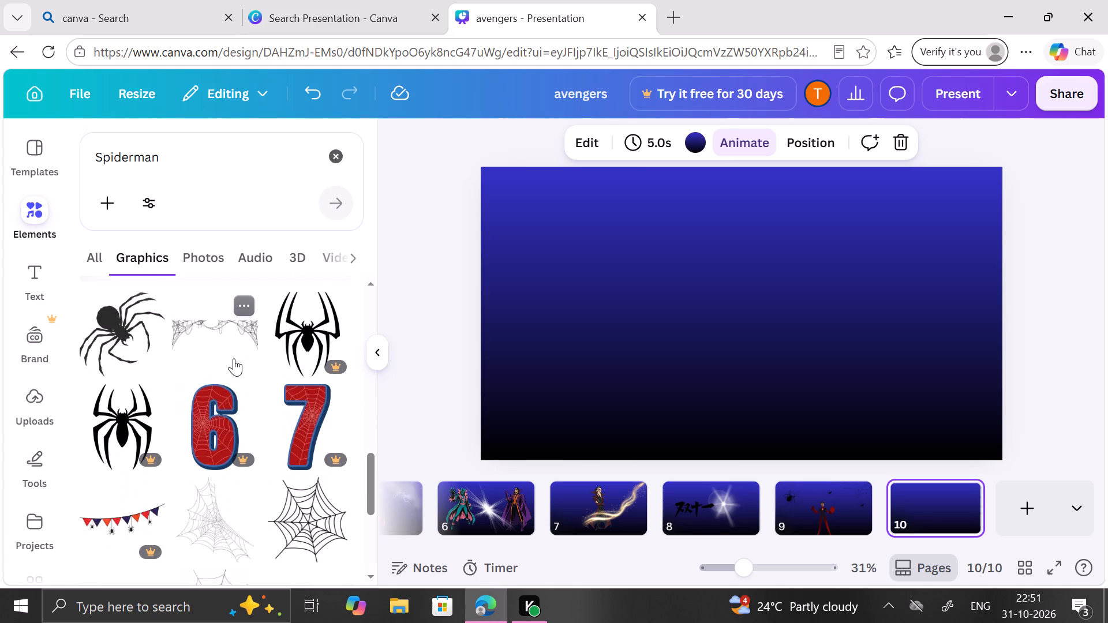
scroll(234, 358, "down", 1)
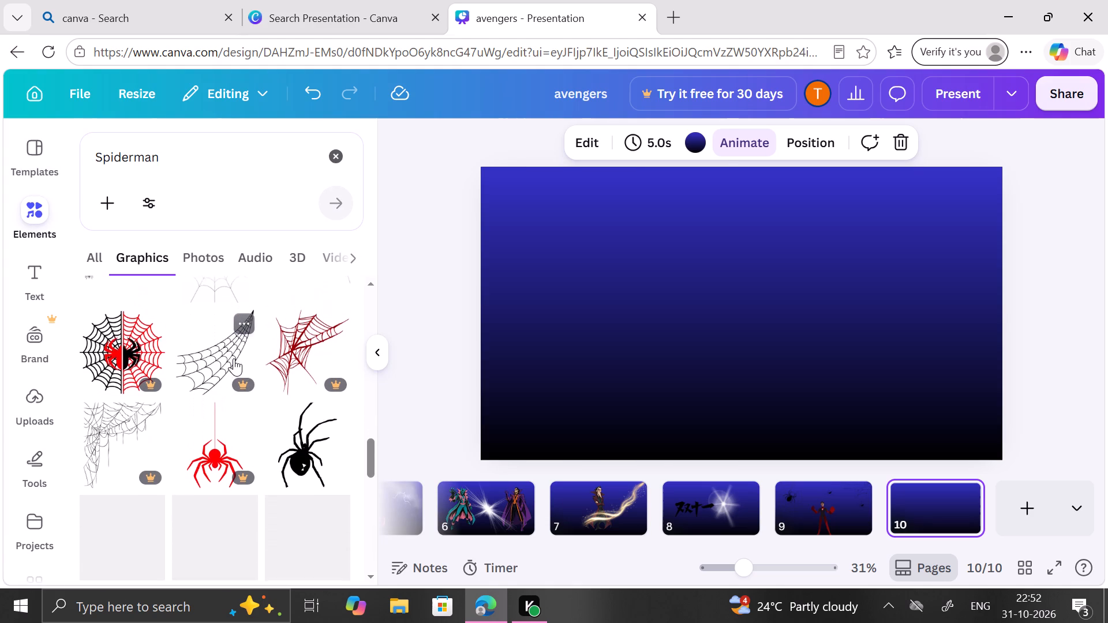
scroll(234, 358, "down", 2)
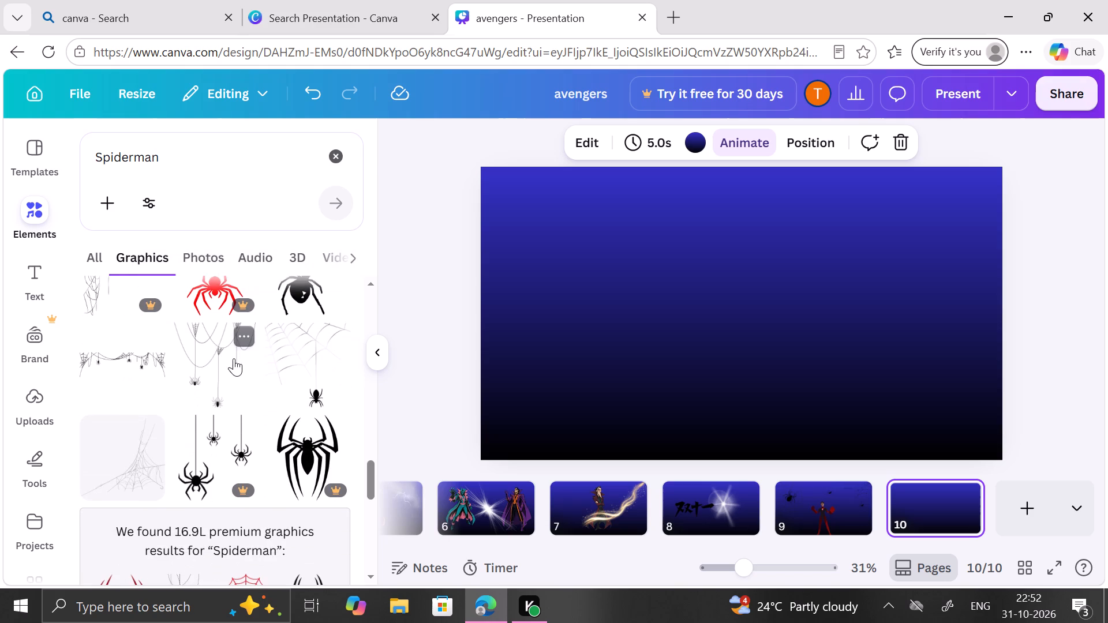
scroll(234, 358, "down", 4)
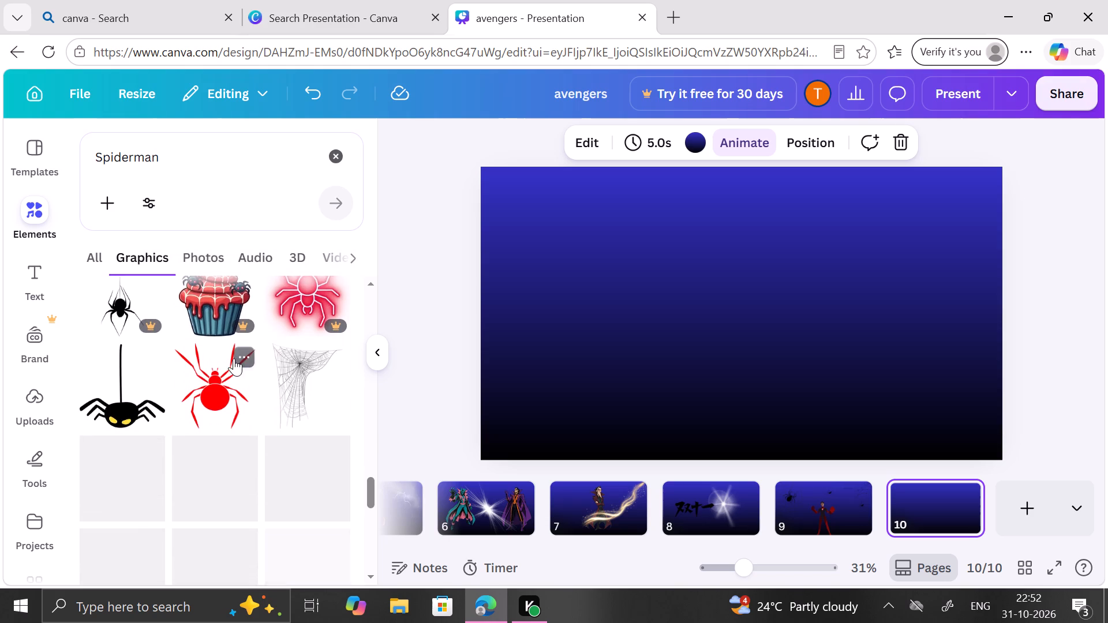
scroll(234, 358, "down", 1)
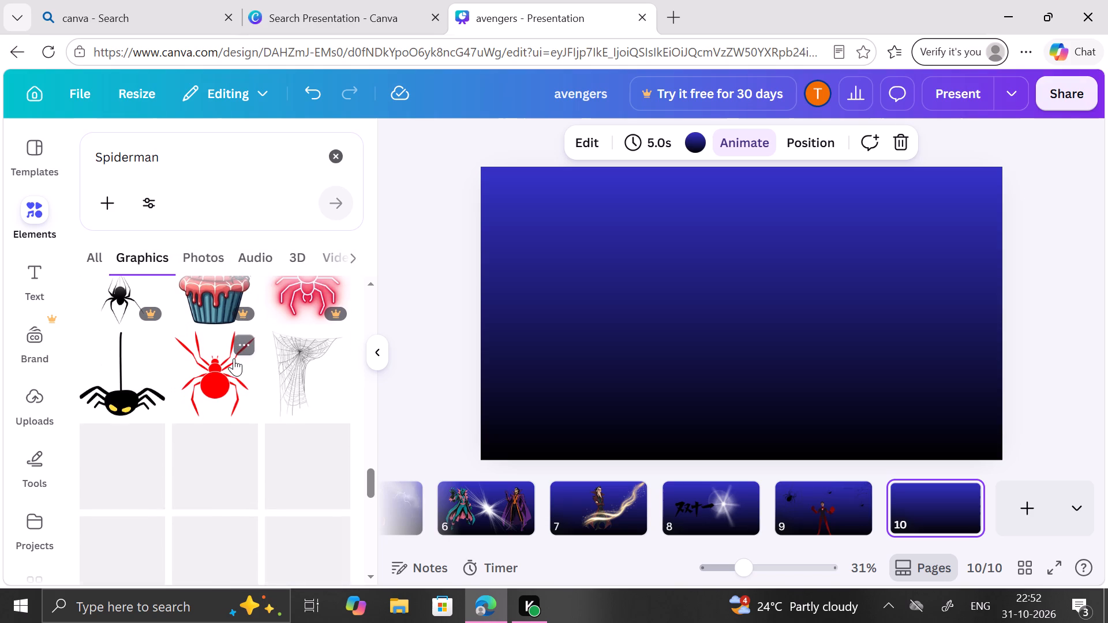
scroll(234, 358, "down", 1)
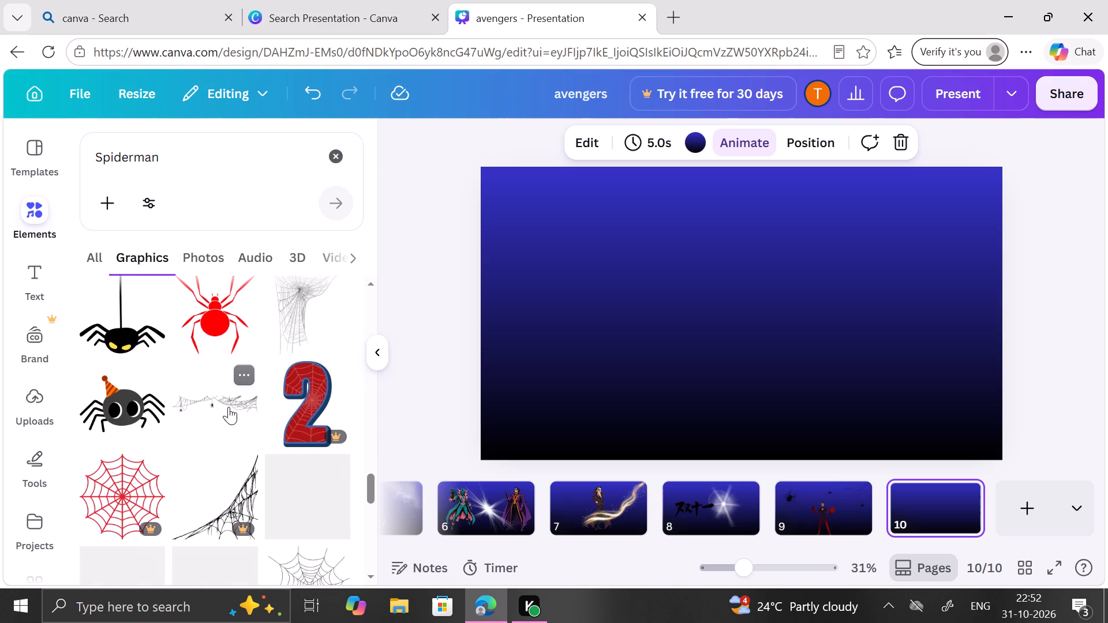
left_click(229, 407)
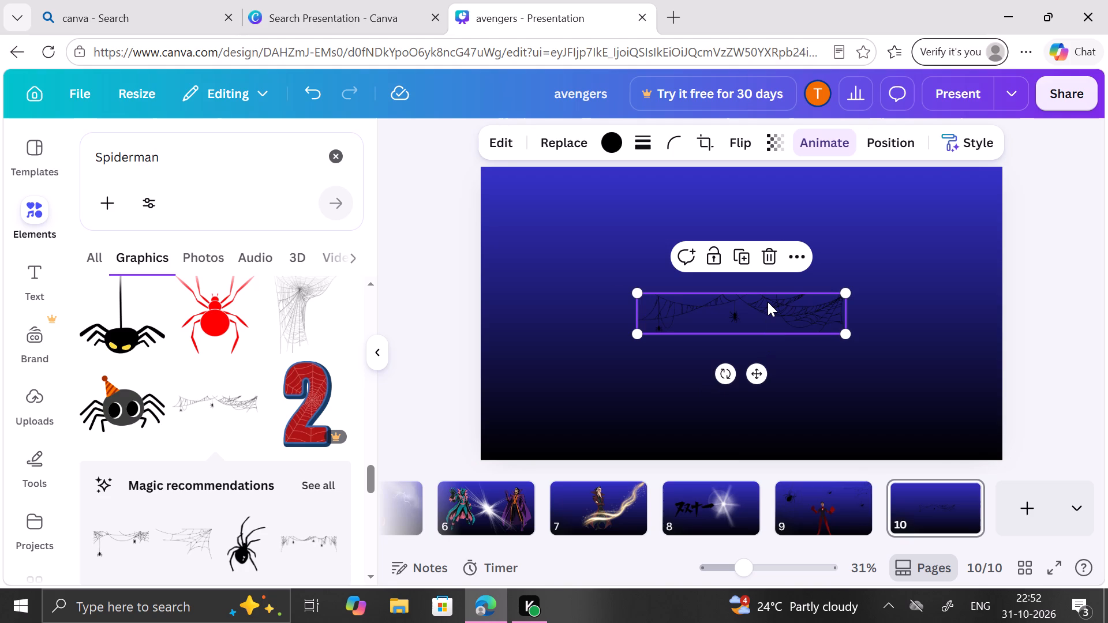
Move the spider web garland to slide 10's top-left corner and enlarge it to span the slide's full width.
left_click_drag(768, 302, 619, 192)
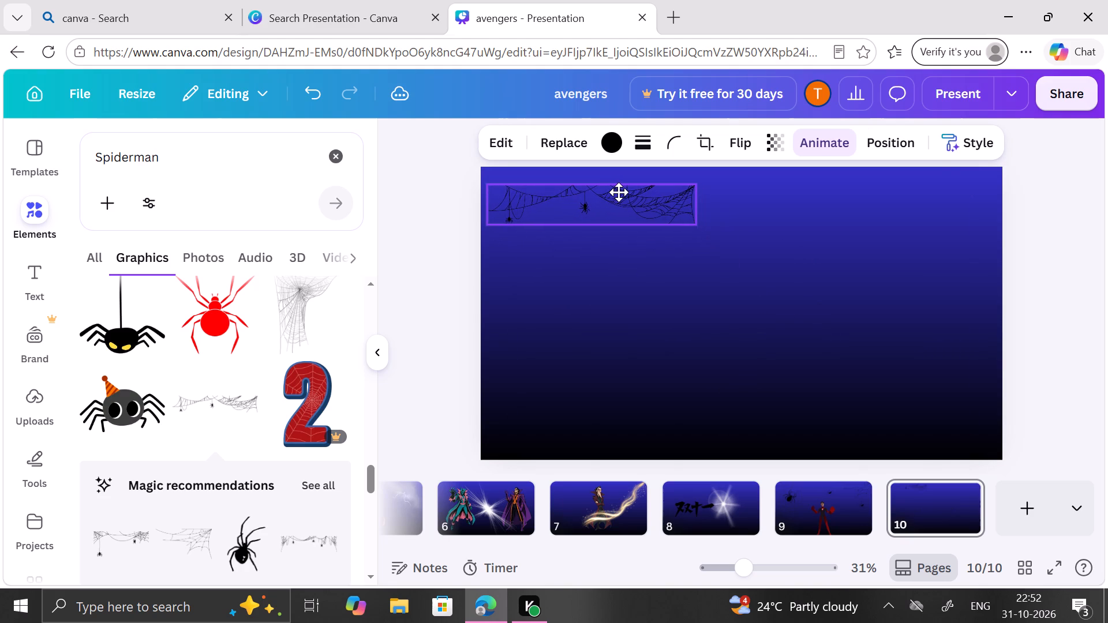
left_click_drag(619, 192, 612, 175)
left_click_drag(688, 202, 842, 234)
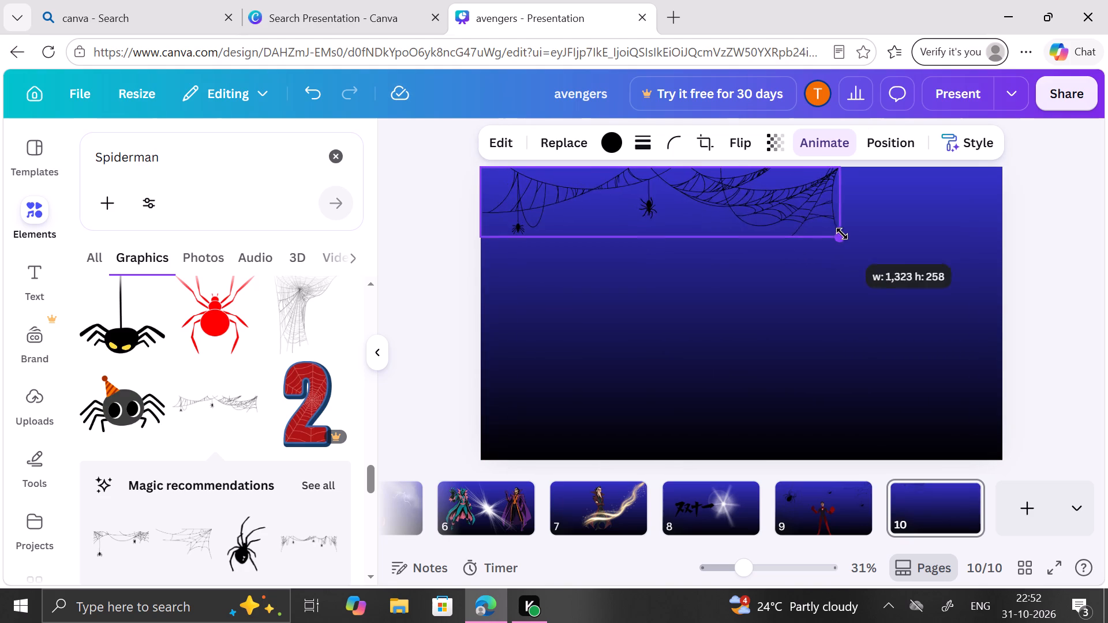
left_click_drag(842, 234, 1023, 250)
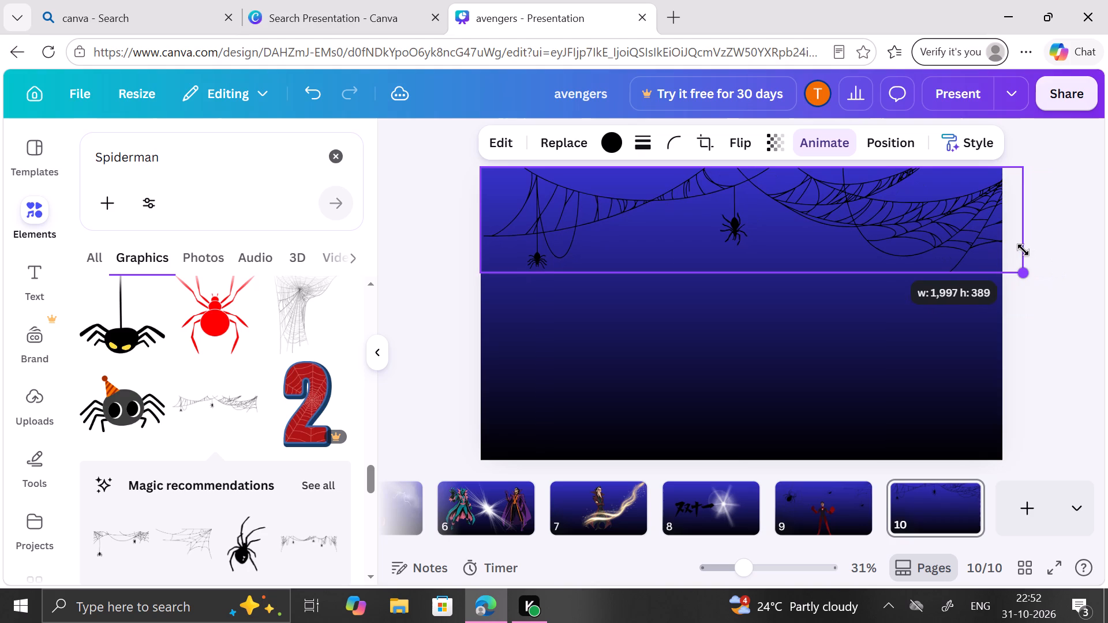
left_click_drag(1023, 250, 1013, 250)
Add the graphic of scattered small spiders to slide 7 and enlarge it in the empty area left of the villain.
scroll(250, 401, "down", 1)
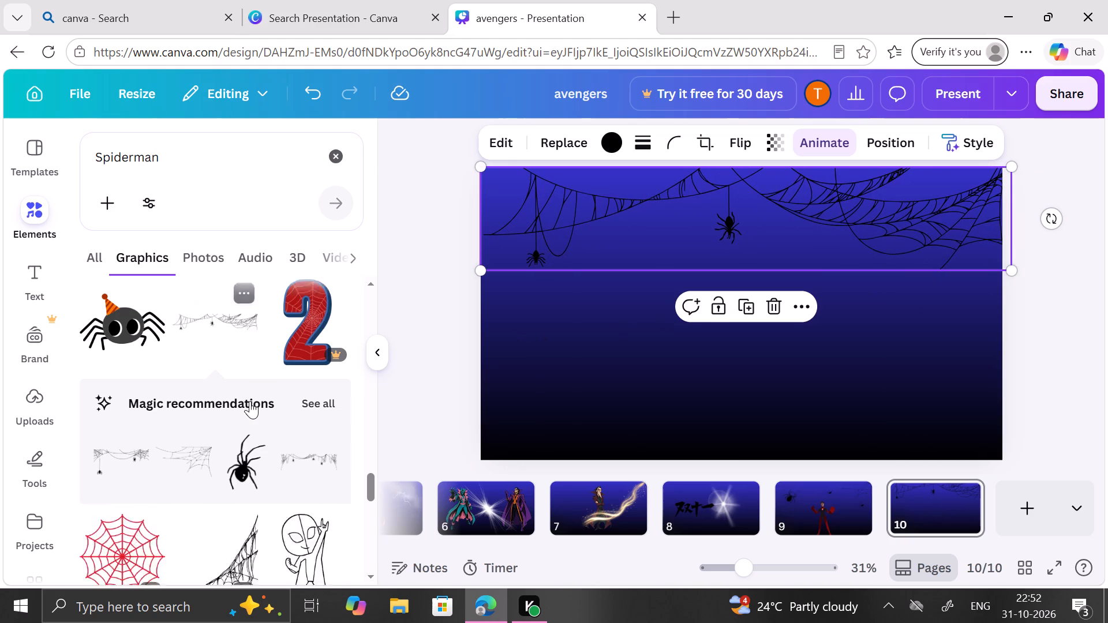
scroll(250, 401, "down", 2)
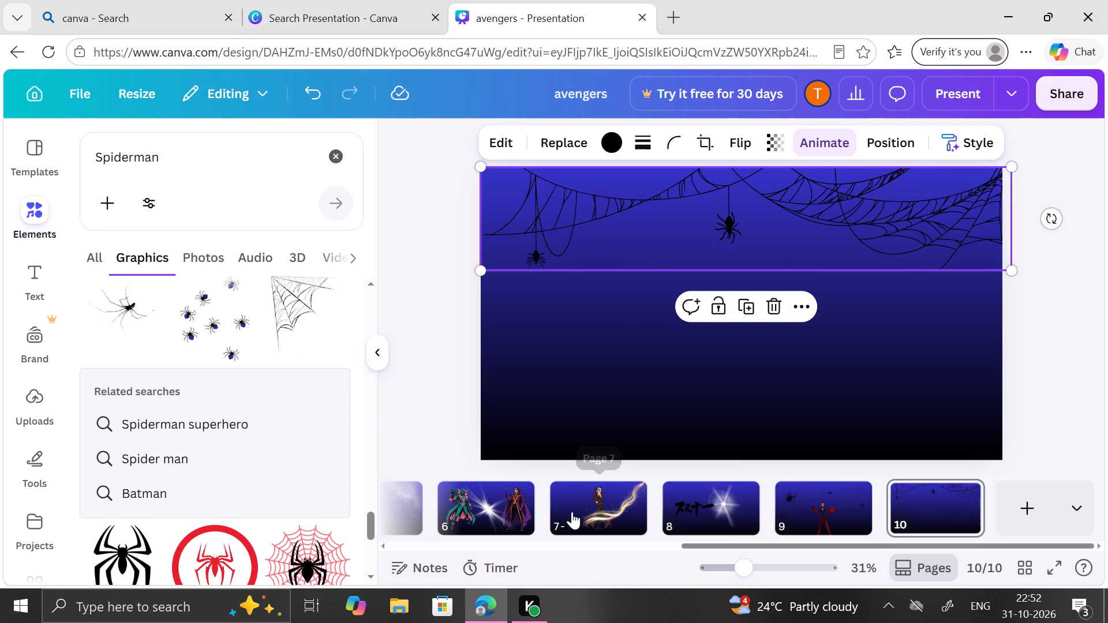
left_click(572, 512)
left_click(238, 336)
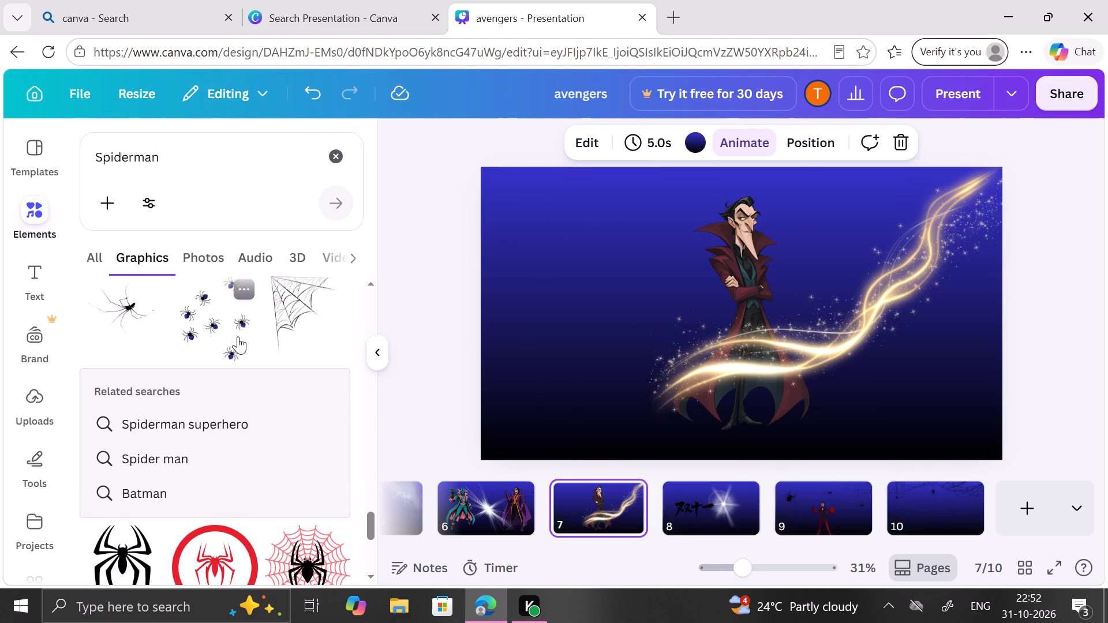
left_click_drag(740, 307, 579, 253)
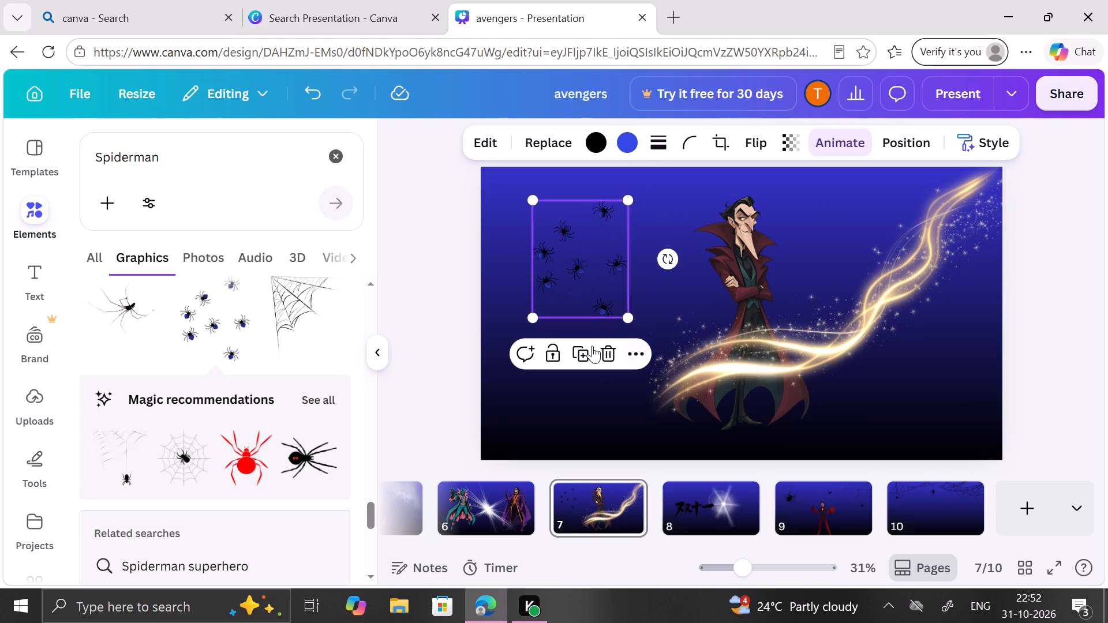
left_click_drag(534, 317, 517, 329)
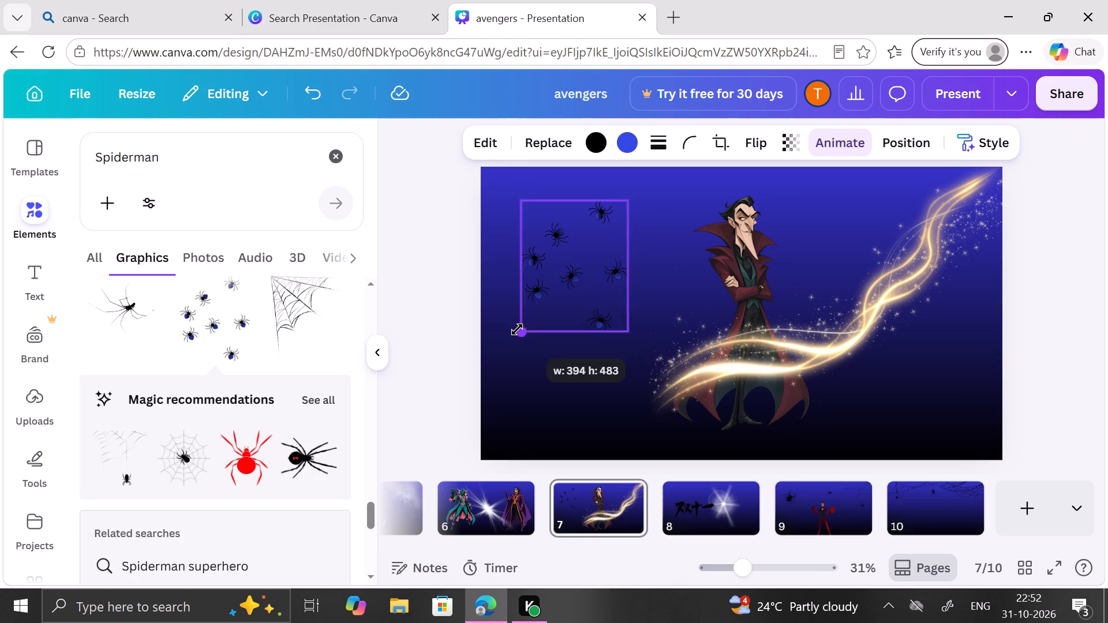
left_click_drag(517, 329, 484, 359)
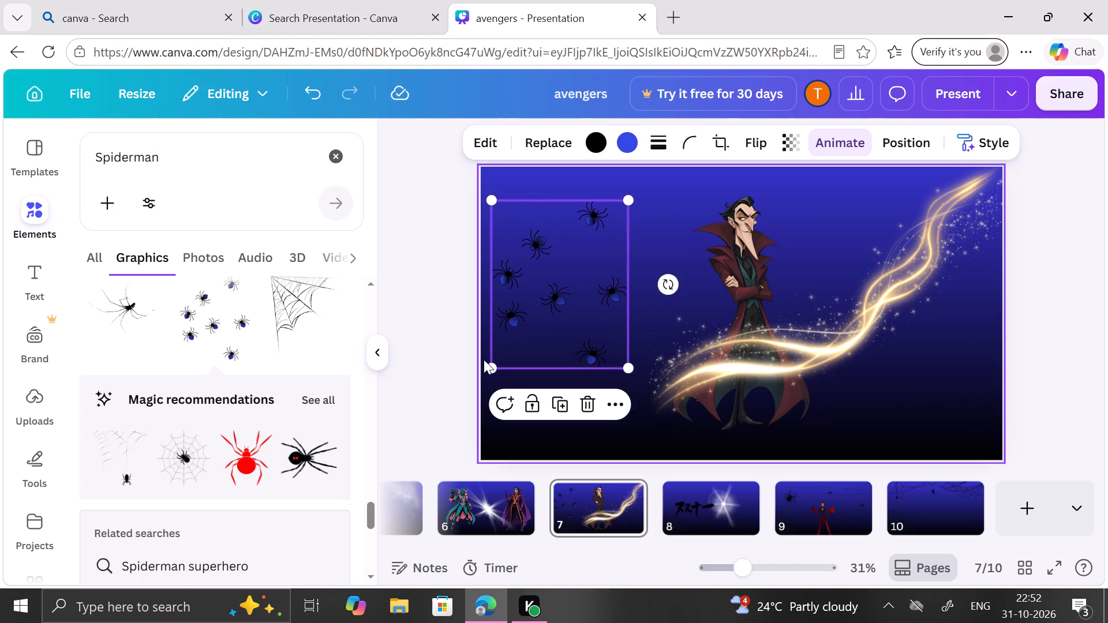
left_click_drag(629, 193, 663, 178)
left_click(799, 216)
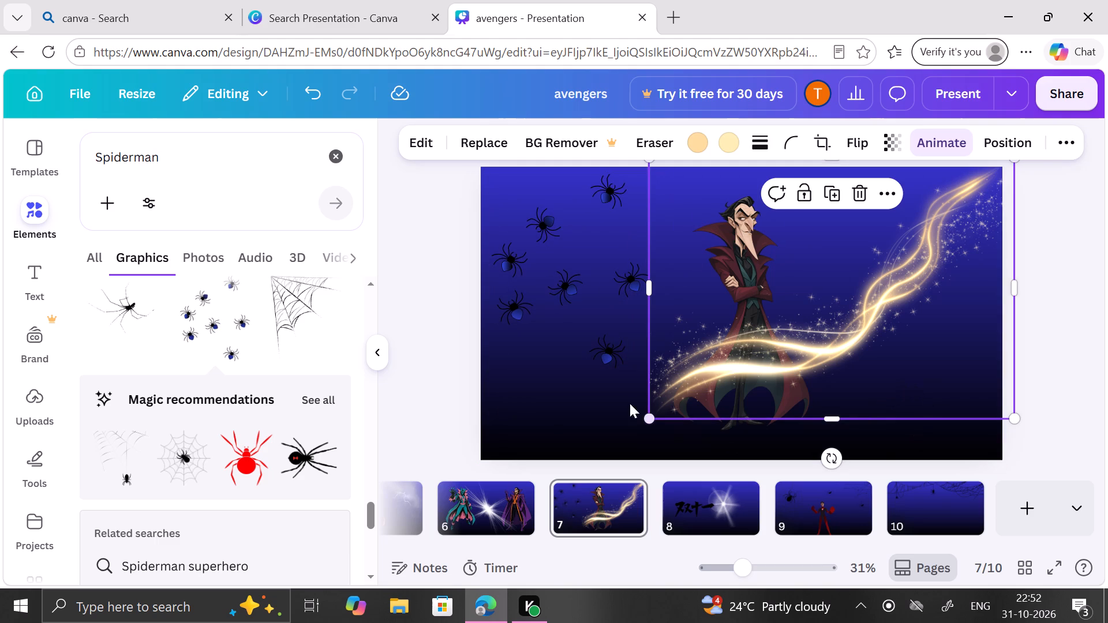
left_click(456, 429)
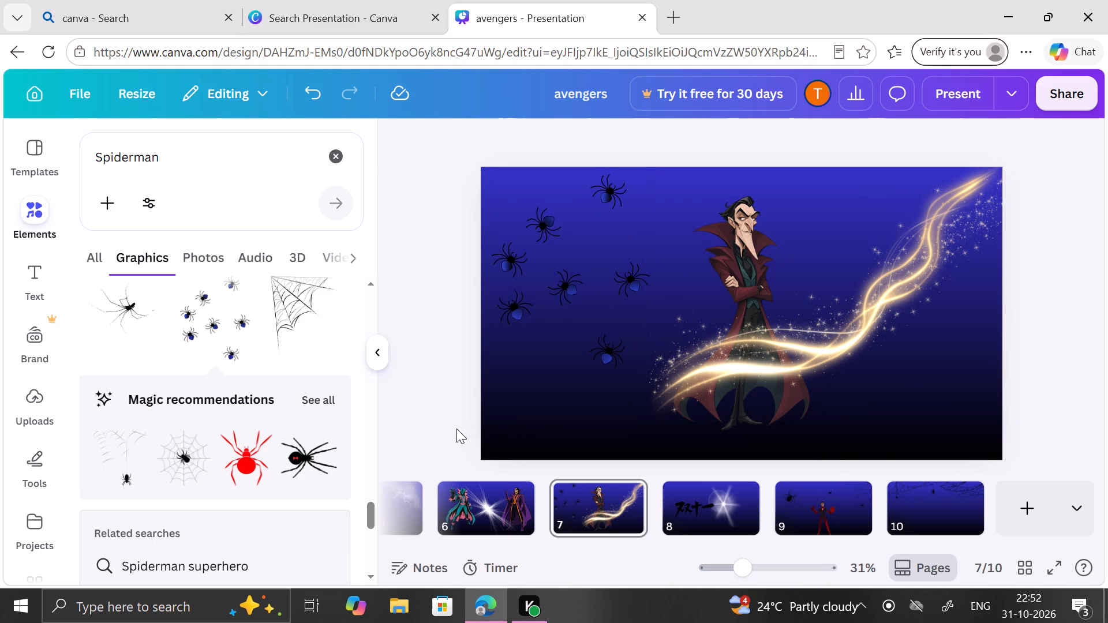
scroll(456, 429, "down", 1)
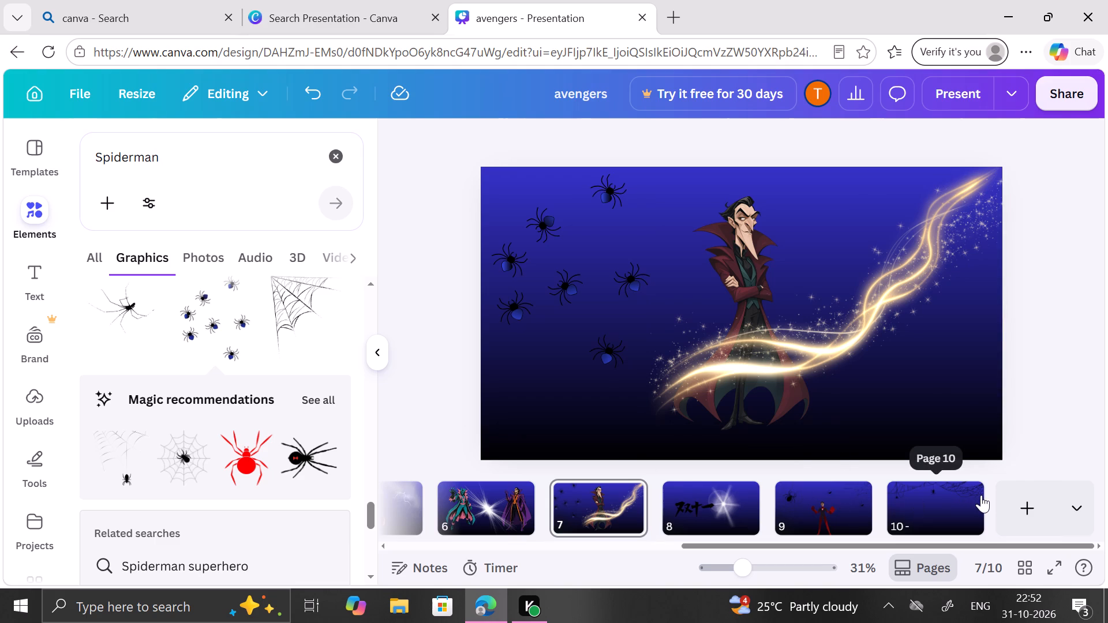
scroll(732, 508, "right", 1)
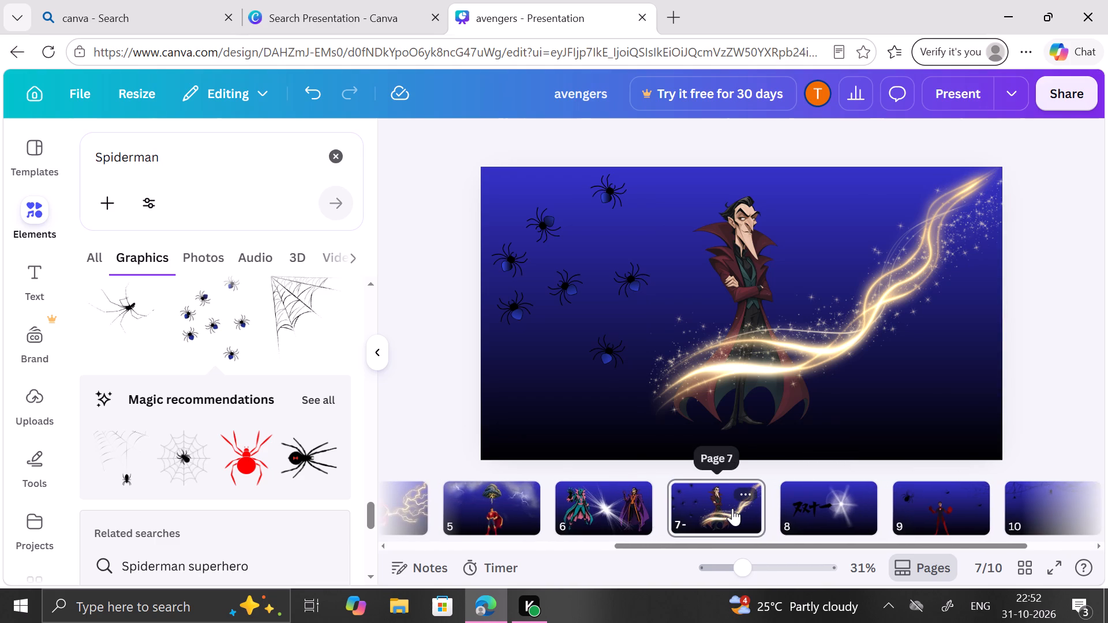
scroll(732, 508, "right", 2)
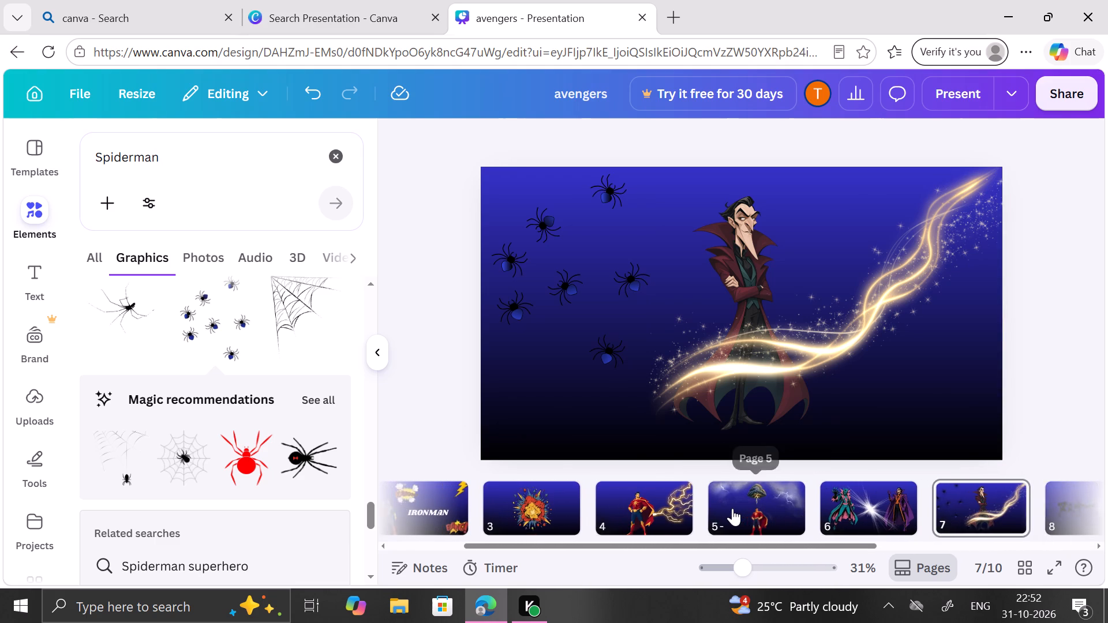
Review slides 4, 1, 5, 9 and 10 in turn to check their content and the space left for more graphics.
scroll(732, 508, "right", 1)
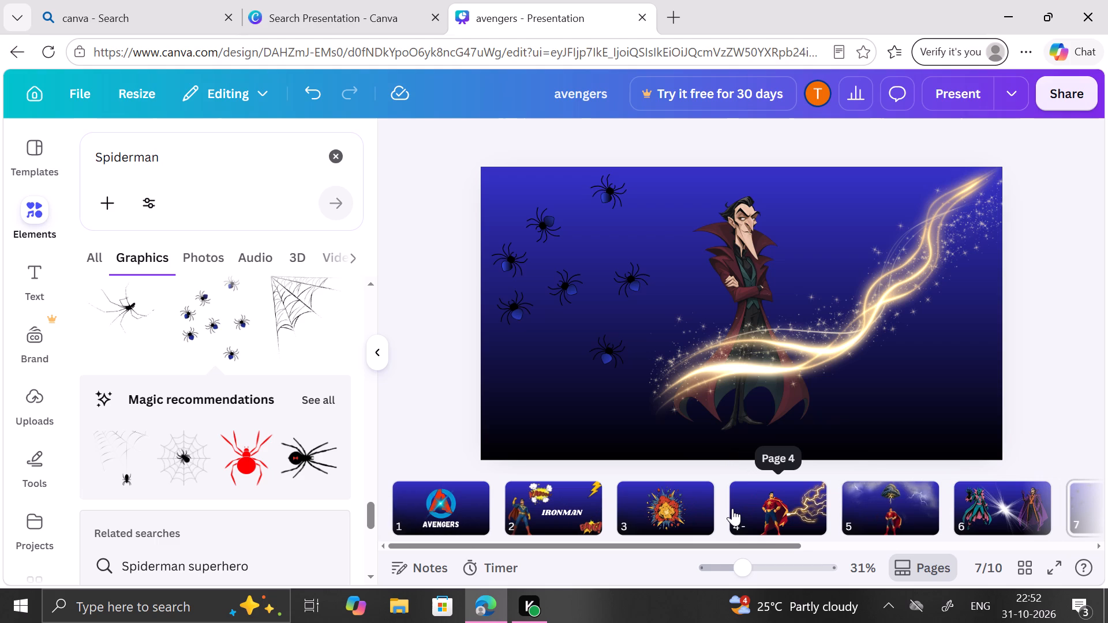
left_click(732, 508)
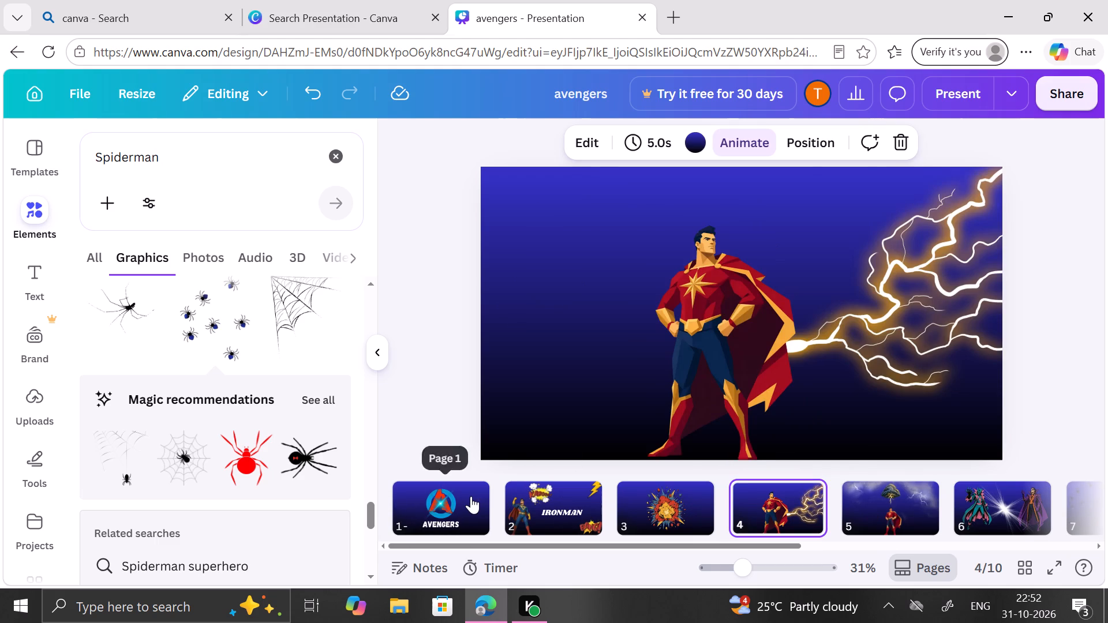
left_click(471, 496)
scroll(278, 485, "down", 2)
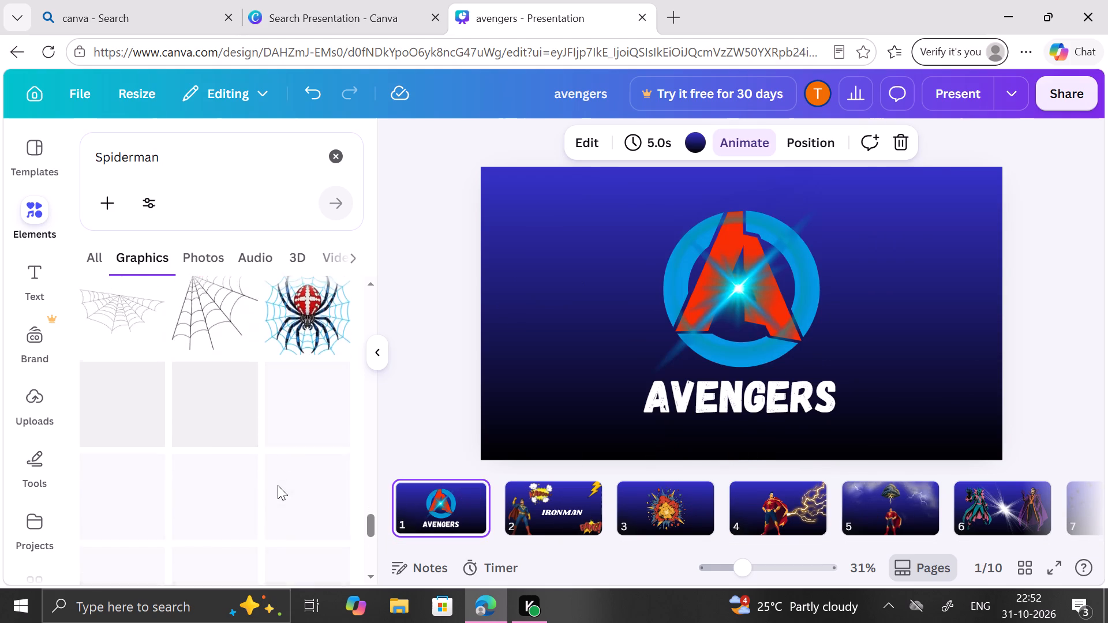
scroll(278, 485, "up", 4)
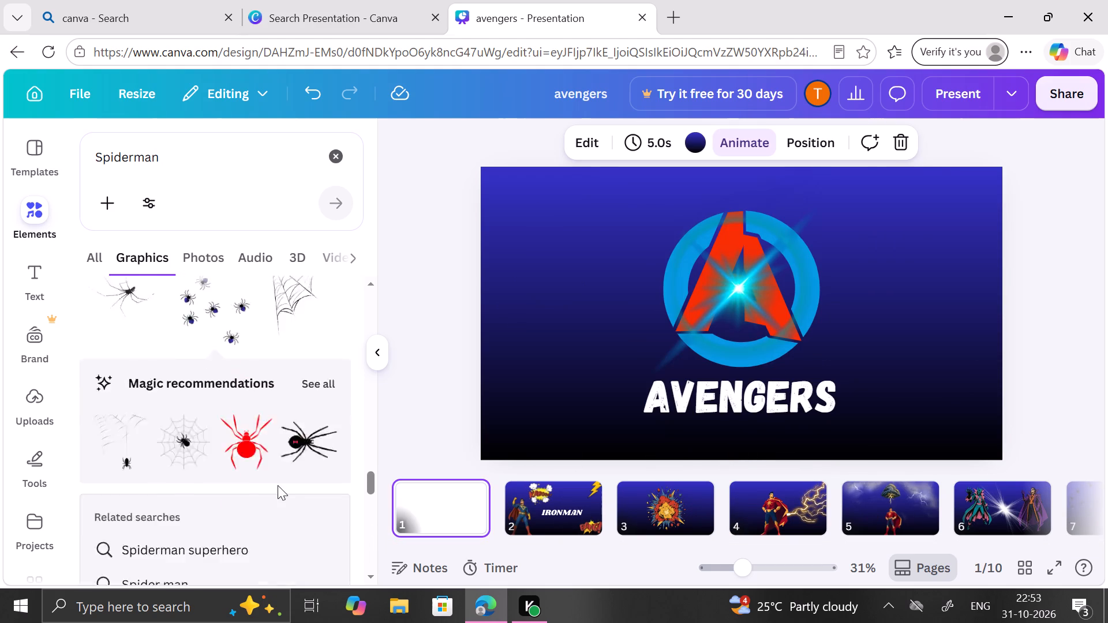
scroll(278, 485, "up", 3)
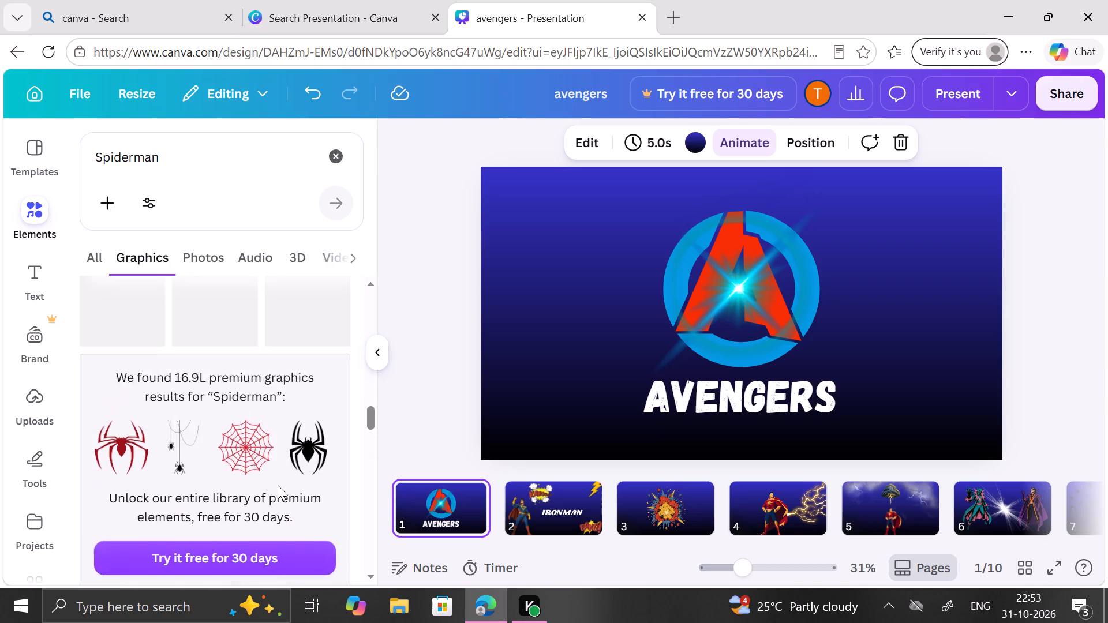
scroll(278, 485, "up", 5)
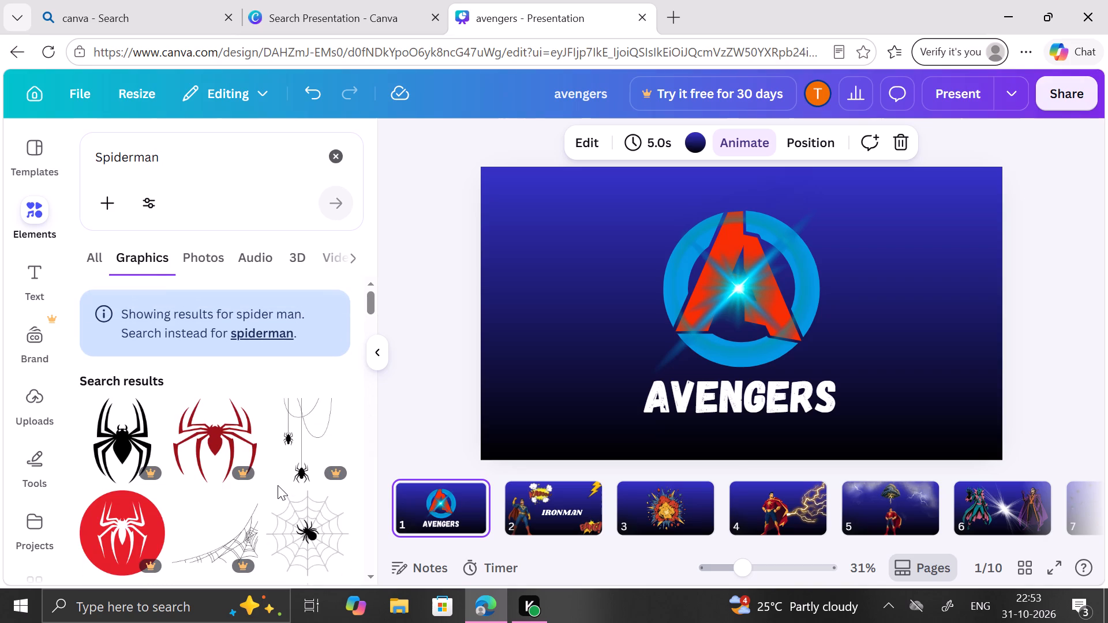
left_click(793, 495)
left_click(902, 495)
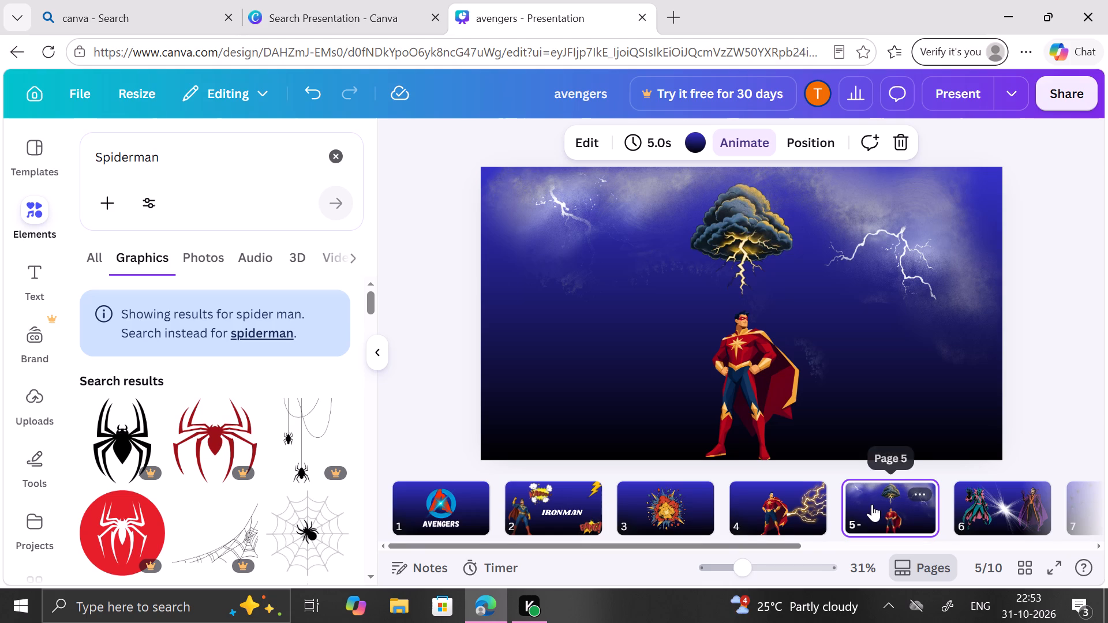
scroll(872, 504, "left", 2)
left_click(852, 504)
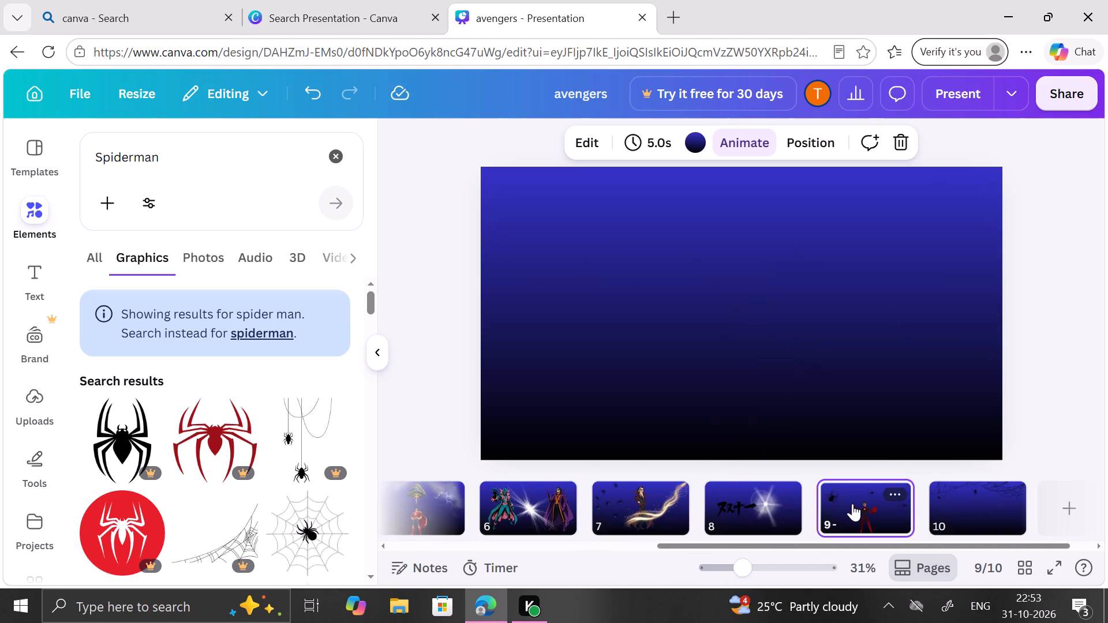
left_click(935, 493)
scroll(945, 387, "left", 2)
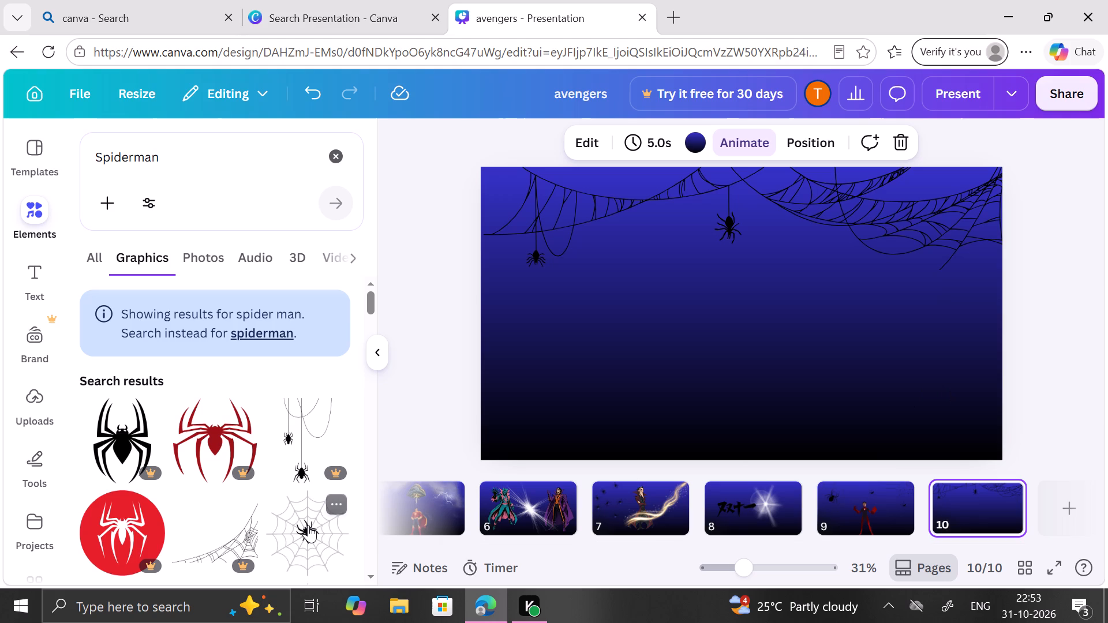
Browse the Spiderman graphics results for another spider or web graphic that suits slide 10.
scroll(308, 525, "down", 5)
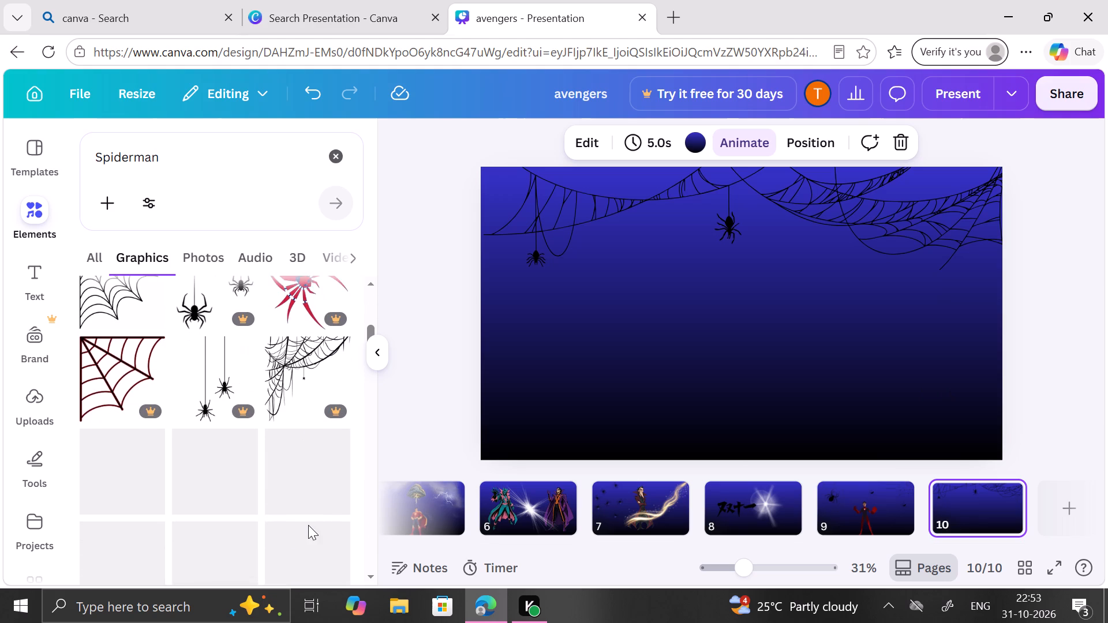
scroll(308, 525, "down", 1)
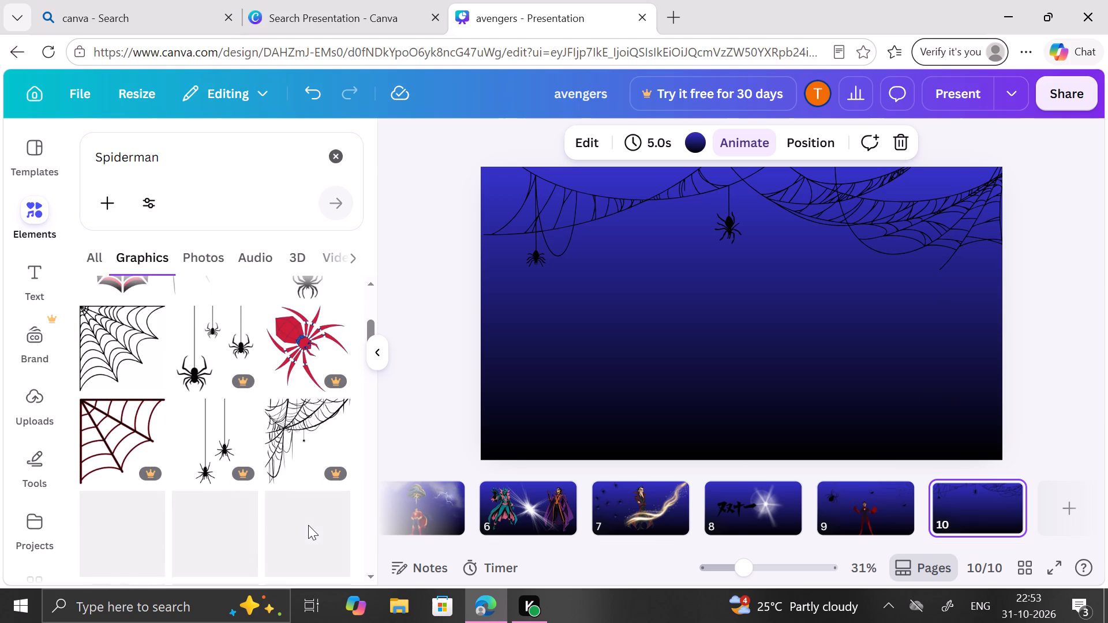
scroll(308, 525, "down", 3)
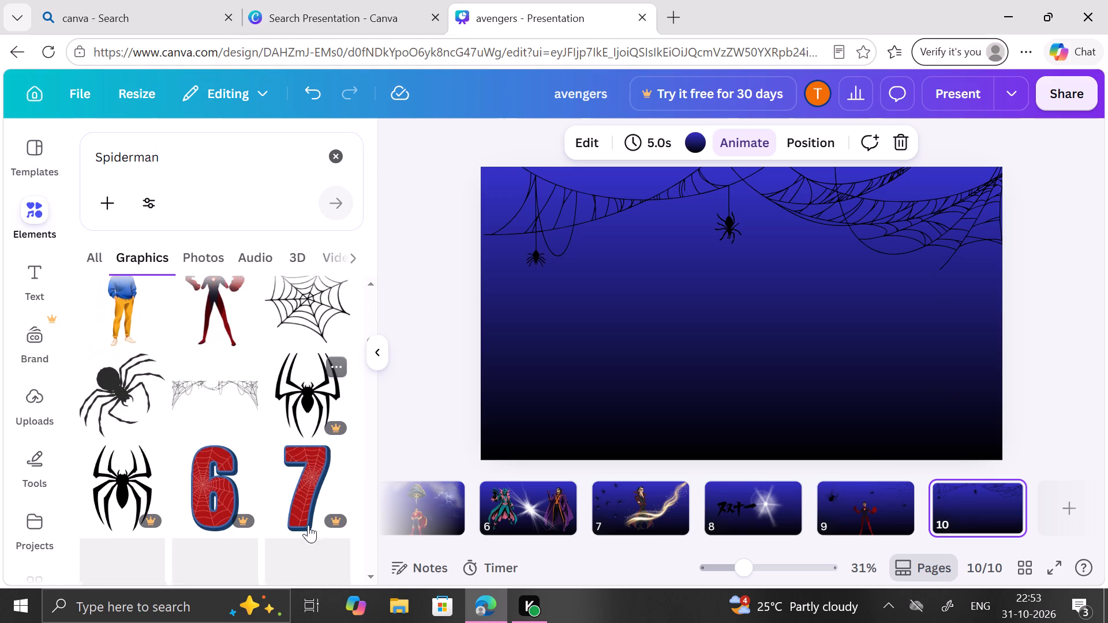
scroll(308, 525, "down", 3)
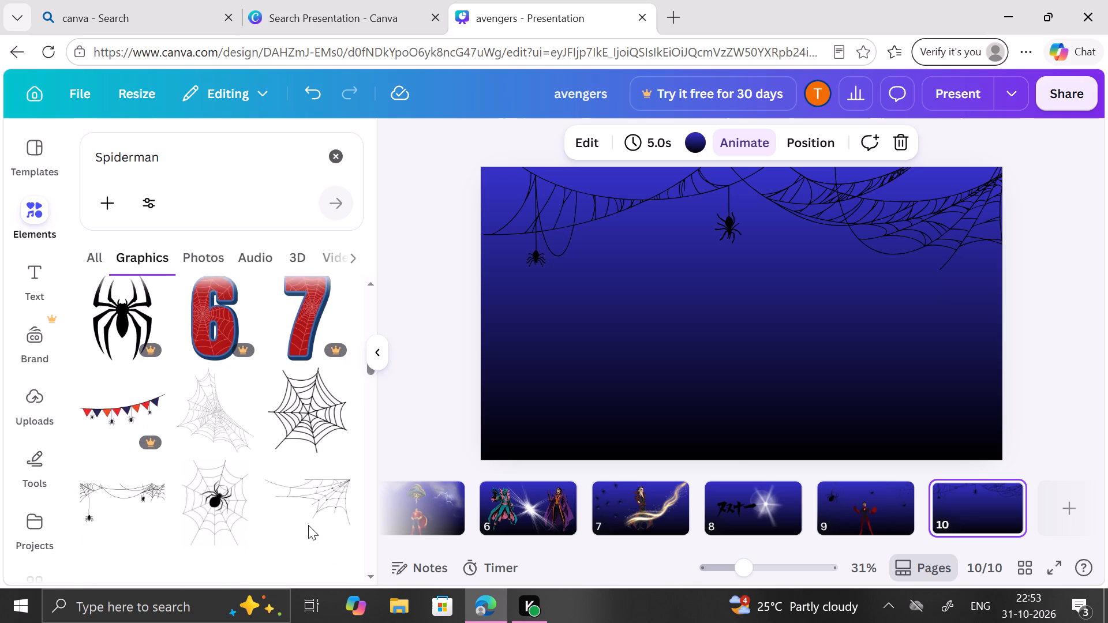
scroll(308, 525, "down", 2)
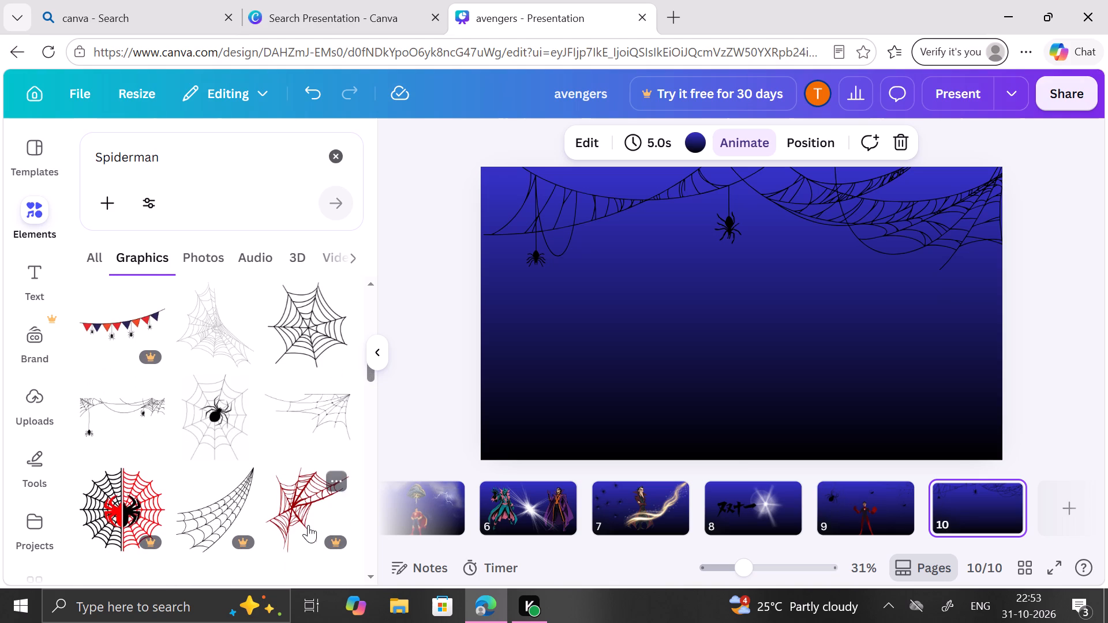
scroll(308, 525, "down", 3)
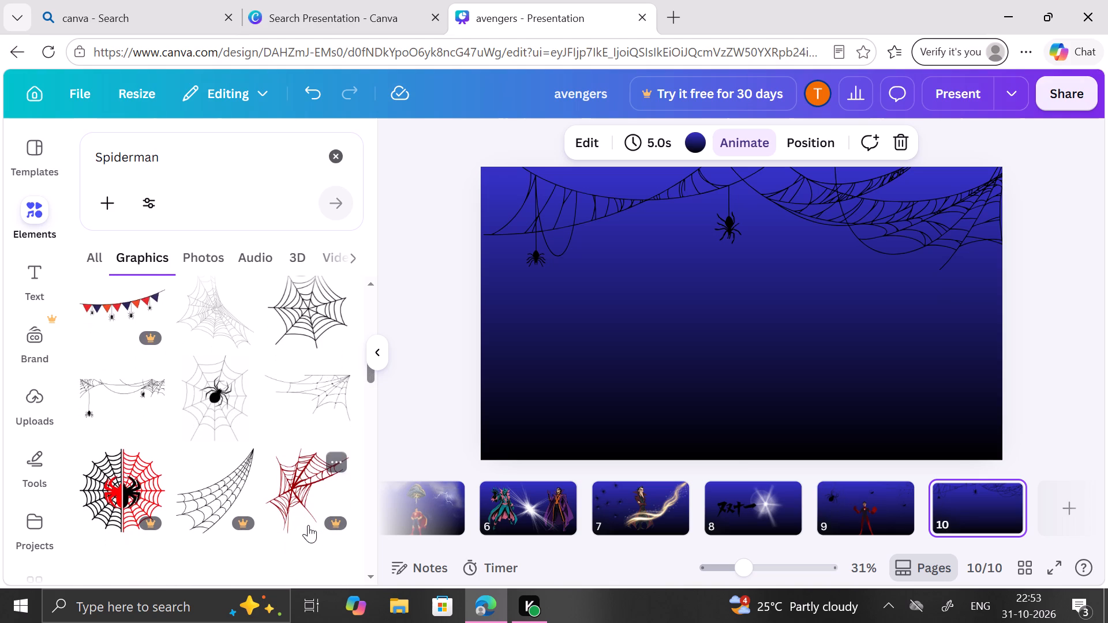
scroll(308, 525, "down", 3)
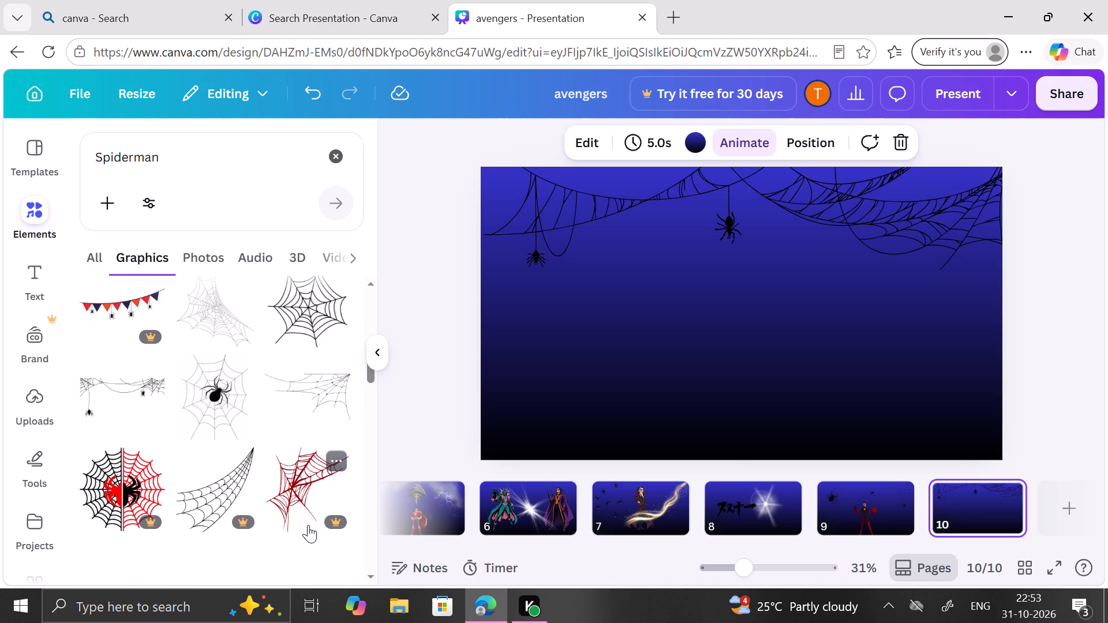
scroll(308, 525, "down", 1)
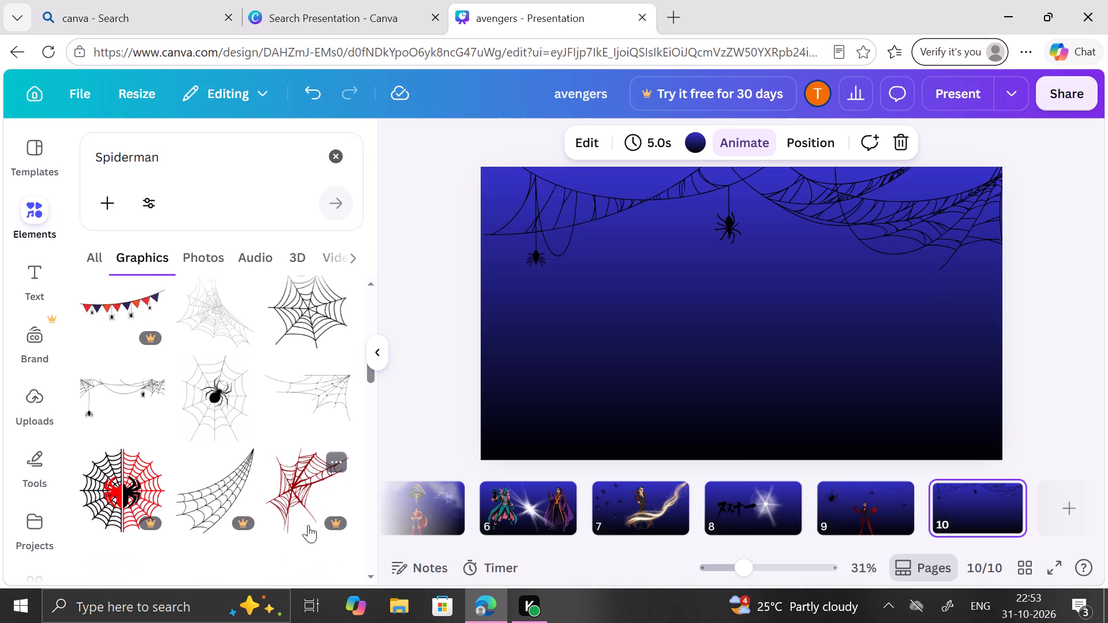
scroll(308, 525, "down", 1)
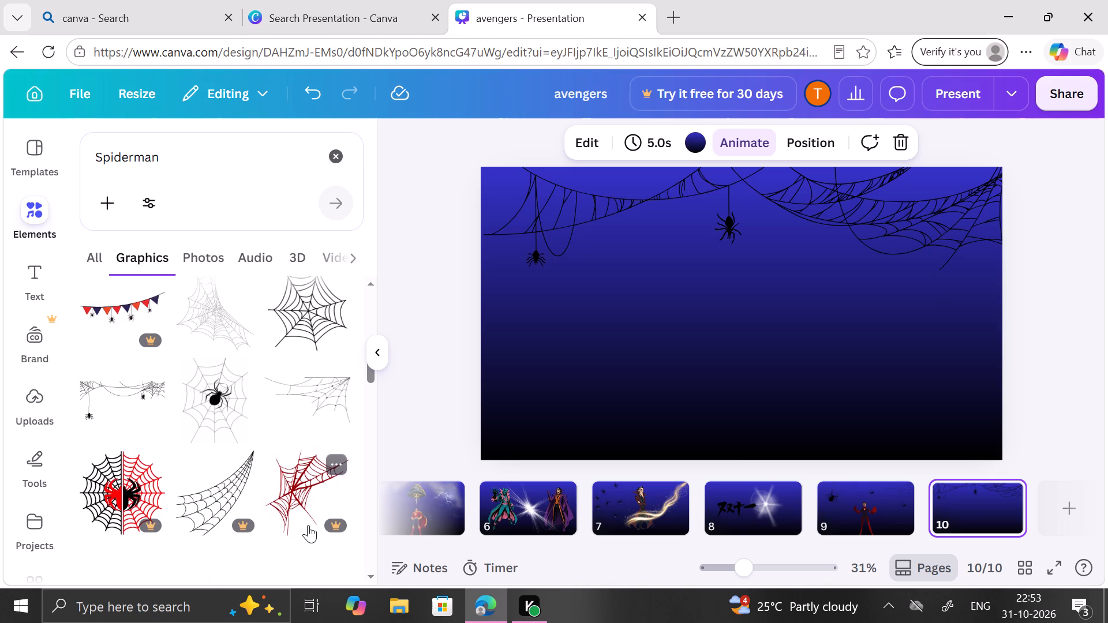
scroll(308, 525, "down", 2)
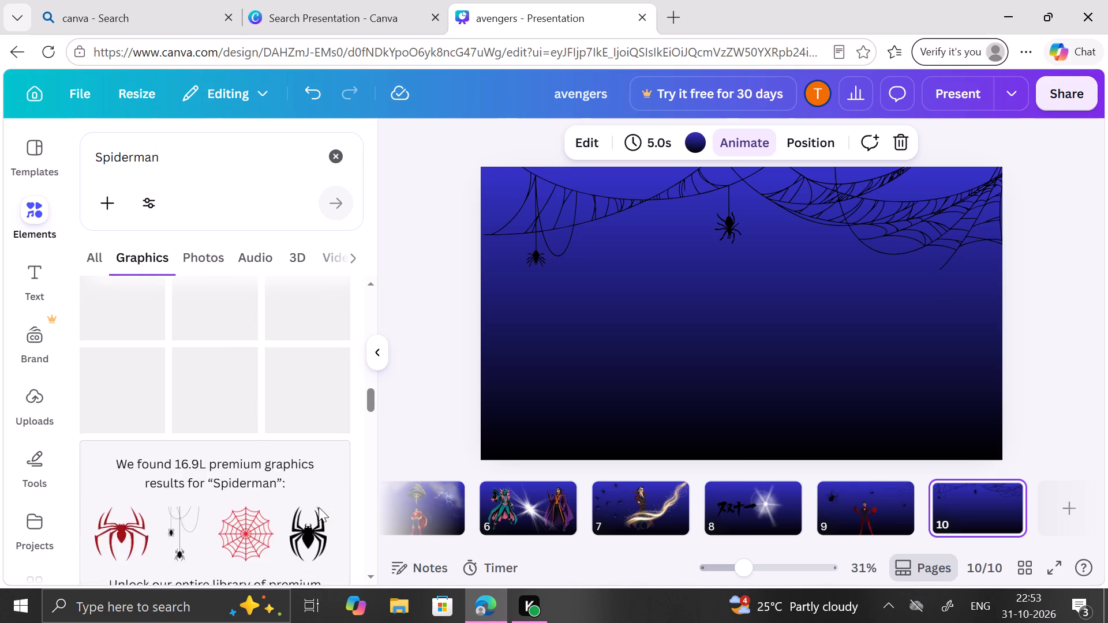
scroll(319, 507, "down", 3)
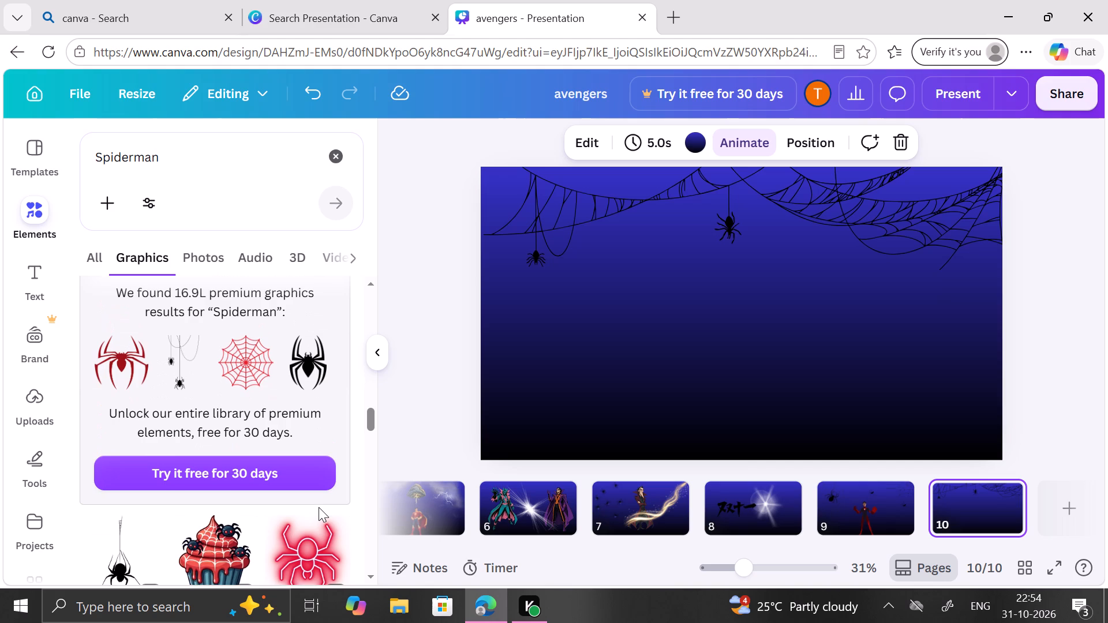
scroll(319, 507, "down", 1)
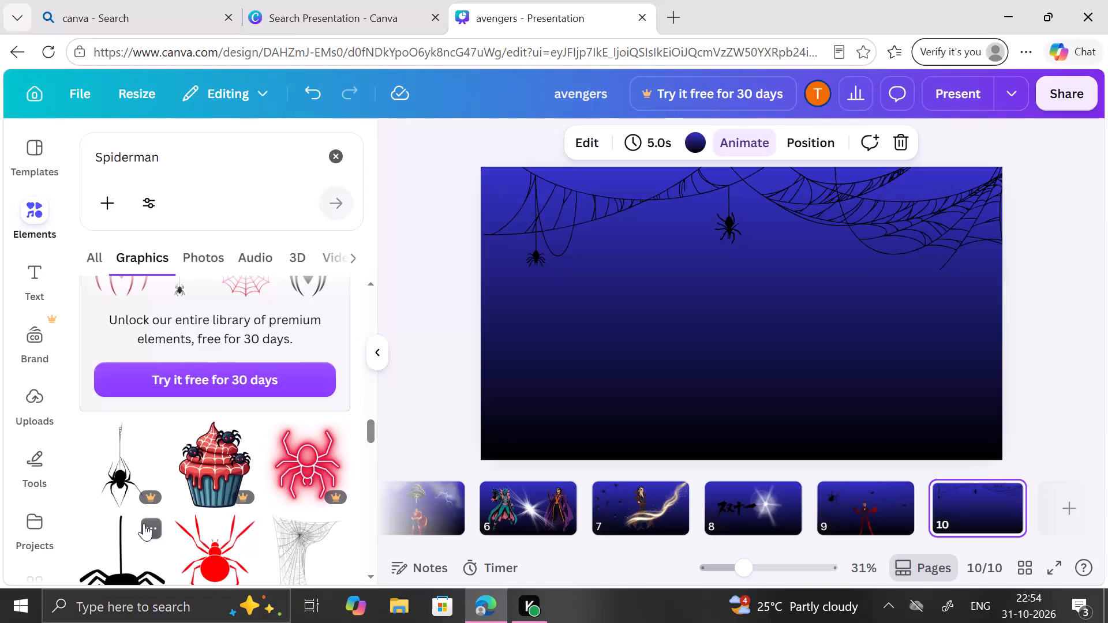
scroll(144, 523, "down", 1)
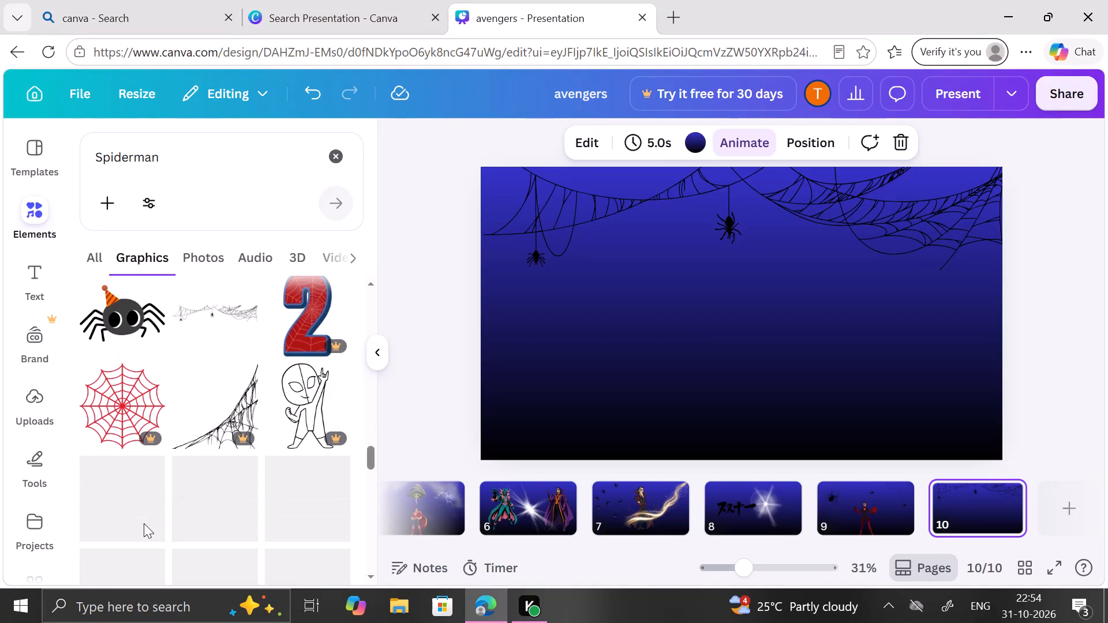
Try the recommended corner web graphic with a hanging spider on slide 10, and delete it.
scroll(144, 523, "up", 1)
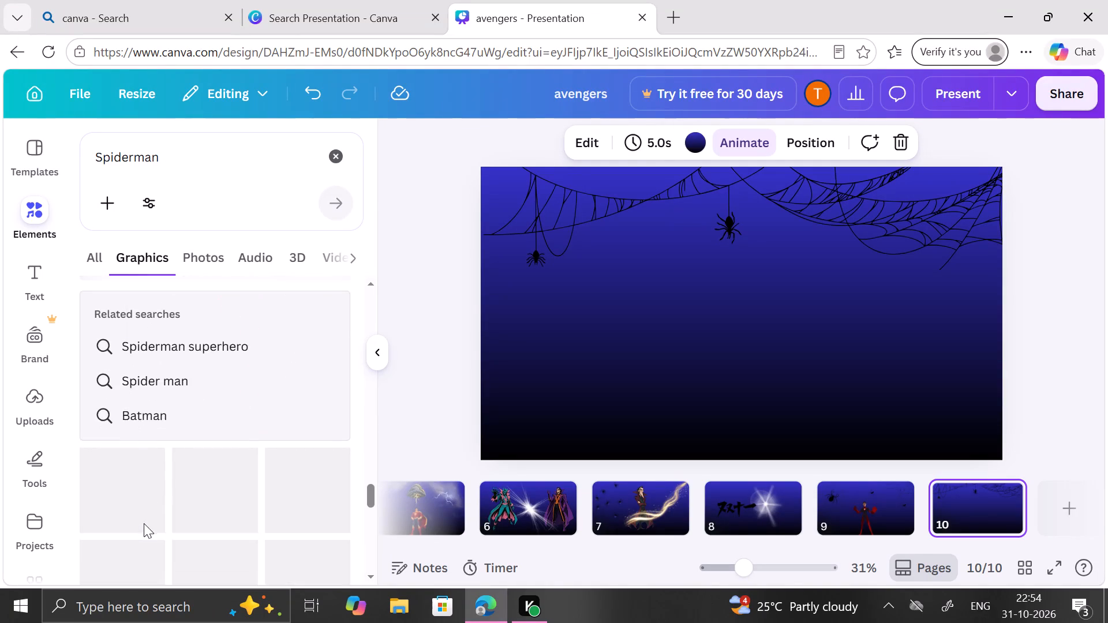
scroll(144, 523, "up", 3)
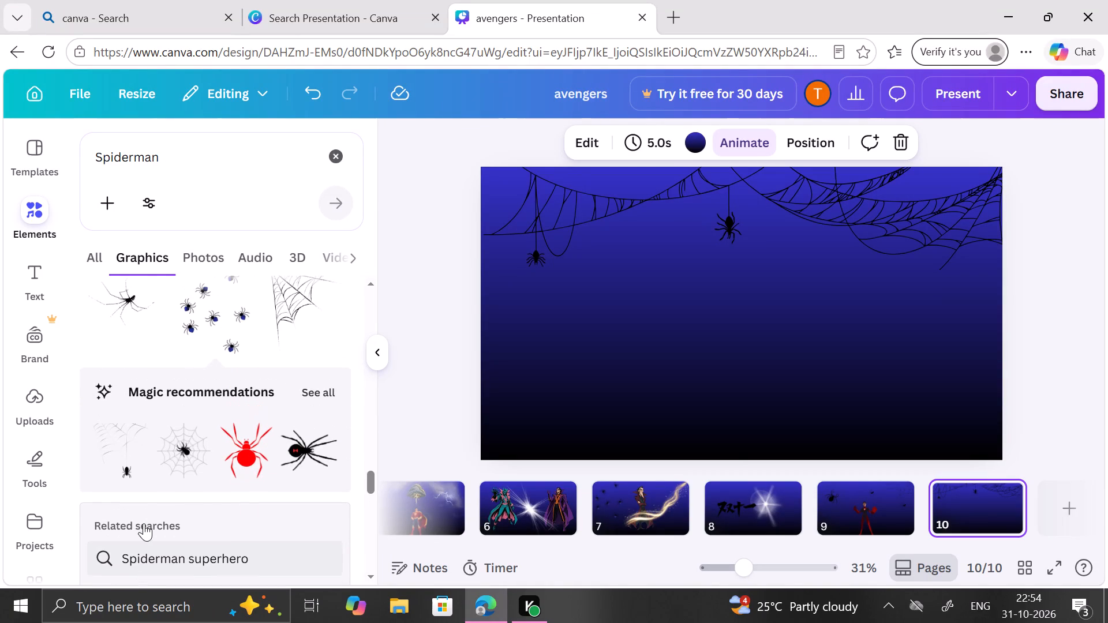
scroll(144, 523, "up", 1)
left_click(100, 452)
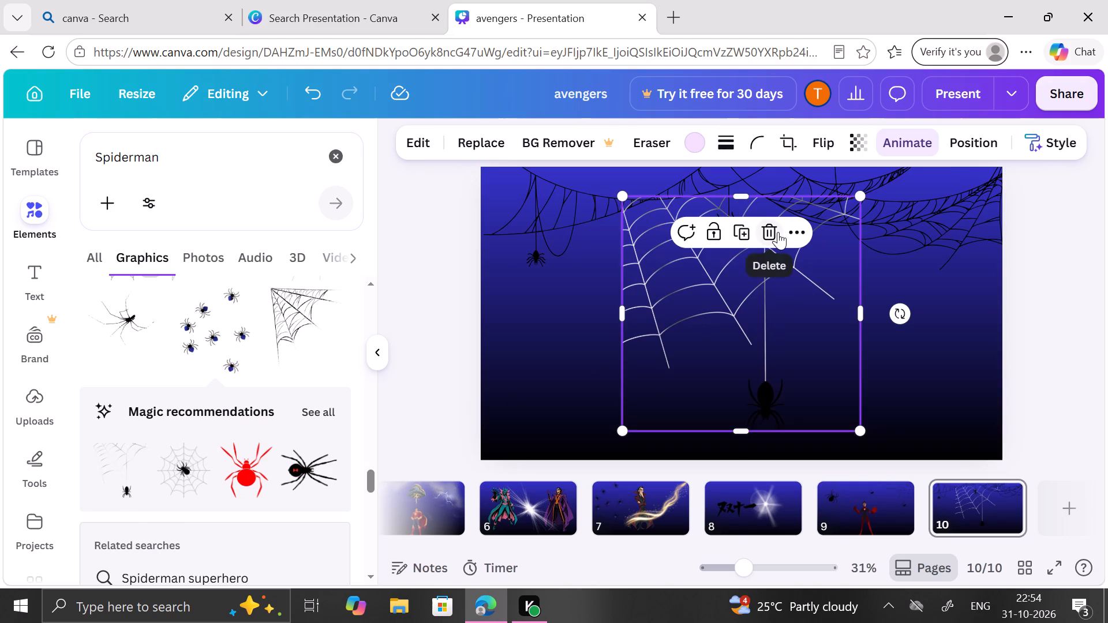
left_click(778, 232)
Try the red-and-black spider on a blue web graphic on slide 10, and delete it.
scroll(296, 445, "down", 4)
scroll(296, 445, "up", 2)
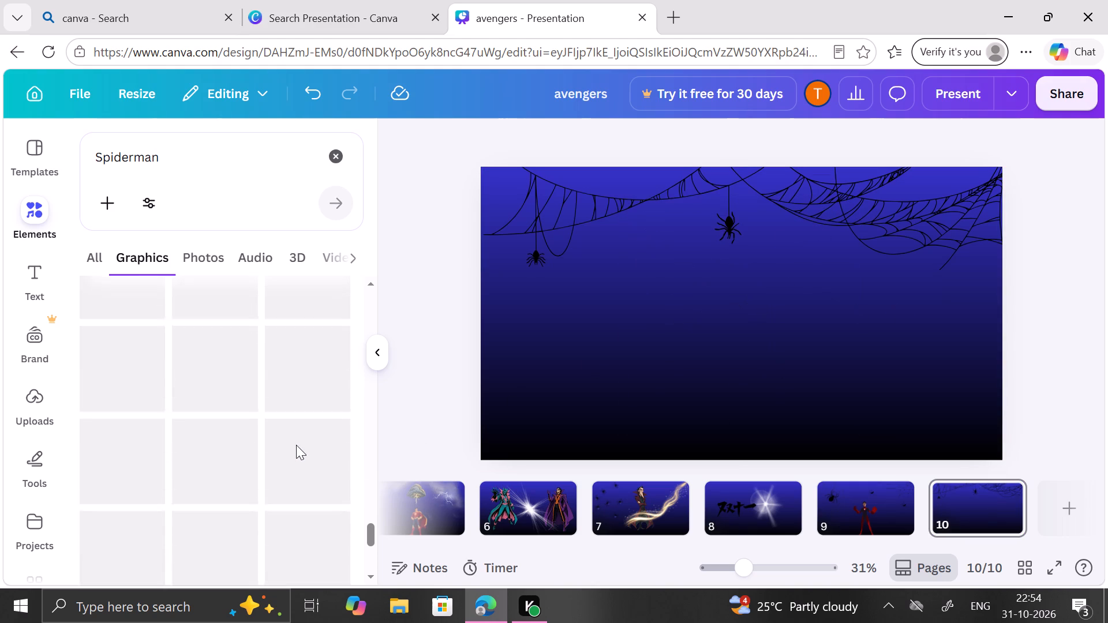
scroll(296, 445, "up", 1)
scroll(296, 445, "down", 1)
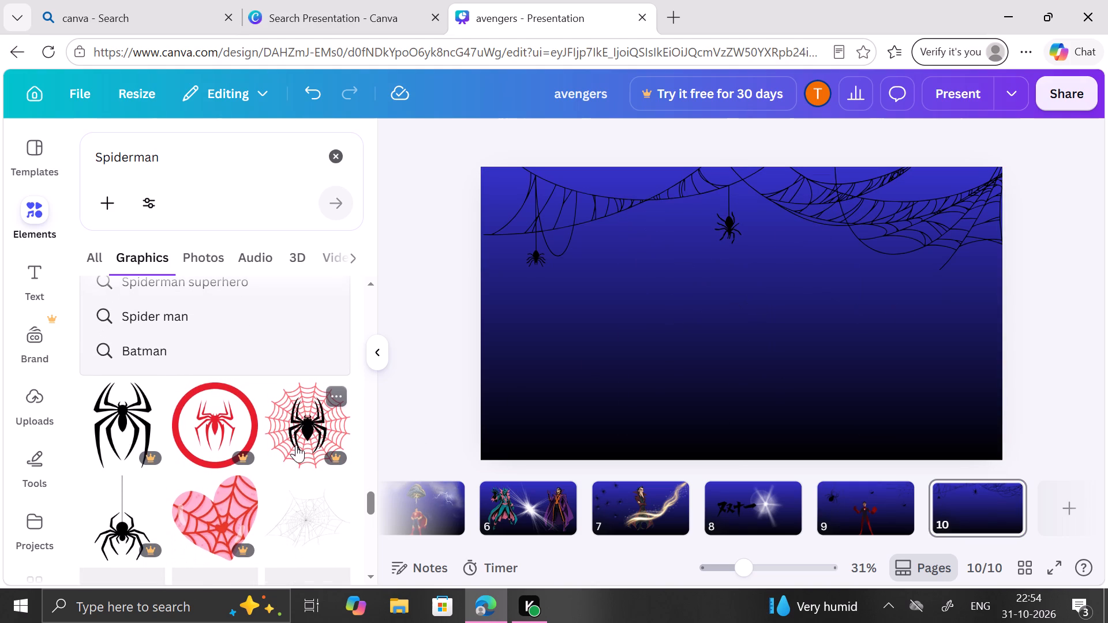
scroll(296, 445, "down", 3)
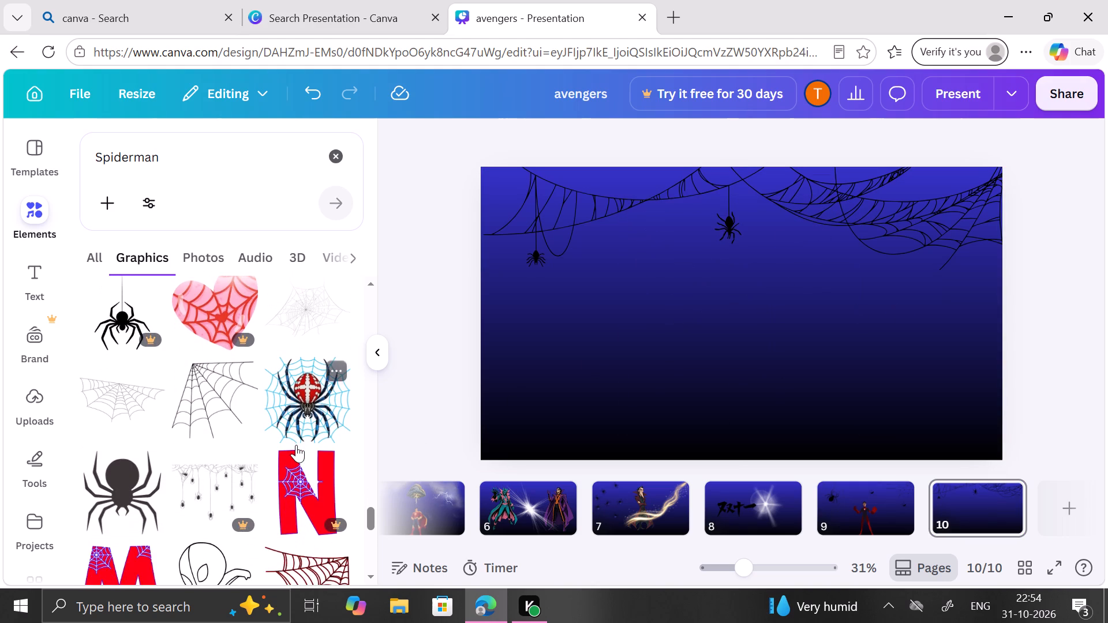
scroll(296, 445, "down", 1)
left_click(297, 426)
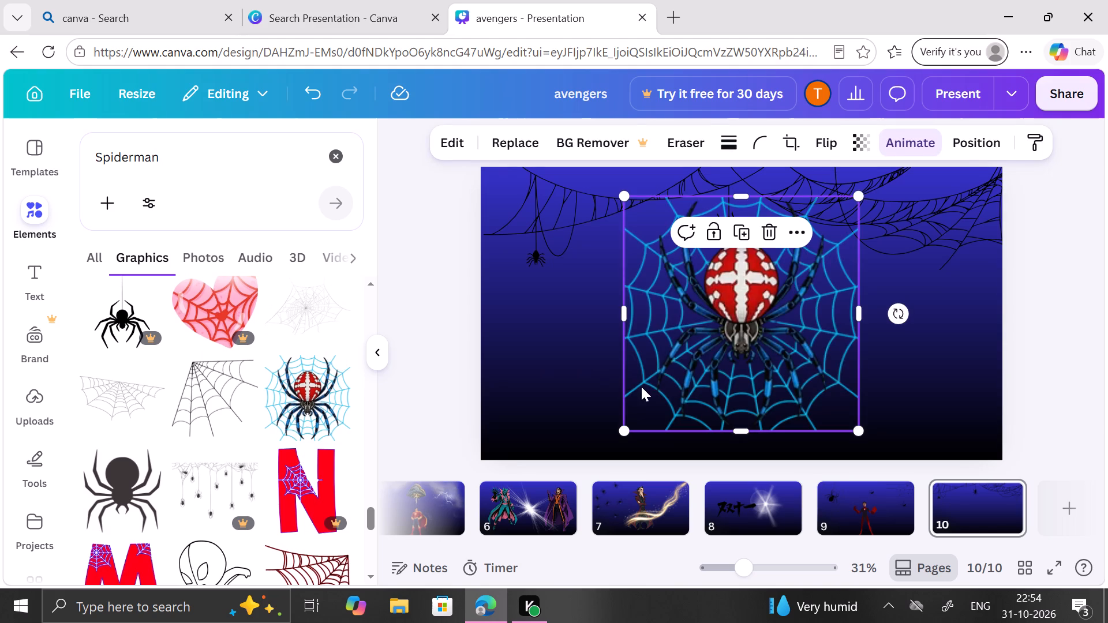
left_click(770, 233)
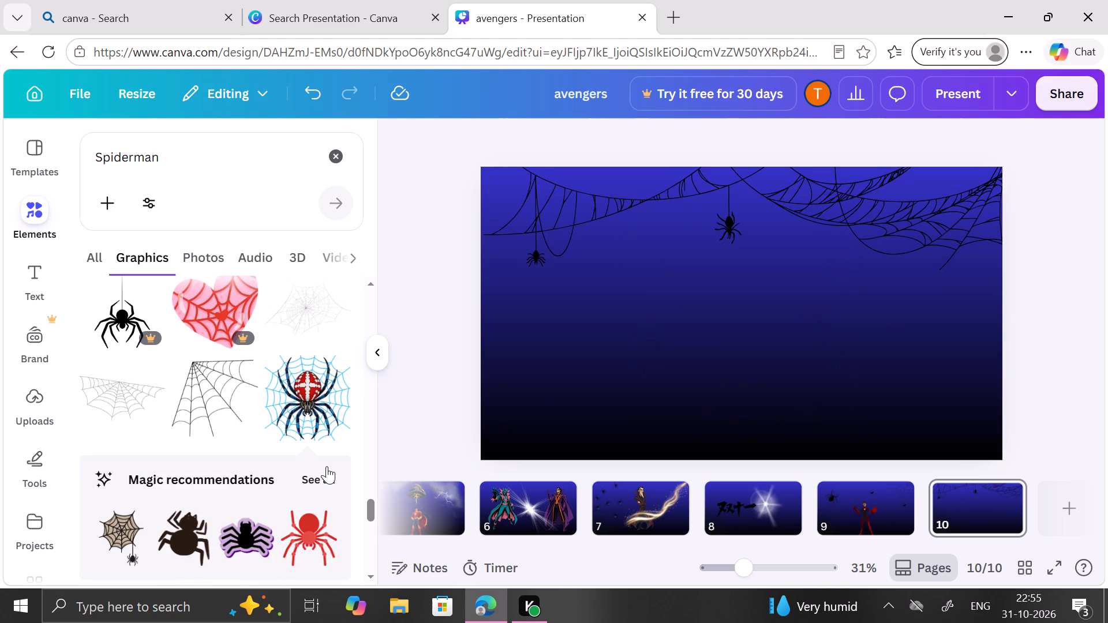
Browse the Spiderman graphics results again for a free spider or web graphic that suits slide 10.
scroll(327, 466, "down", 2)
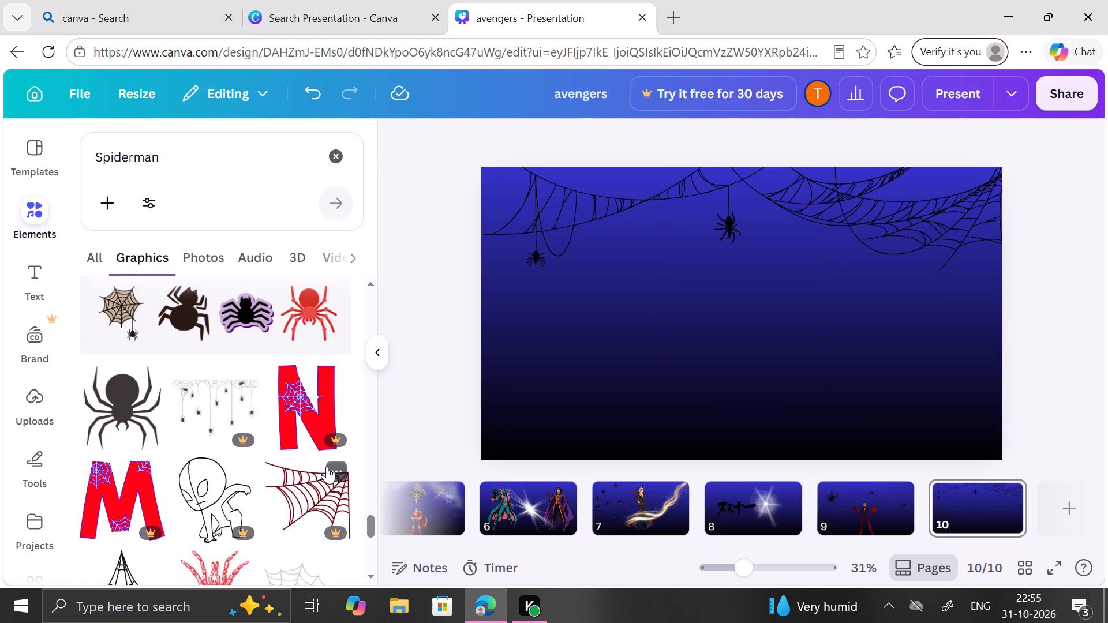
scroll(327, 466, "down", 3)
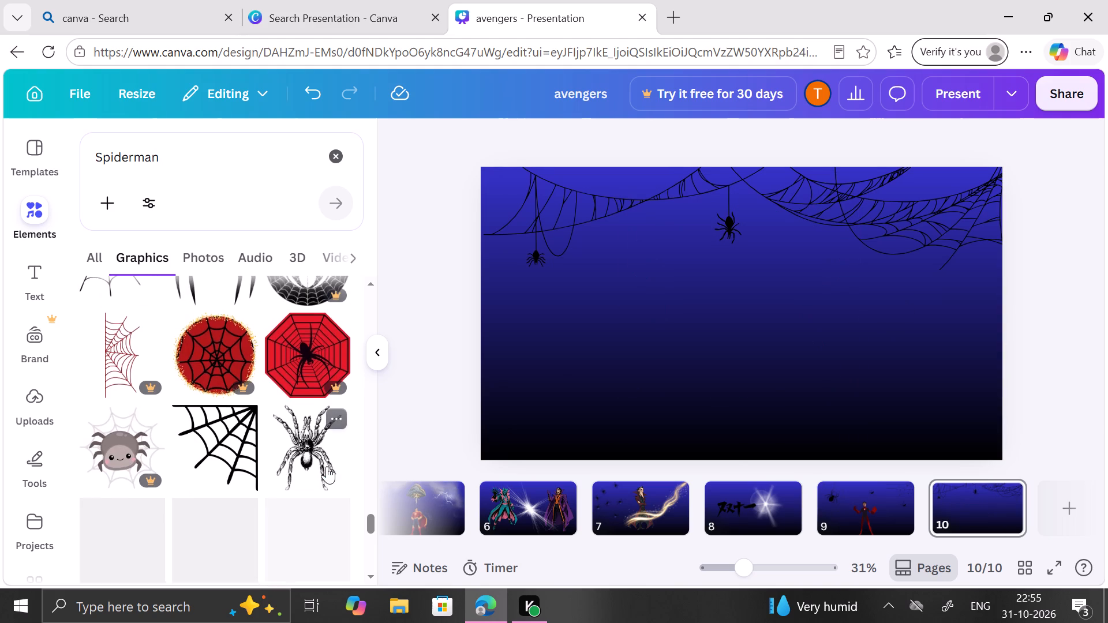
scroll(327, 466, "down", 2)
scroll(327, 466, "up", 11)
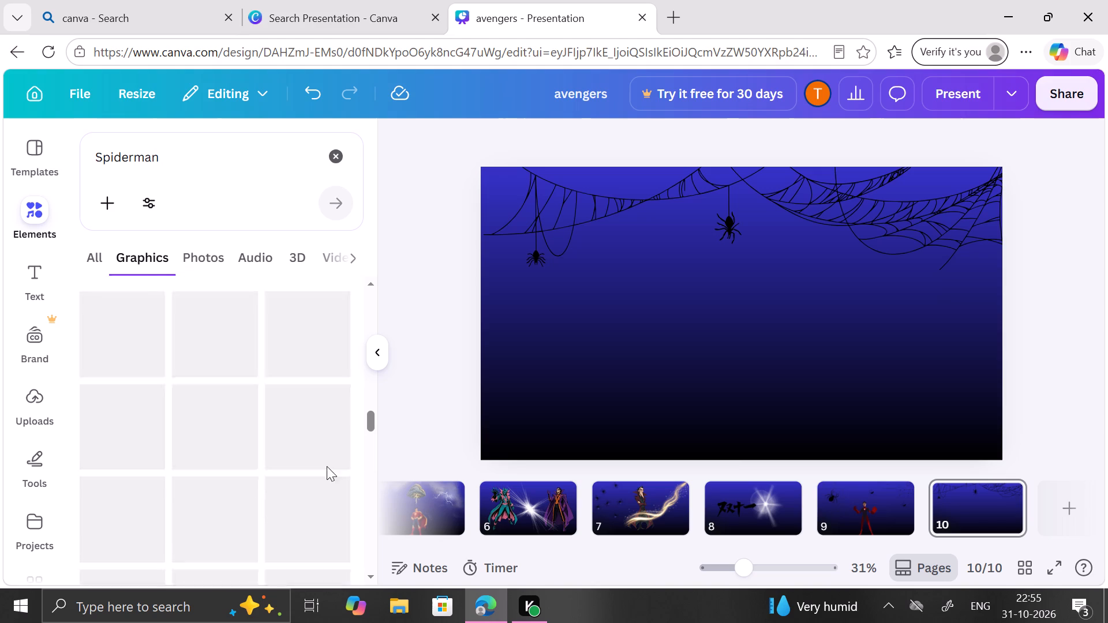
scroll(327, 466, "up", 5)
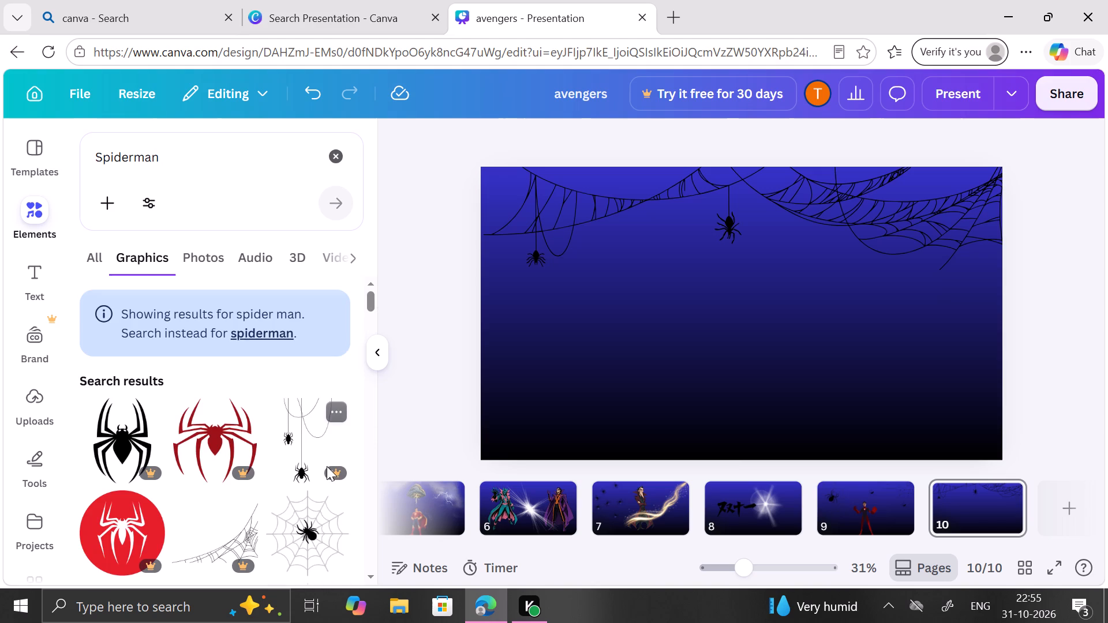
scroll(306, 414, "down", 4)
scroll(306, 414, "up", 1)
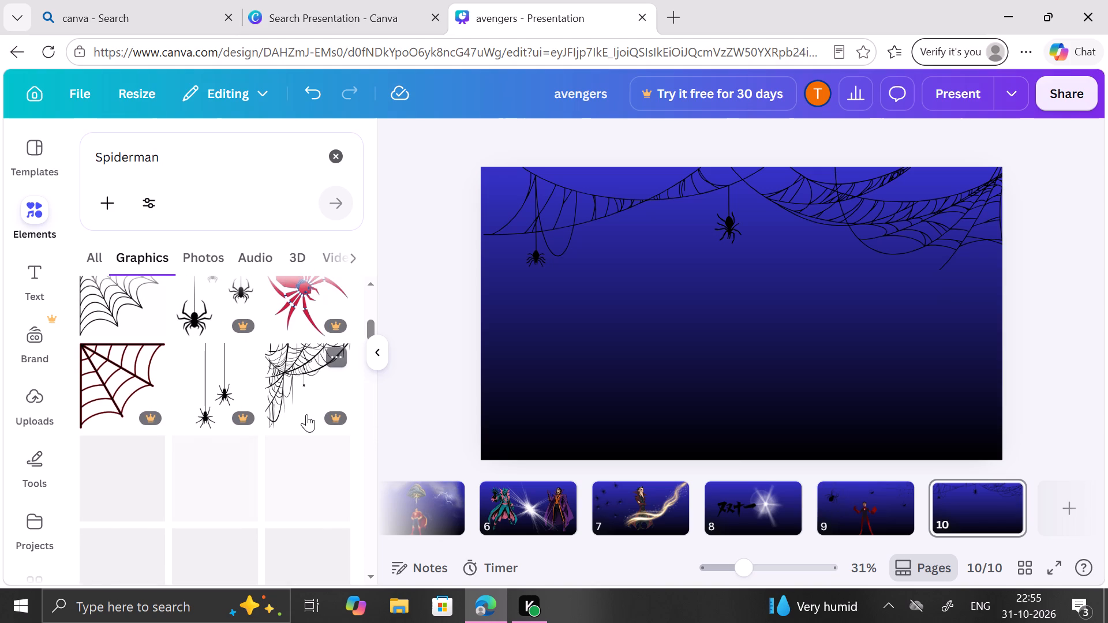
scroll(306, 414, "down", 2)
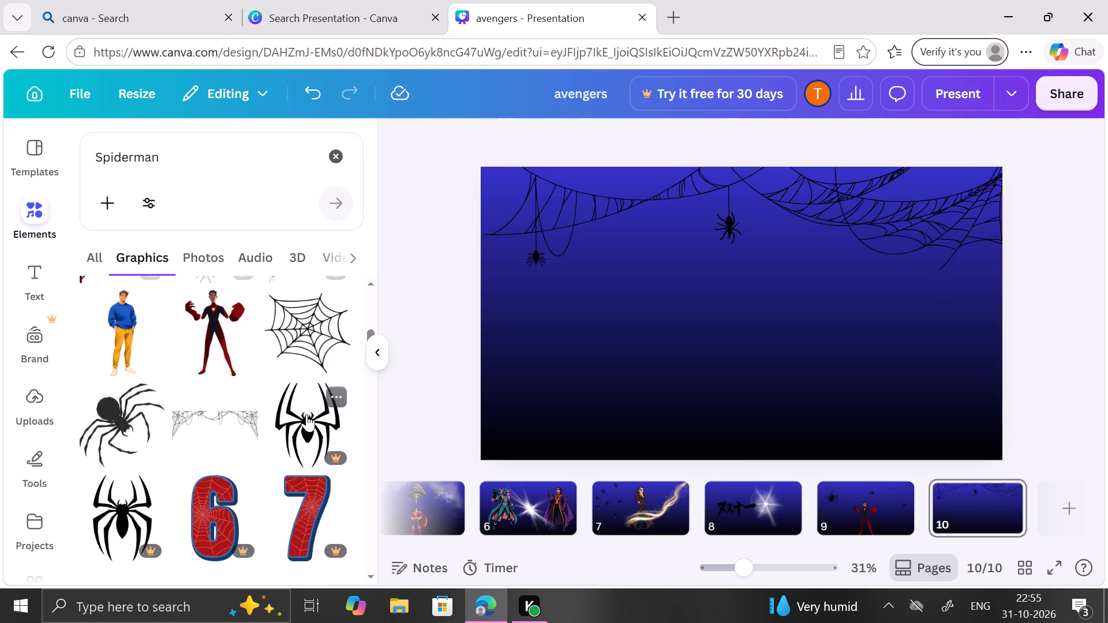
scroll(306, 414, "down", 1)
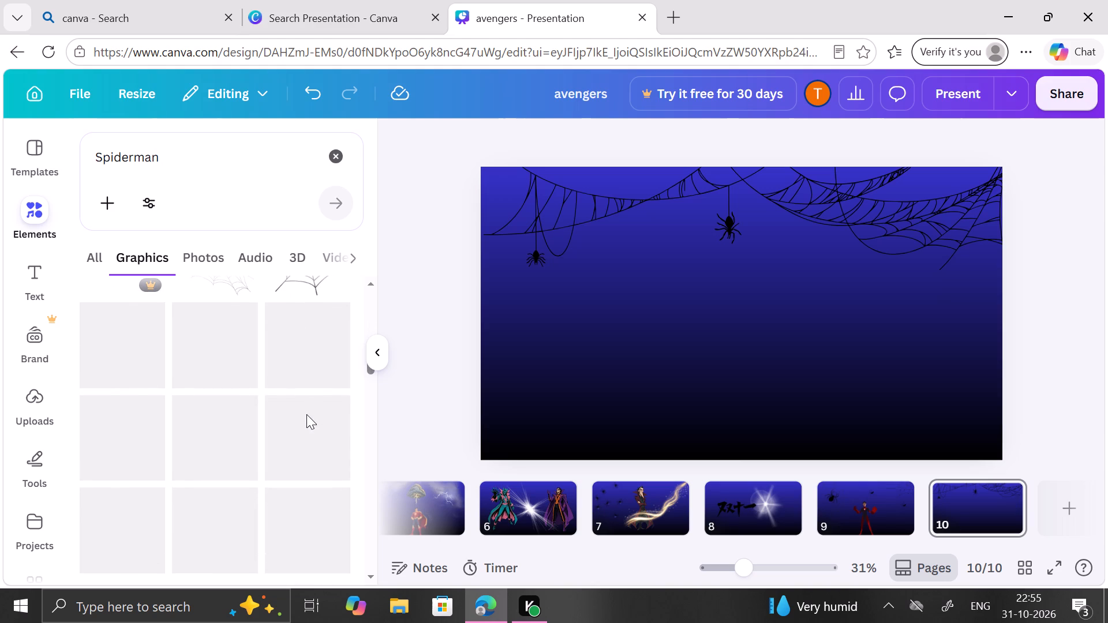
scroll(306, 414, "down", 1)
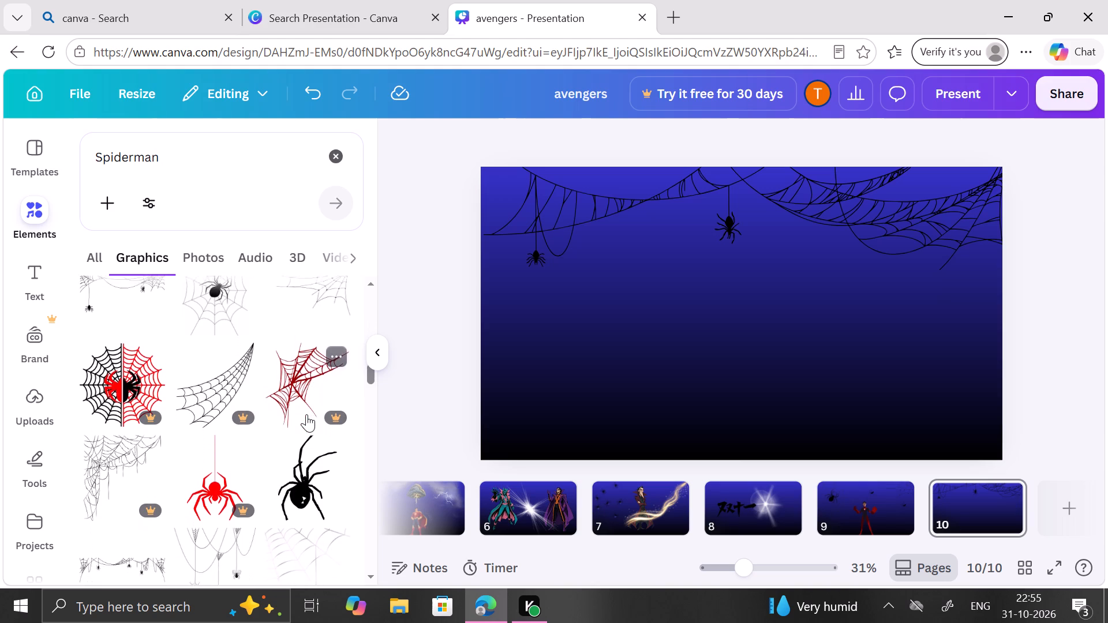
scroll(306, 414, "down", 5)
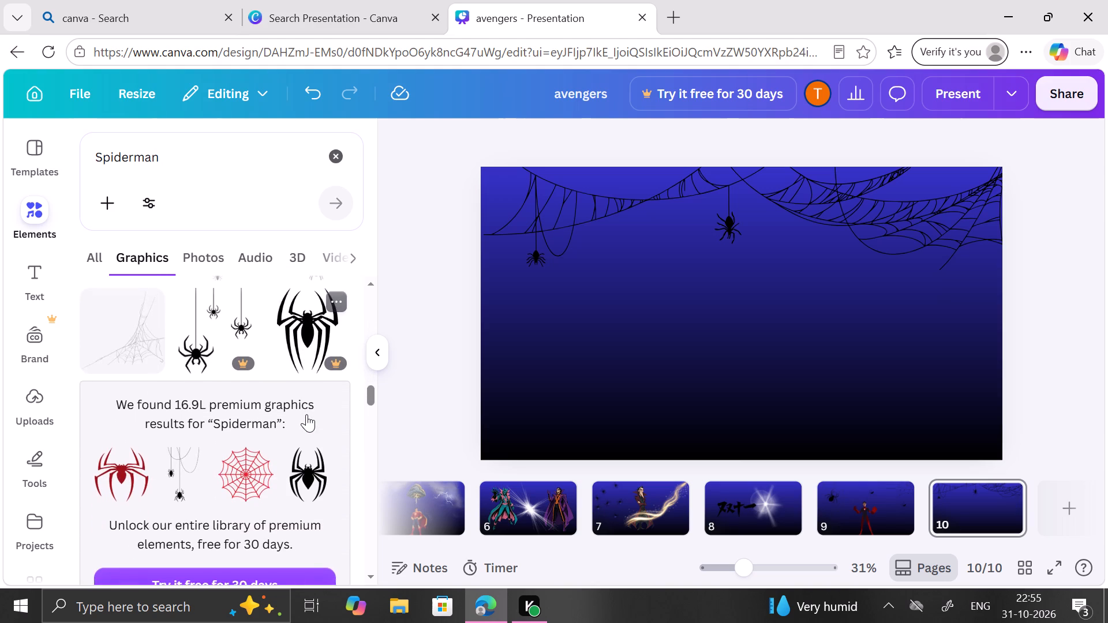
scroll(306, 414, "down", 3)
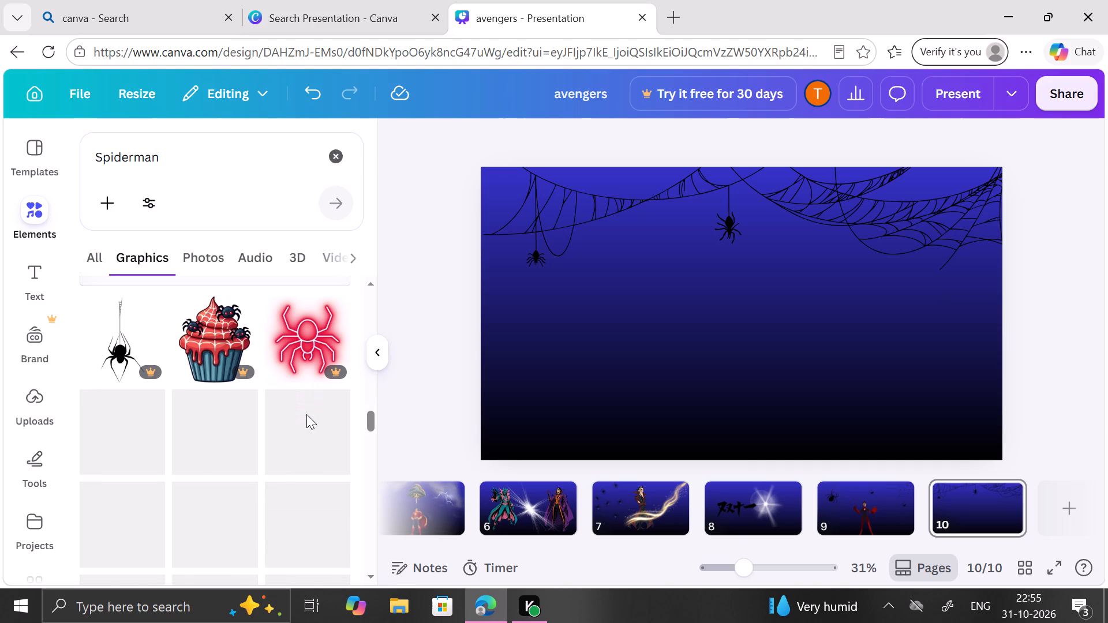
scroll(306, 414, "down", 2)
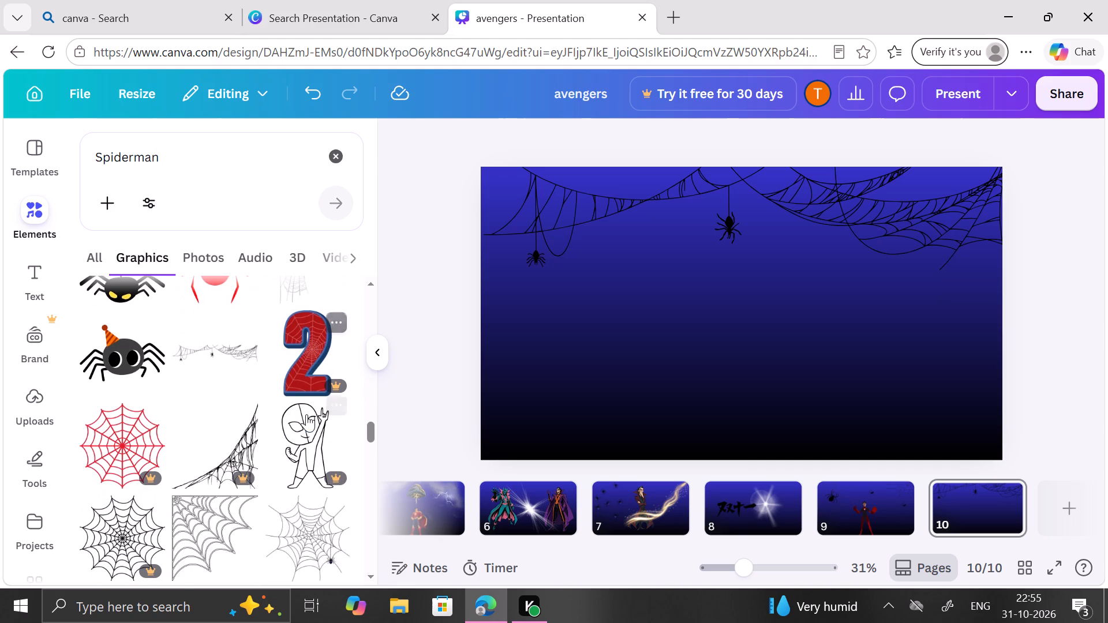
scroll(306, 414, "down", 4)
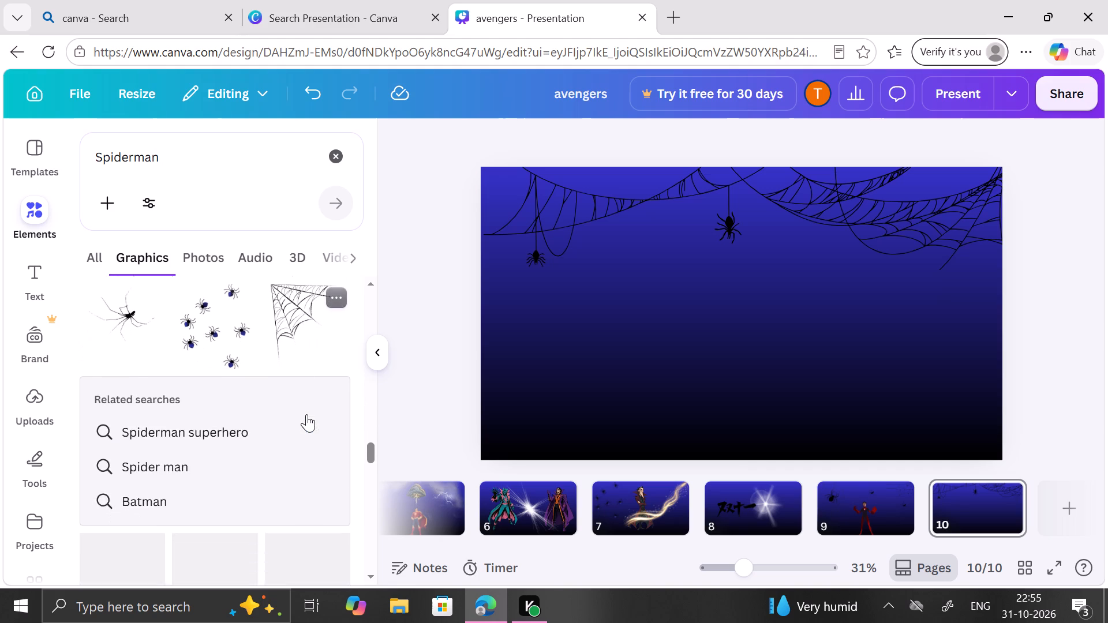
scroll(306, 414, "down", 2)
scroll(306, 414, "up", 2)
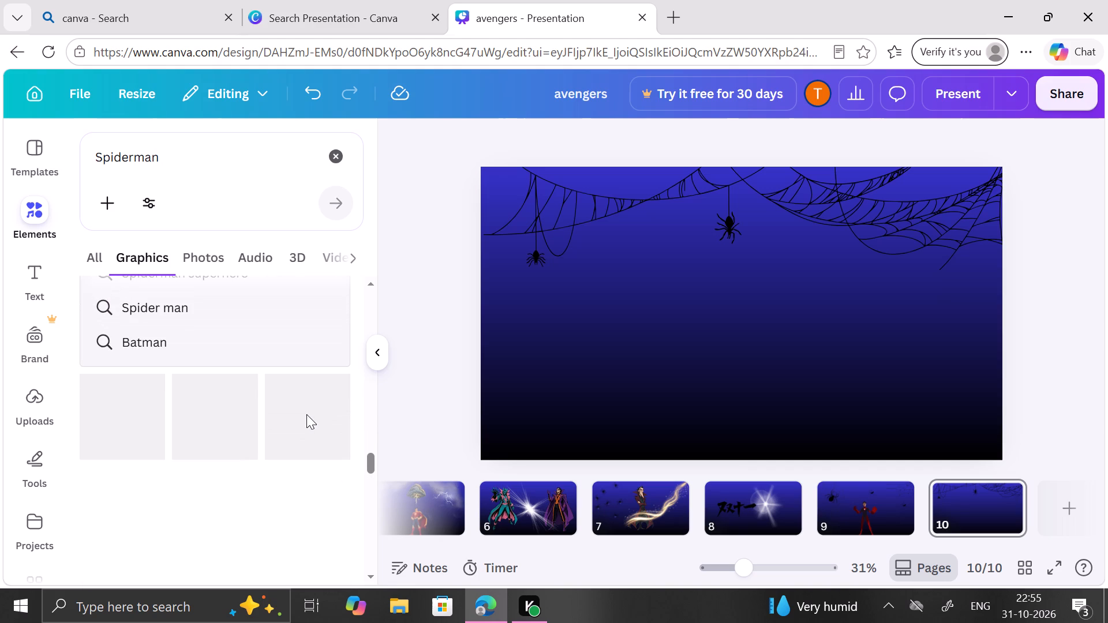
scroll(306, 414, "up", 1)
scroll(306, 414, "down", 3)
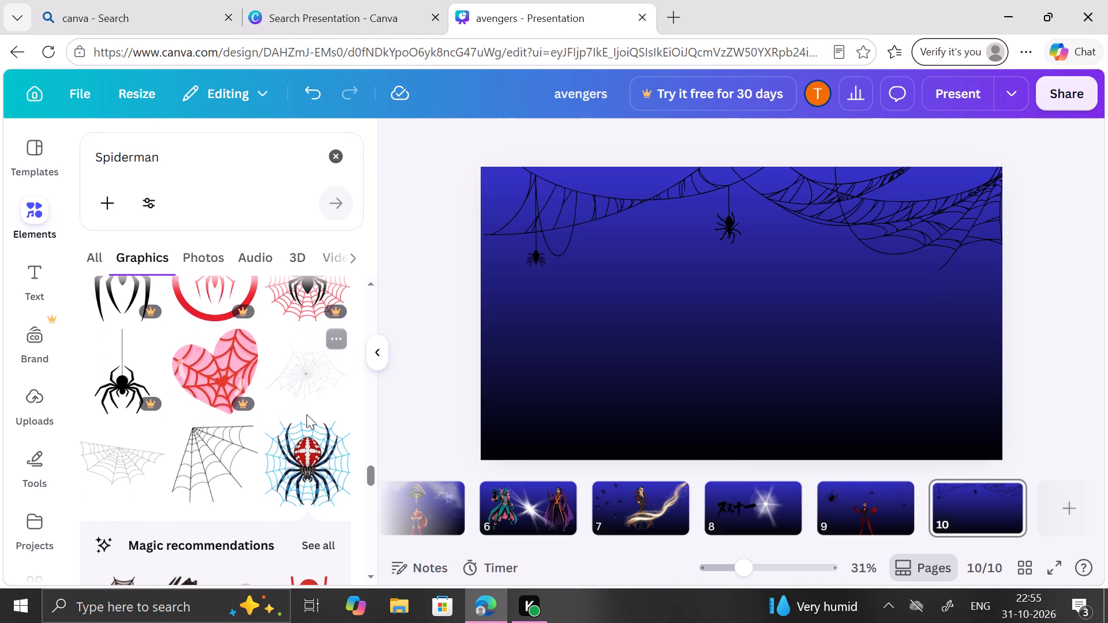
scroll(306, 414, "down", 3)
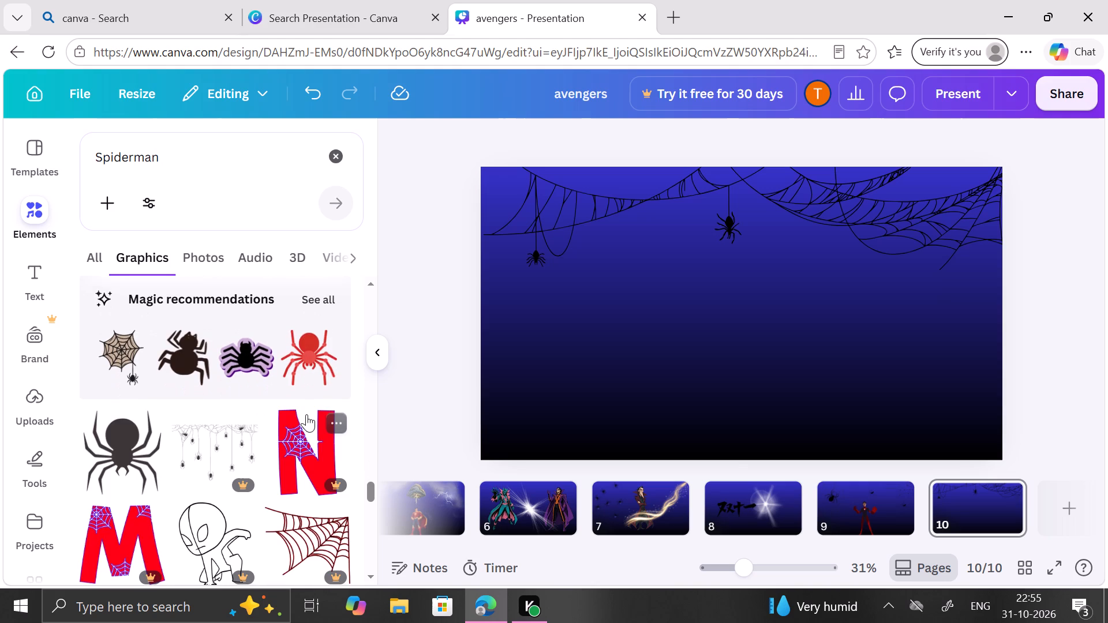
scroll(306, 414, "down", 1)
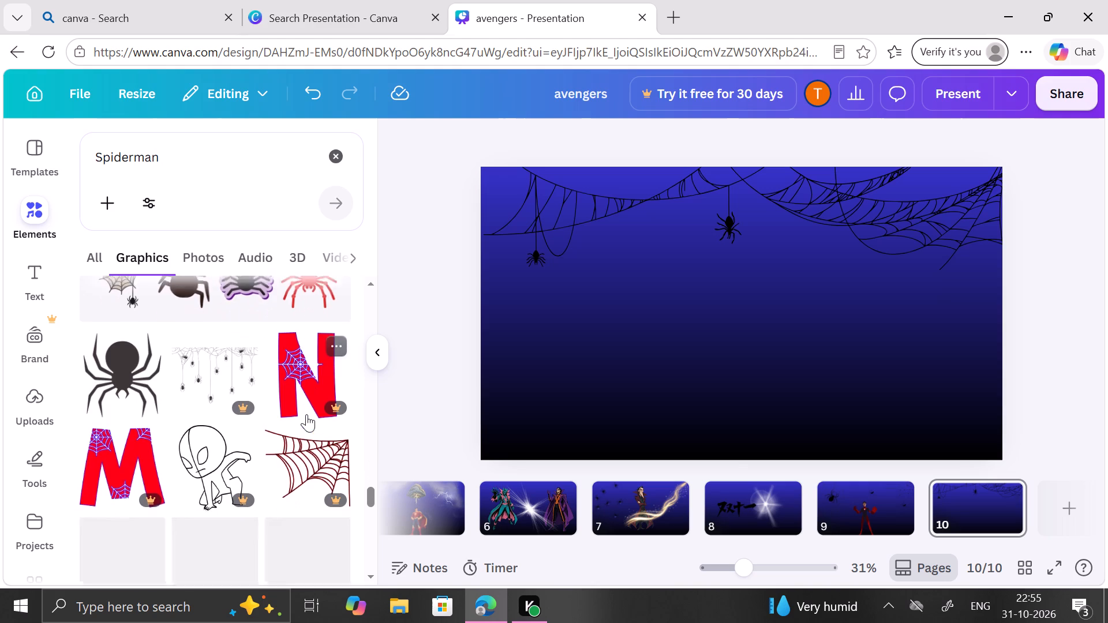
scroll(306, 414, "down", 2)
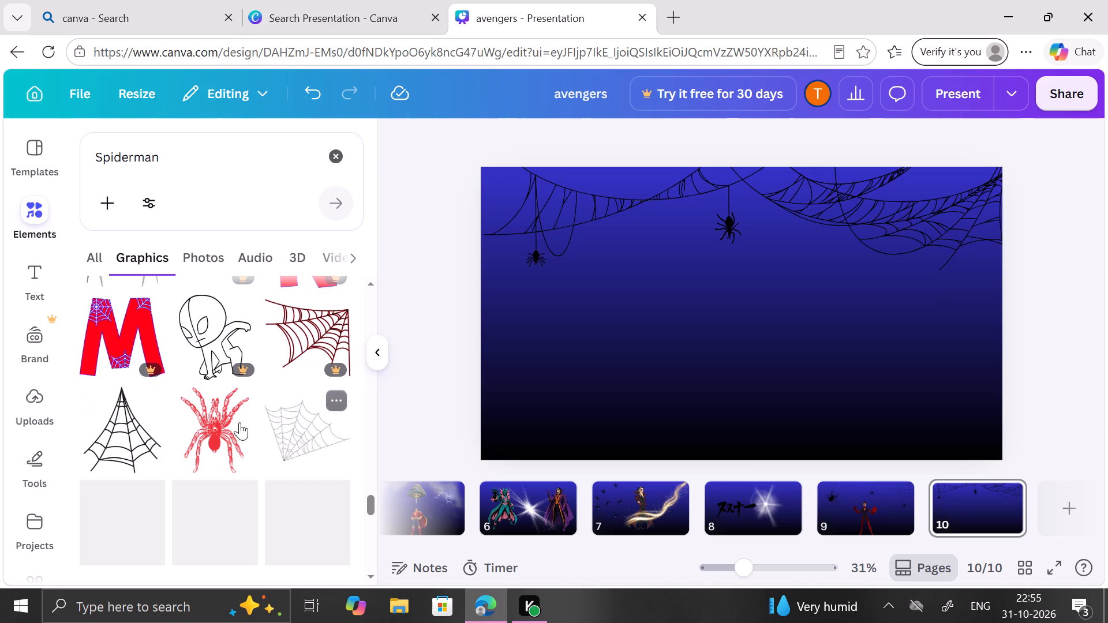
scroll(238, 422, "down", 2)
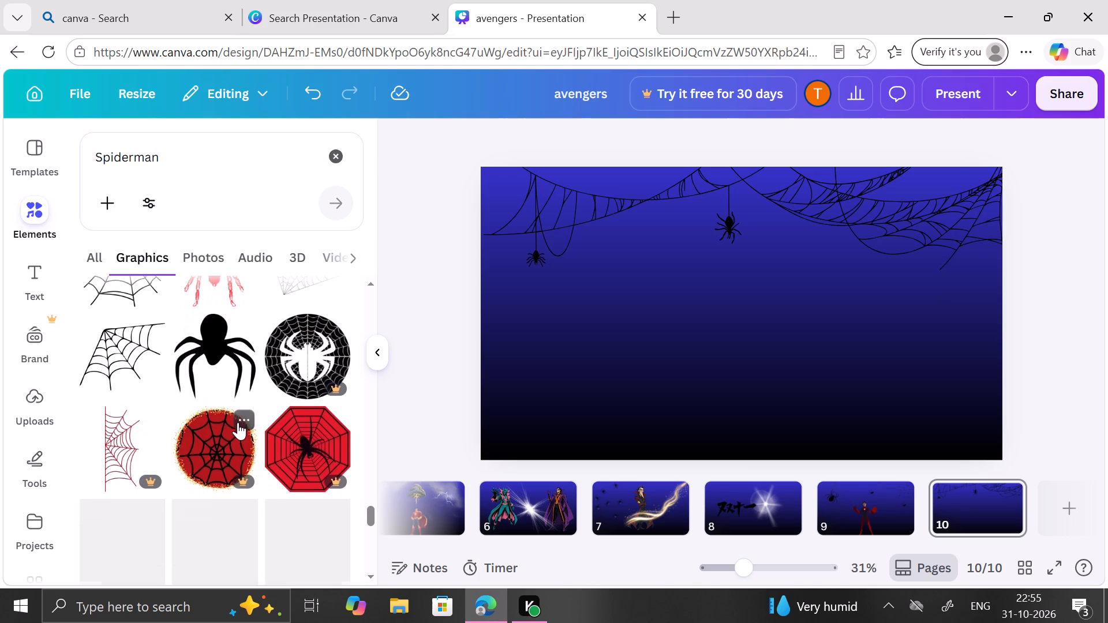
scroll(238, 422, "down", 1)
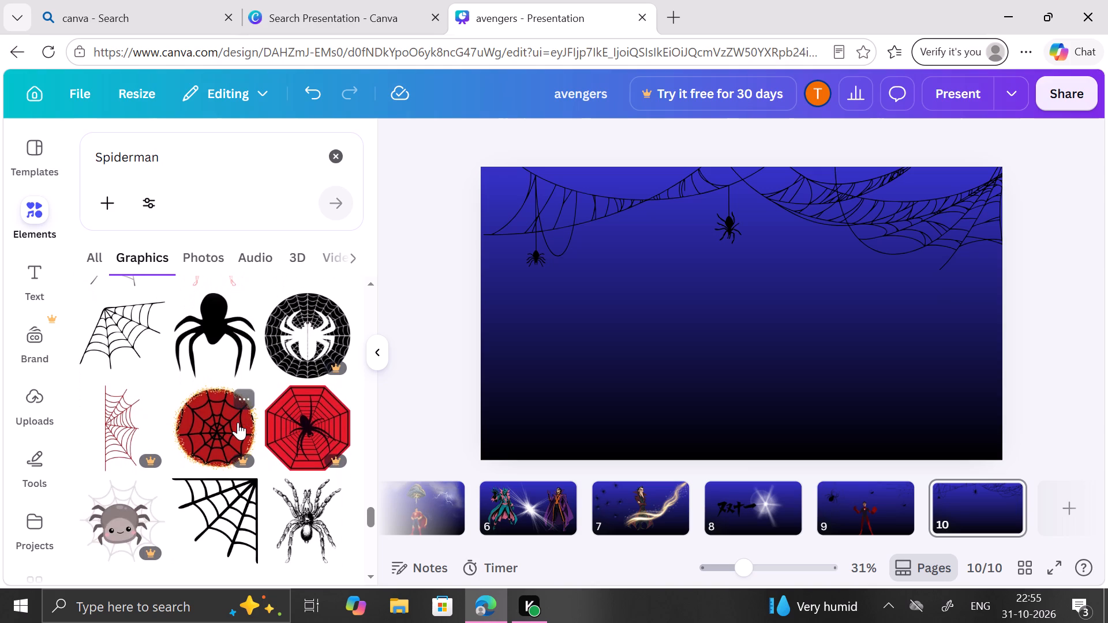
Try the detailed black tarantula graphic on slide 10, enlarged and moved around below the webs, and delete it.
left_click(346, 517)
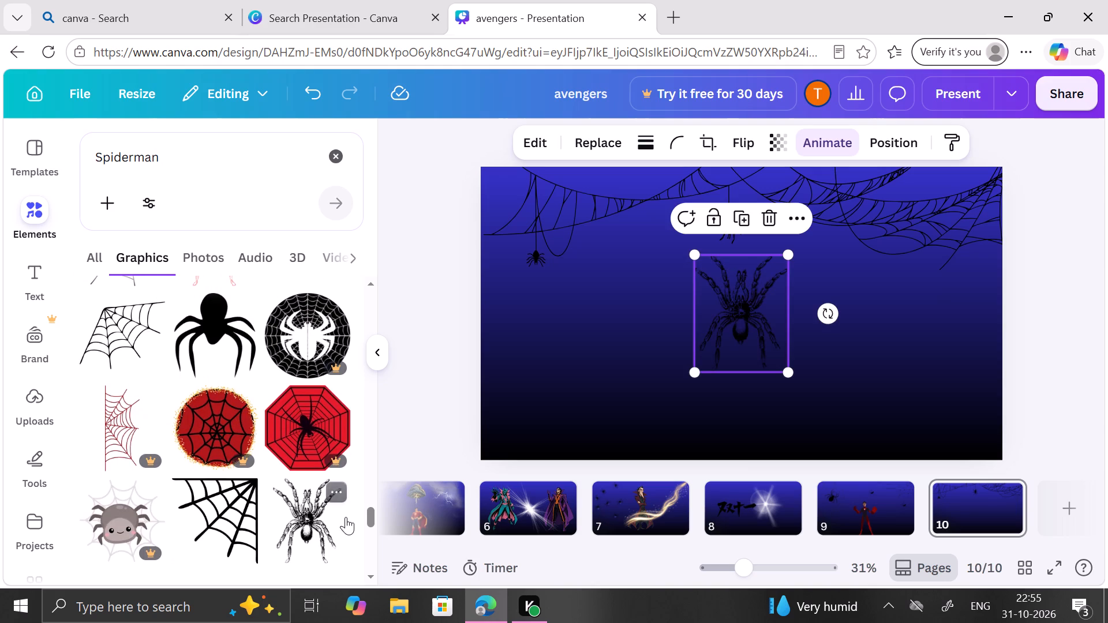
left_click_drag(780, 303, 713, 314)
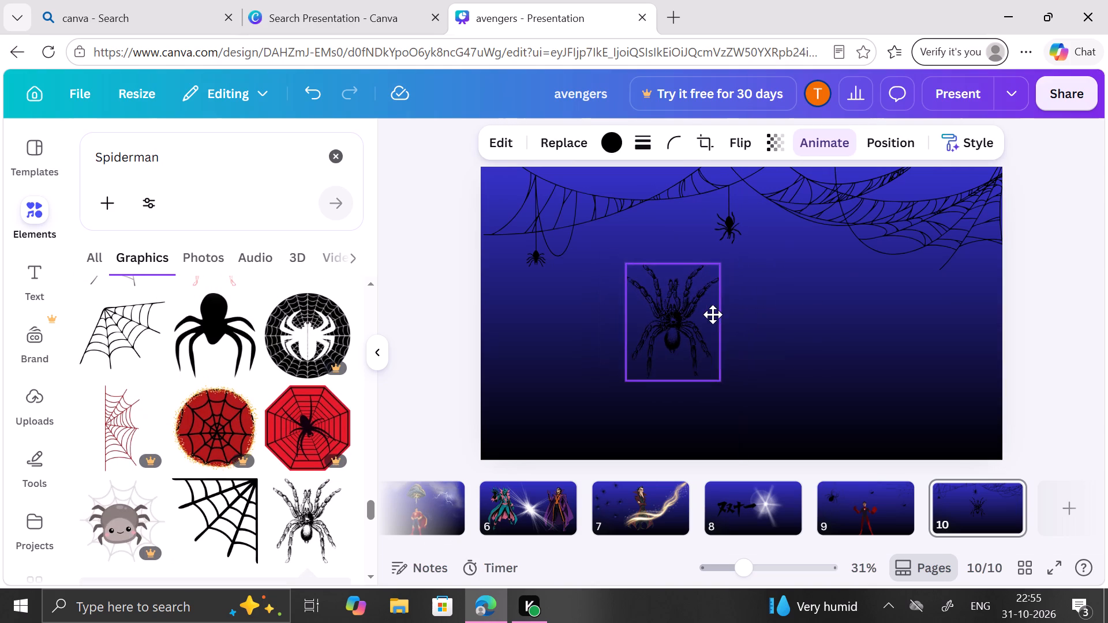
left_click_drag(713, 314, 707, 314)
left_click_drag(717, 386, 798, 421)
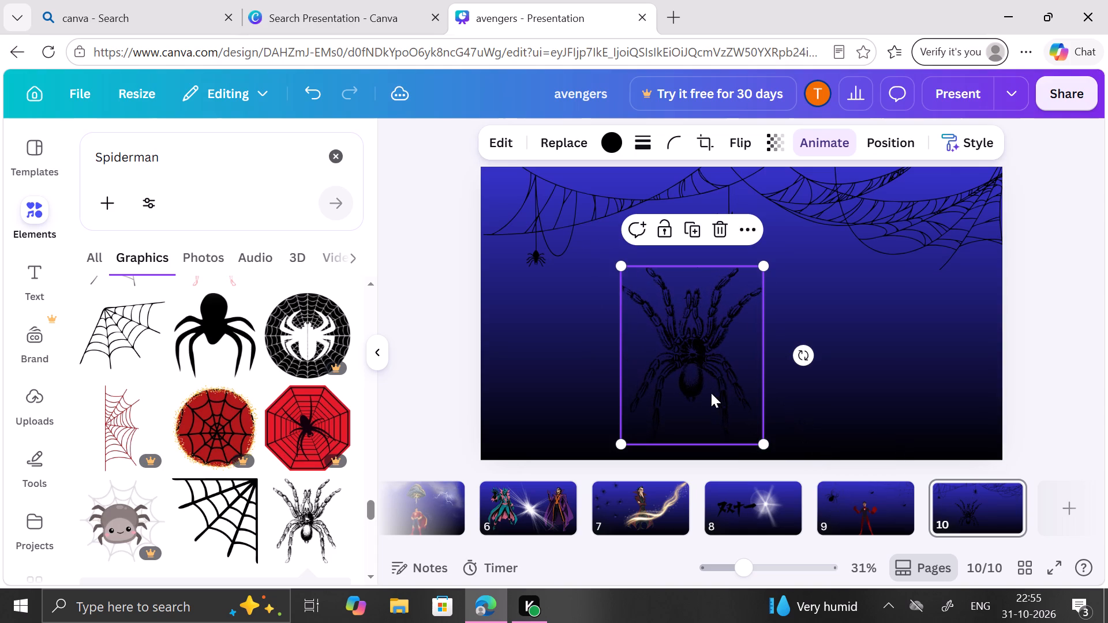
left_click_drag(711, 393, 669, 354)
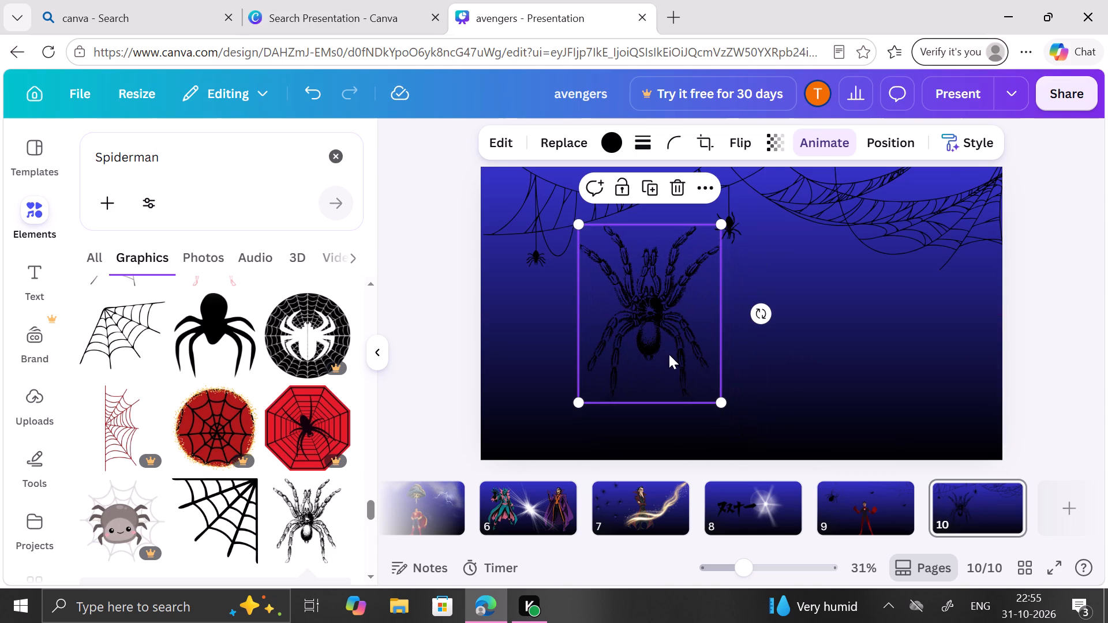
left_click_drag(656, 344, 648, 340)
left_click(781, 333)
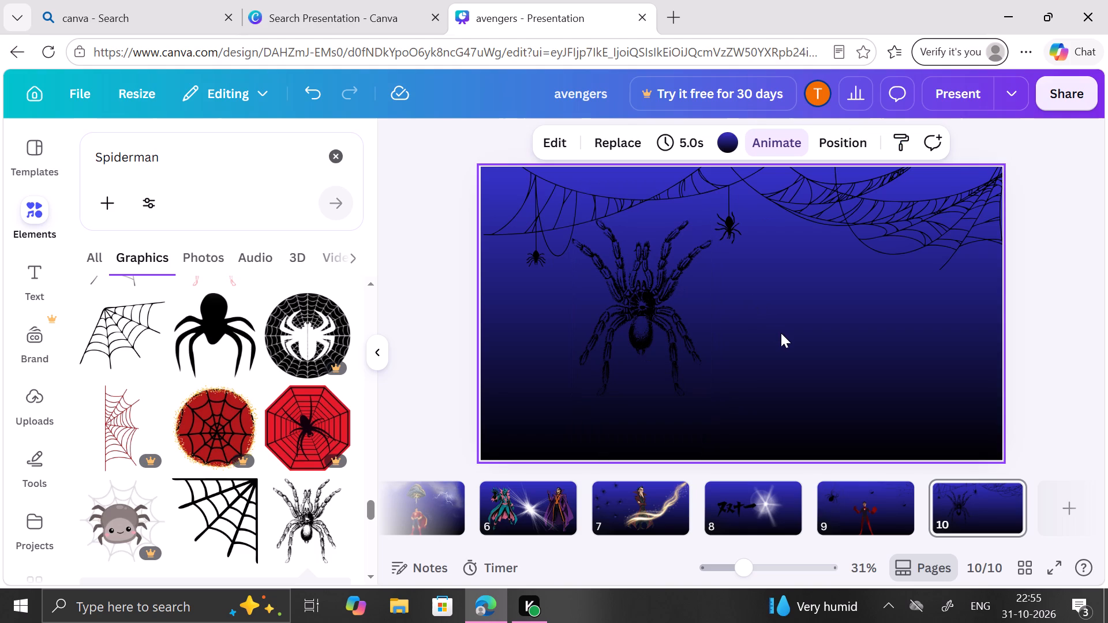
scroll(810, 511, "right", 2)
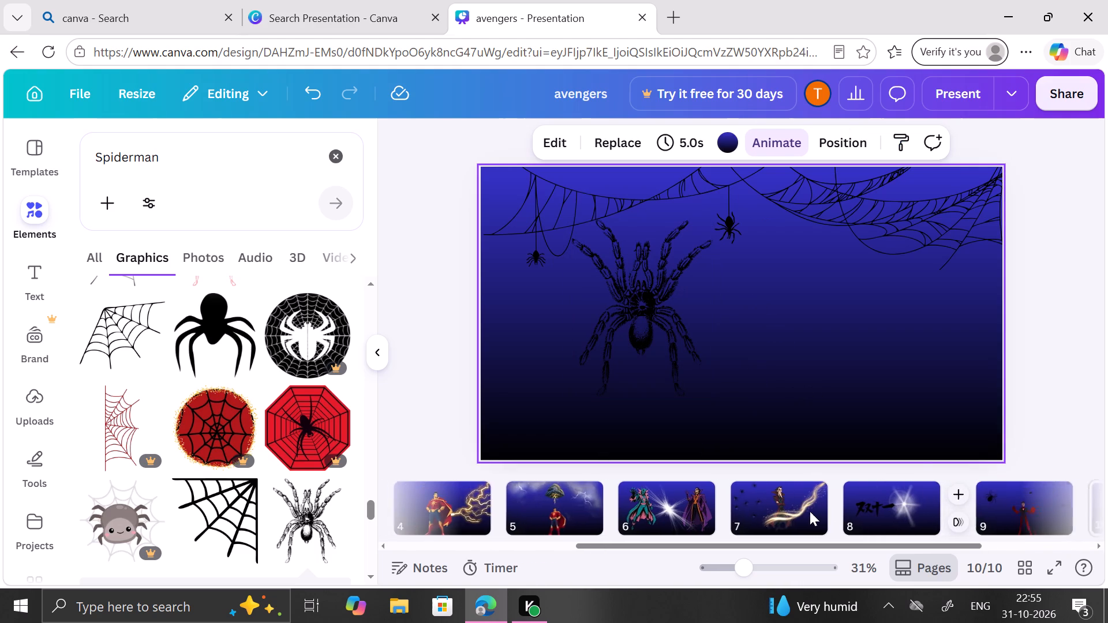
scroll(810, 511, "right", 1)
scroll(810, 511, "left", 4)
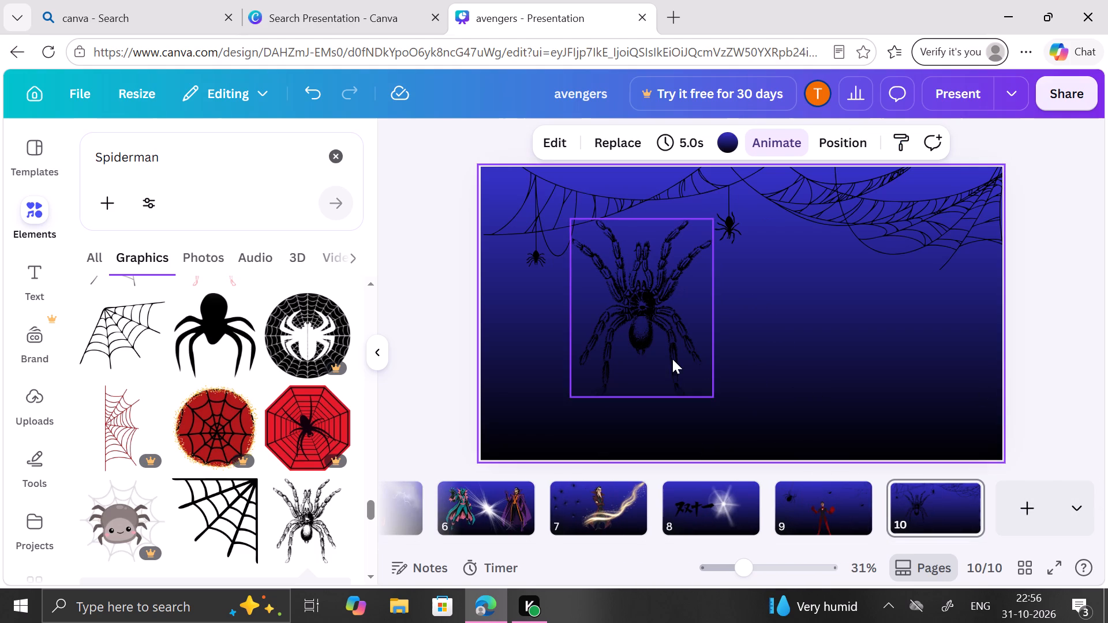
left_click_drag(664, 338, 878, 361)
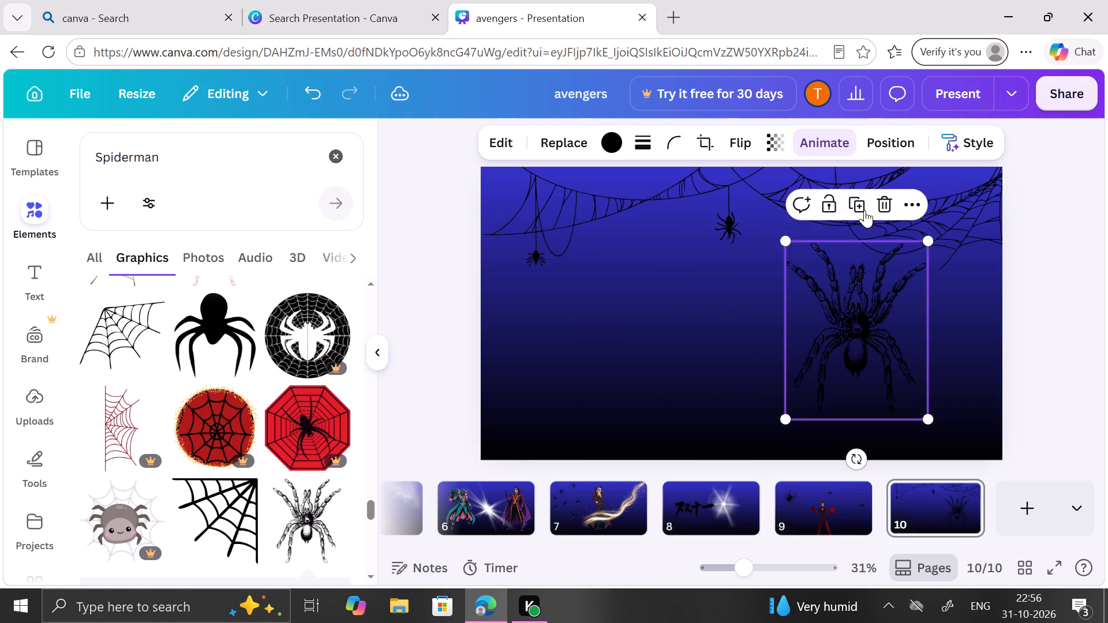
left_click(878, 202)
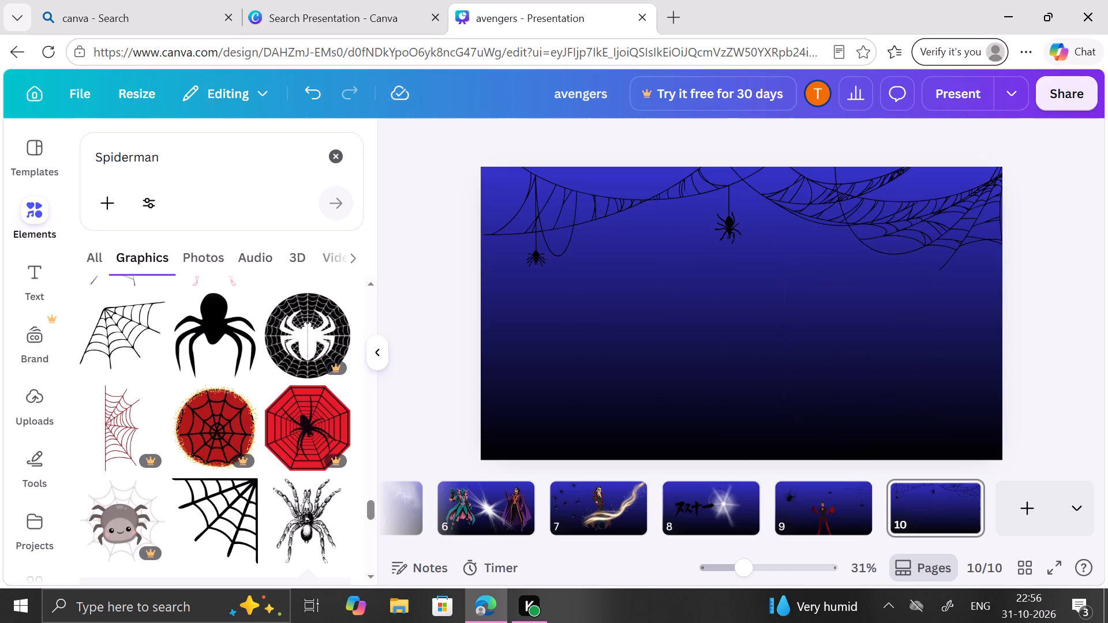
Search the element graphics for "light effect" and browse the results for a glow that suits slide 10.
left_click(332, 151)
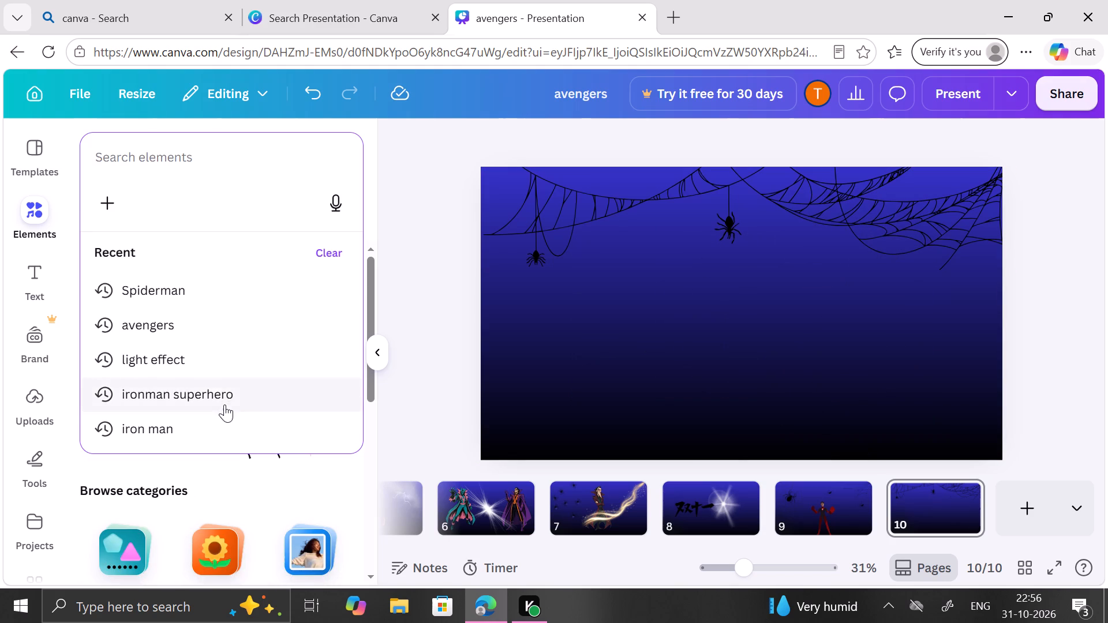
left_click(214, 367)
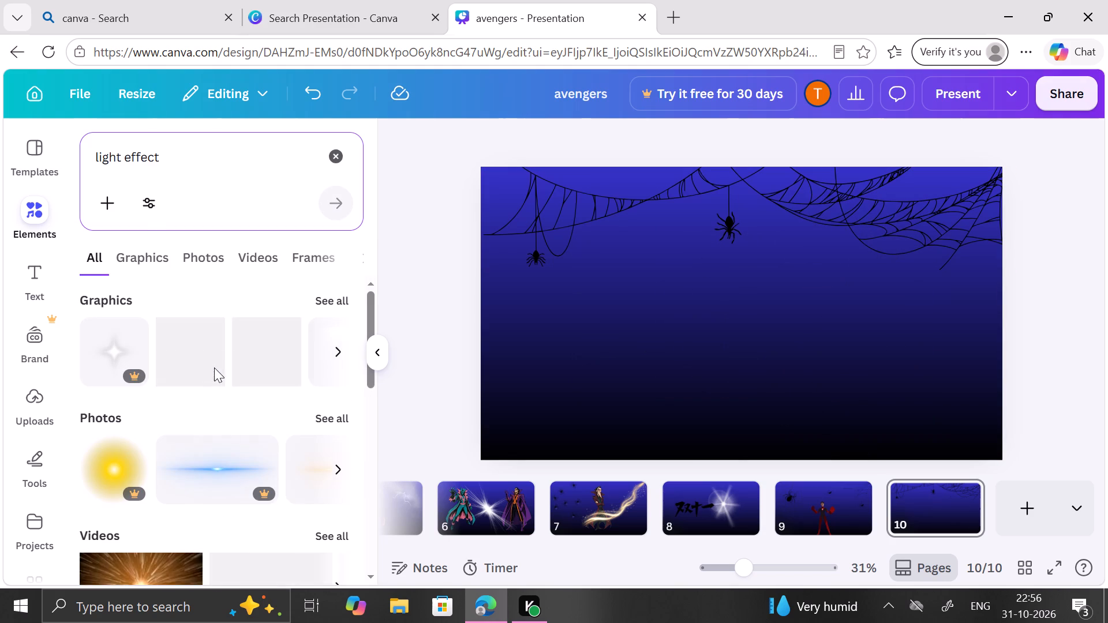
scroll(214, 367, "up", 1)
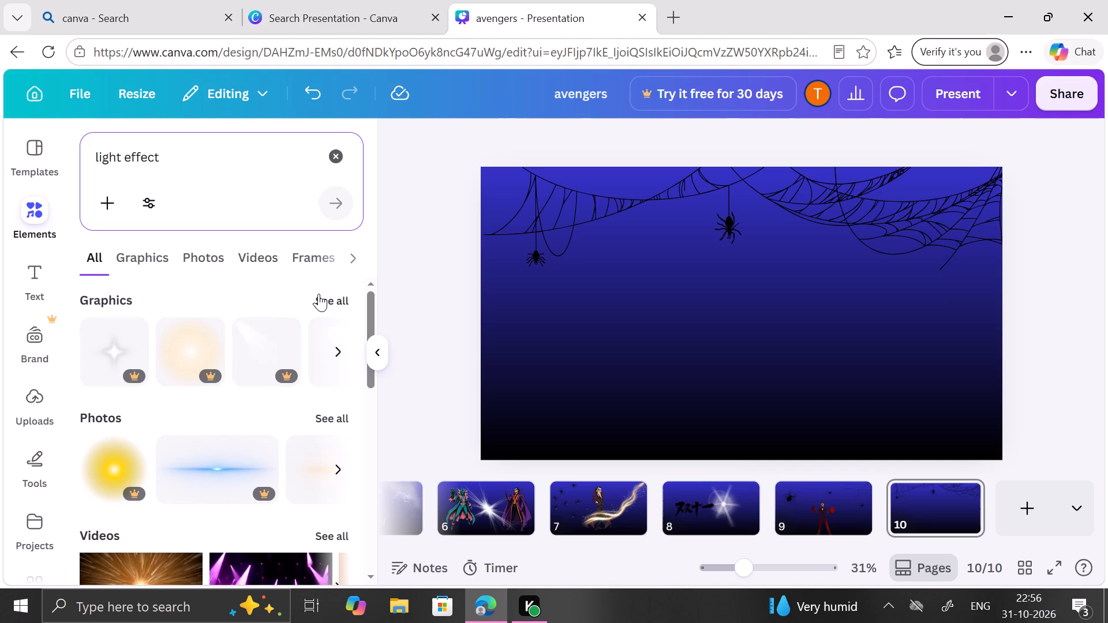
left_click(319, 294)
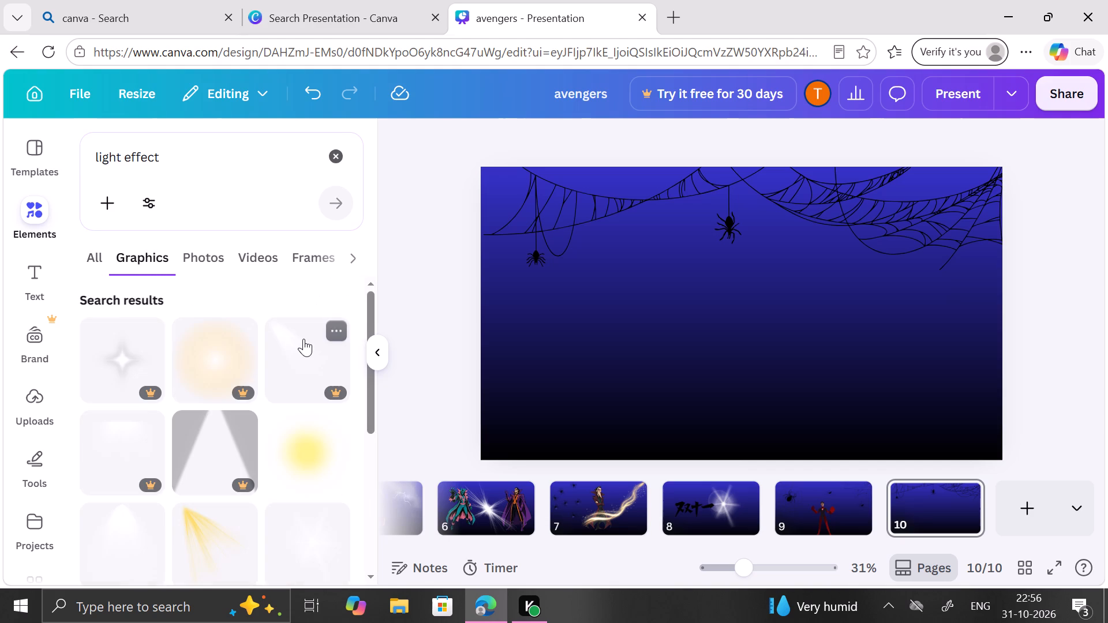
scroll(304, 339, "down", 2)
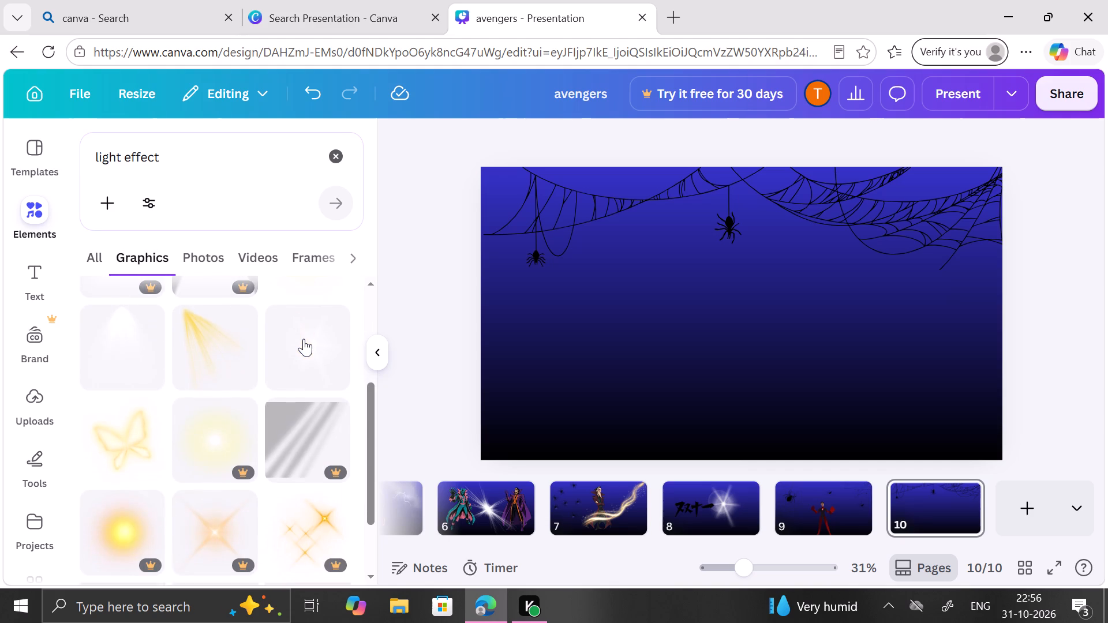
scroll(304, 339, "down", 2)
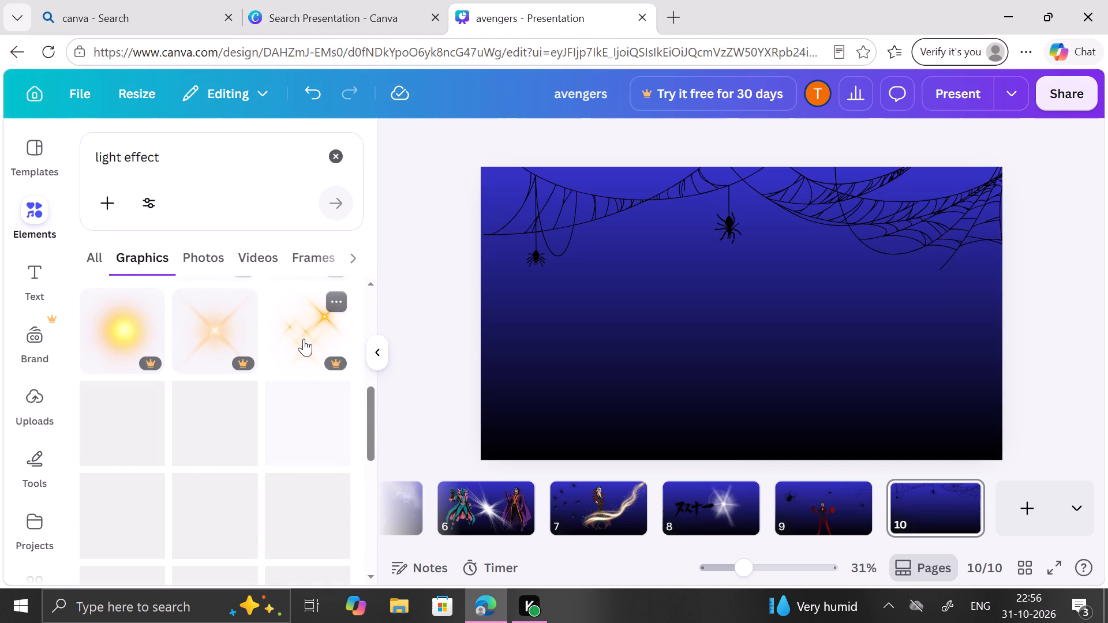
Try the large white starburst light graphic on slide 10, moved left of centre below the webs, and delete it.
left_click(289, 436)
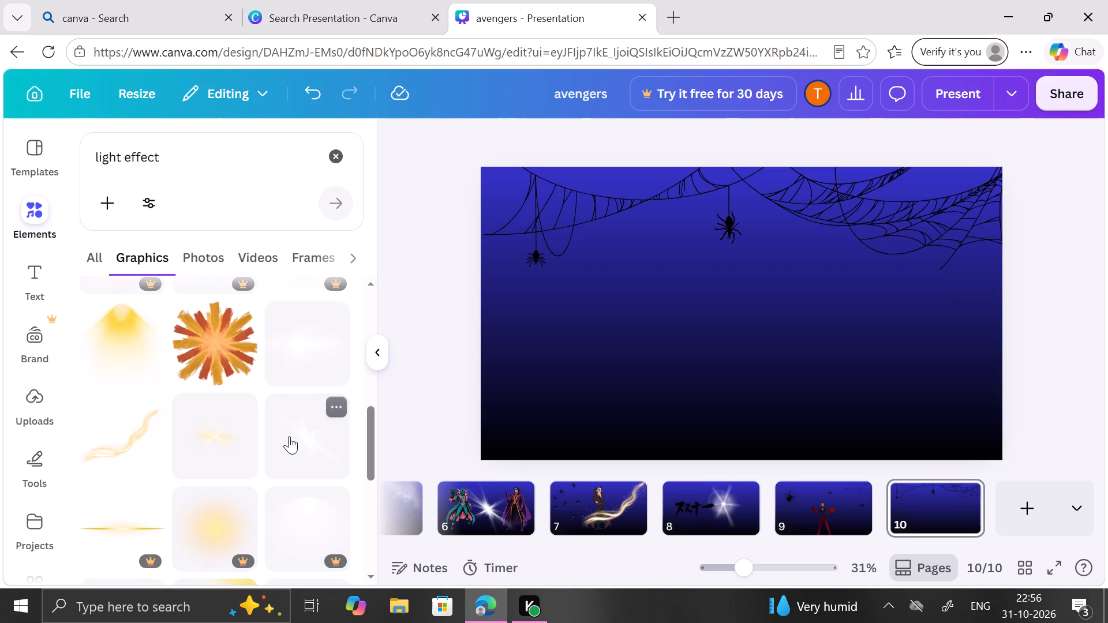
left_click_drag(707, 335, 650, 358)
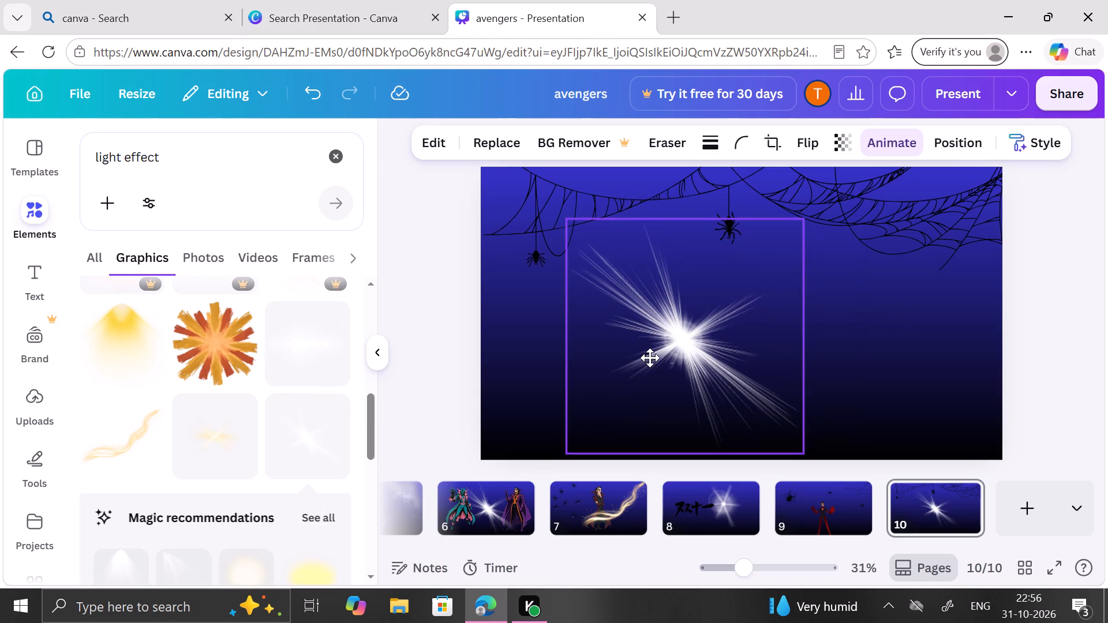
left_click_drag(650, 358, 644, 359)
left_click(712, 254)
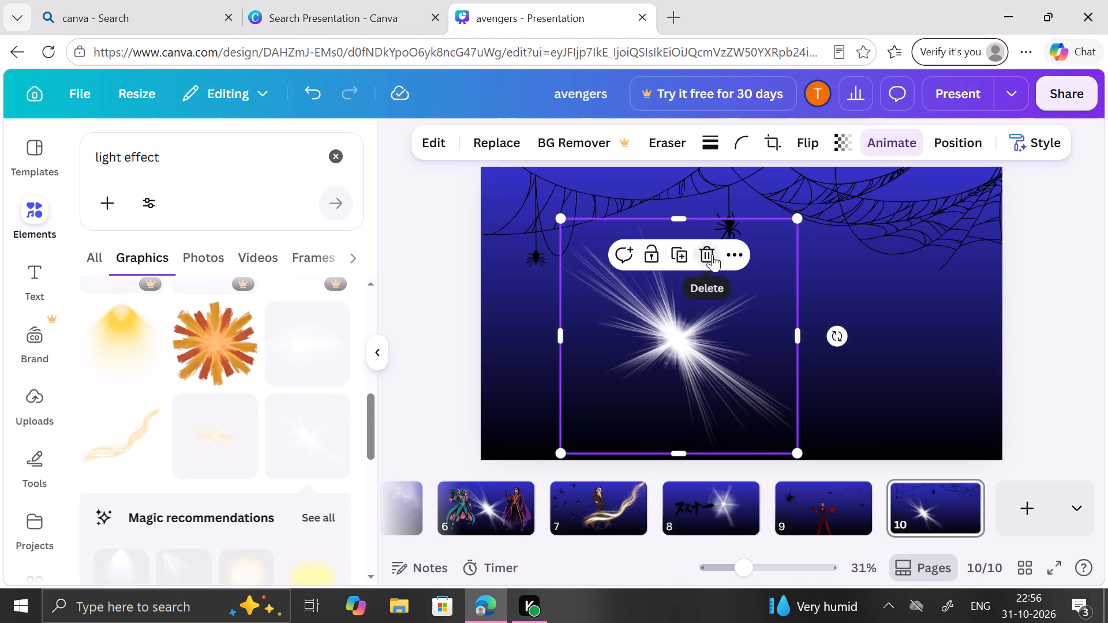
Add the crossed gold-white glint graphic to slide 10, enlarge it and place it left of centre below the webs.
scroll(308, 473, "down", 2)
scroll(308, 473, "up", 1)
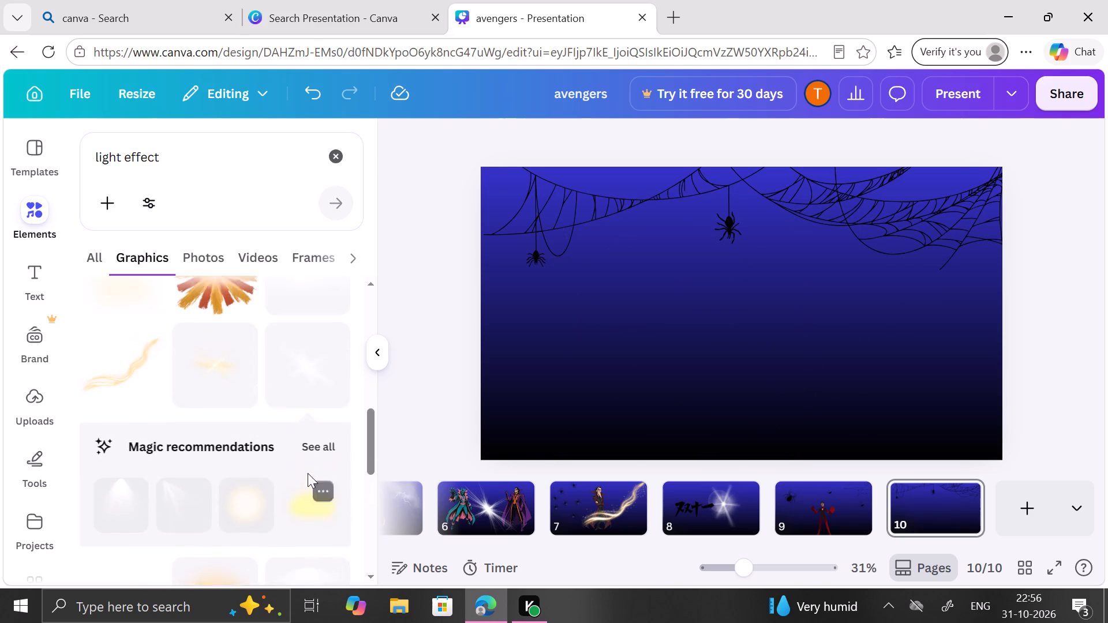
scroll(308, 473, "up", 1)
left_click(227, 425)
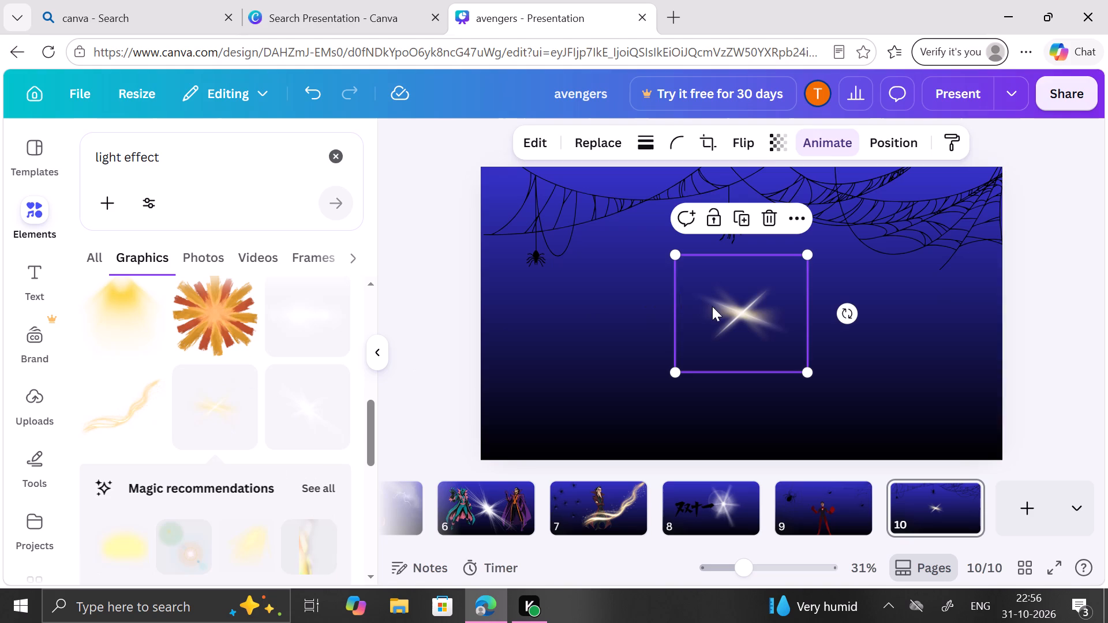
left_click_drag(713, 306, 583, 316)
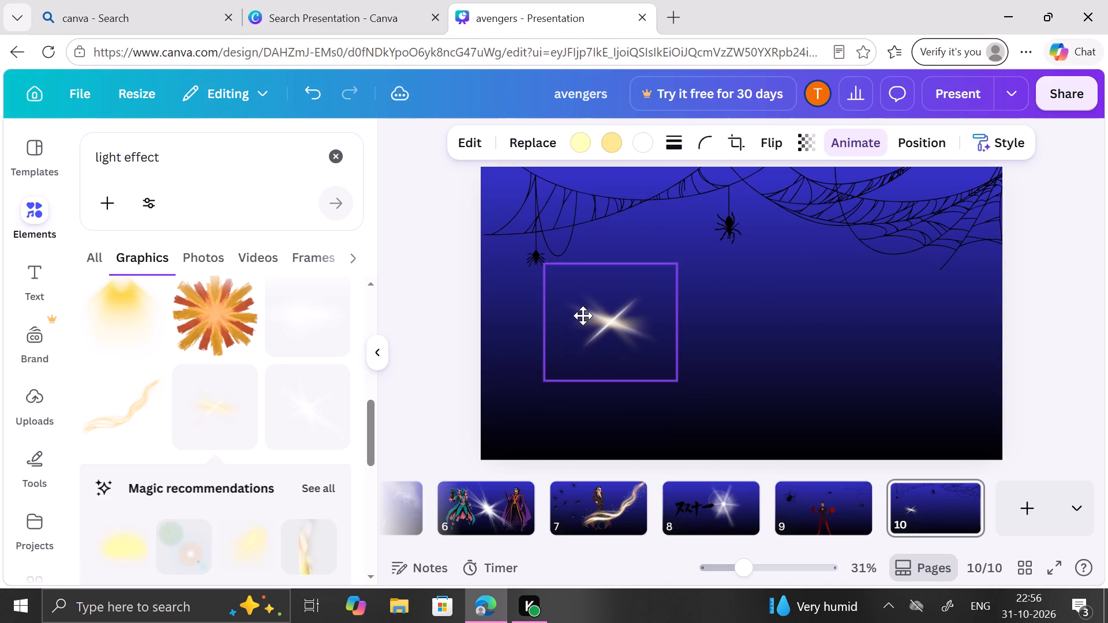
left_click_drag(583, 316, 609, 304)
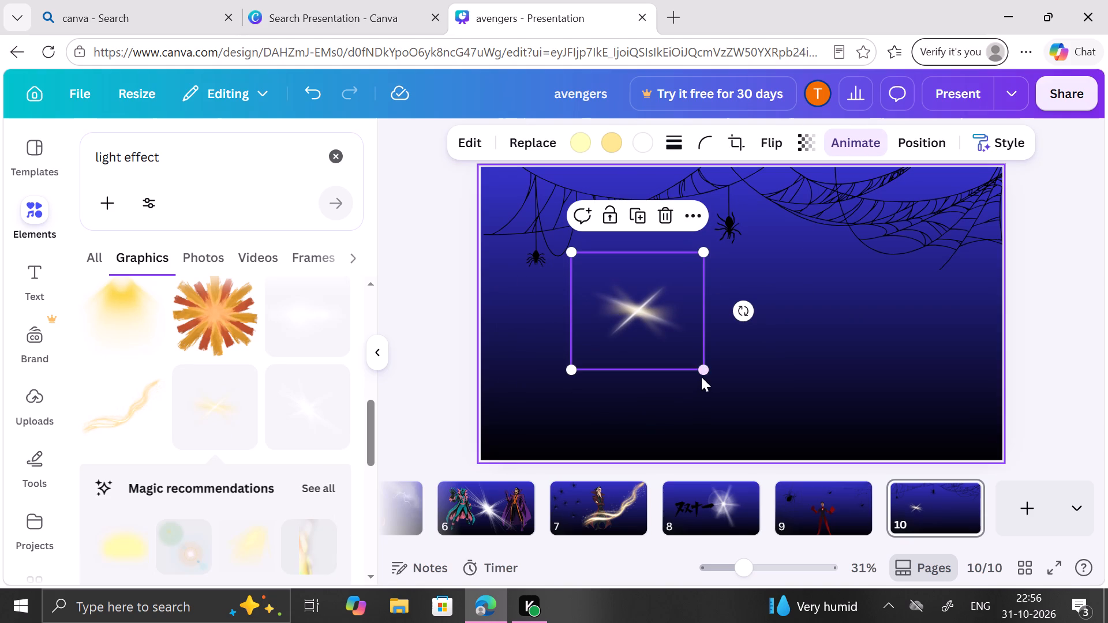
left_click_drag(702, 376, 796, 436)
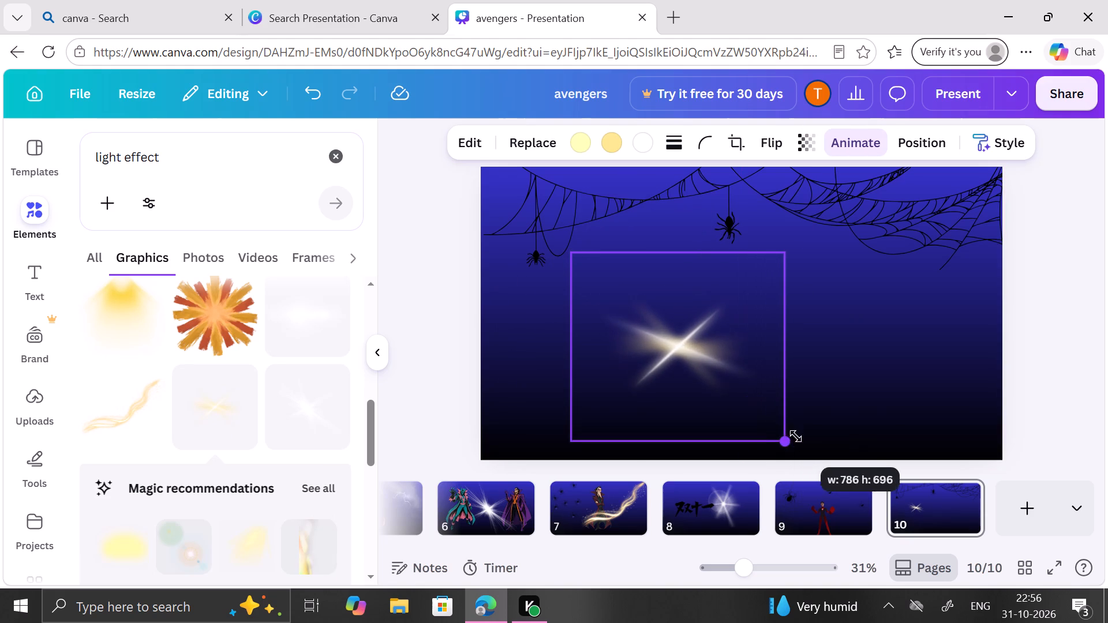
left_click_drag(796, 436, 809, 441)
left_click_drag(677, 386, 645, 355)
Search the graphics for "Spiderman" again and browse the results for a free spider to pair with the glint on slide 10.
left_click(345, 156)
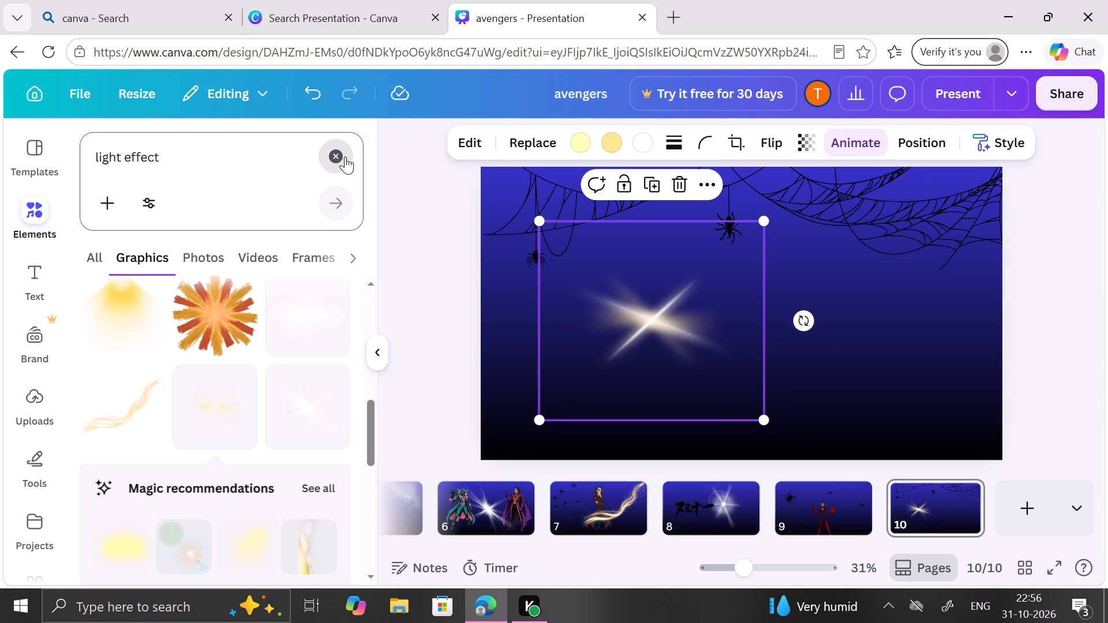
left_click(240, 327)
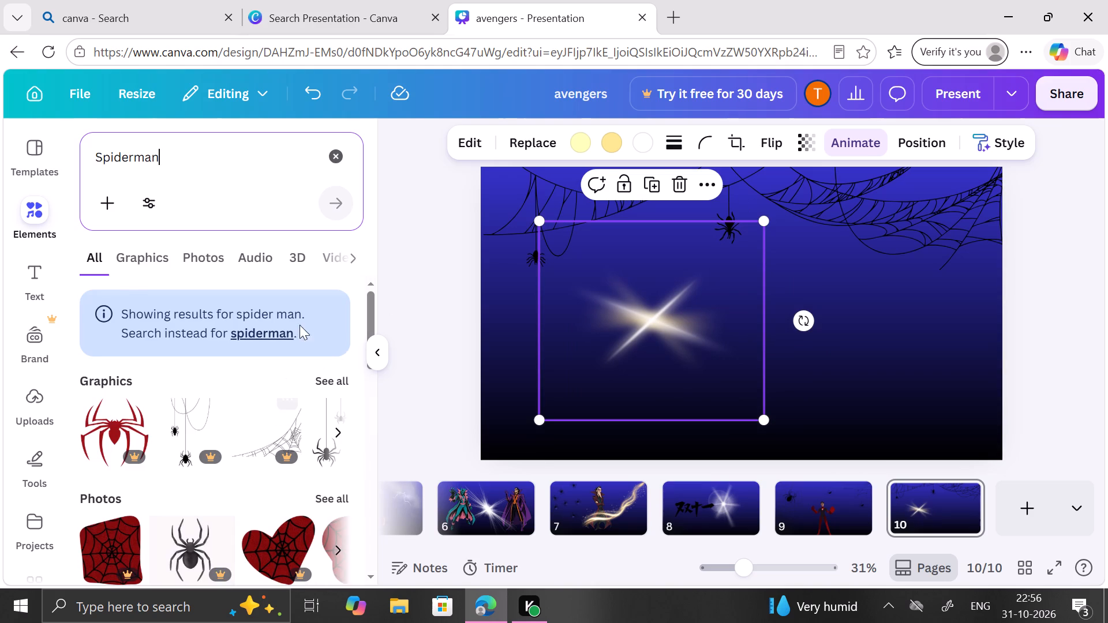
left_click(146, 255)
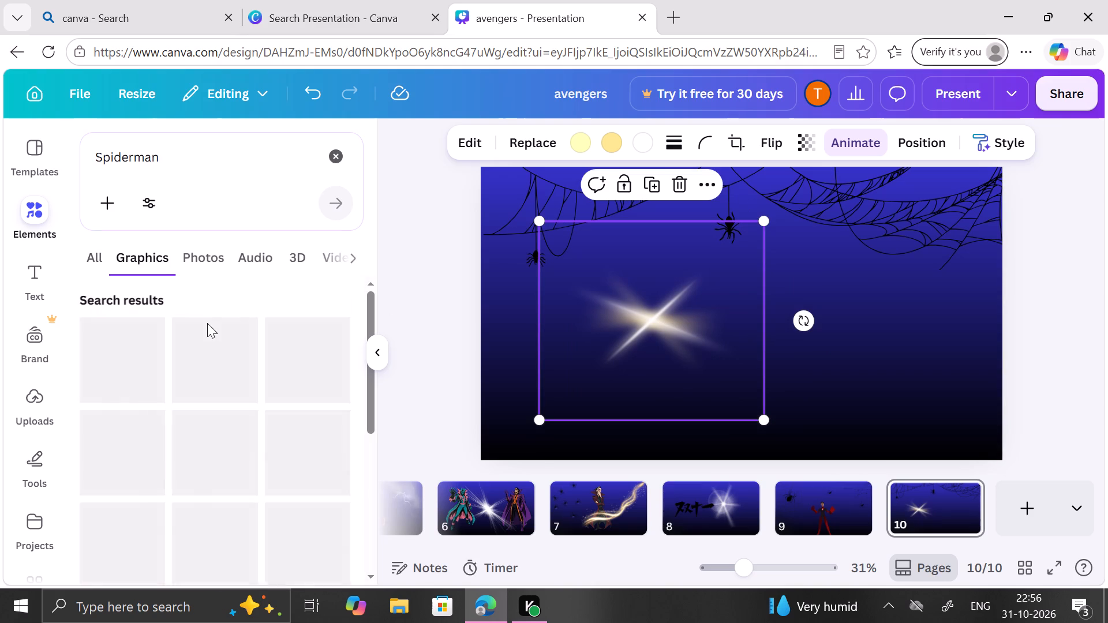
scroll(260, 407, "down", 3)
scroll(260, 407, "up", 2)
scroll(260, 407, "down", 3)
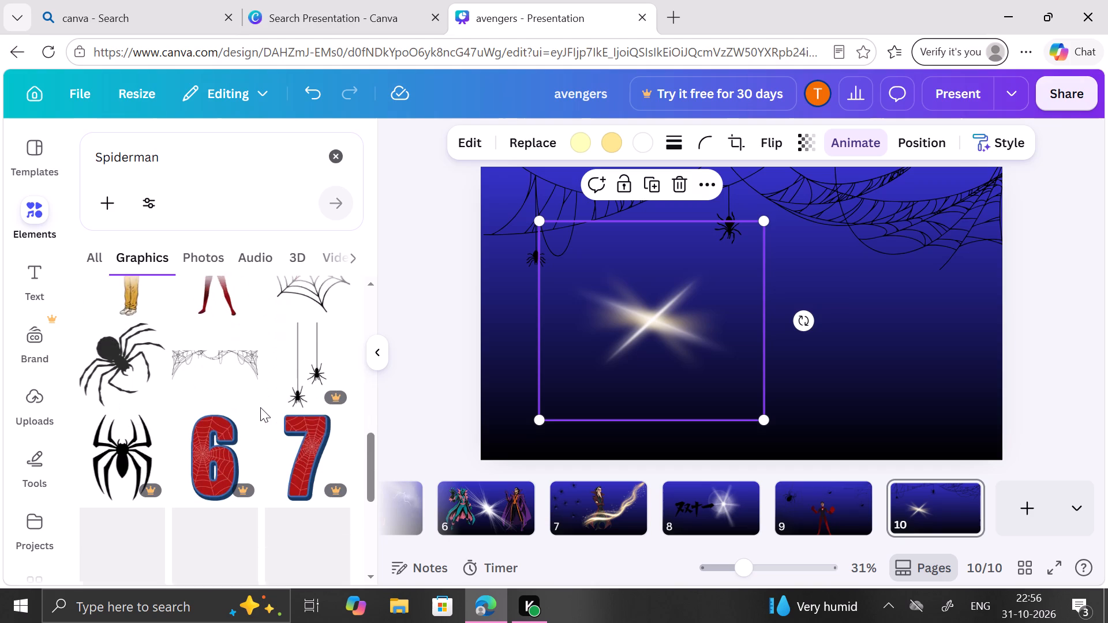
scroll(260, 407, "down", 4)
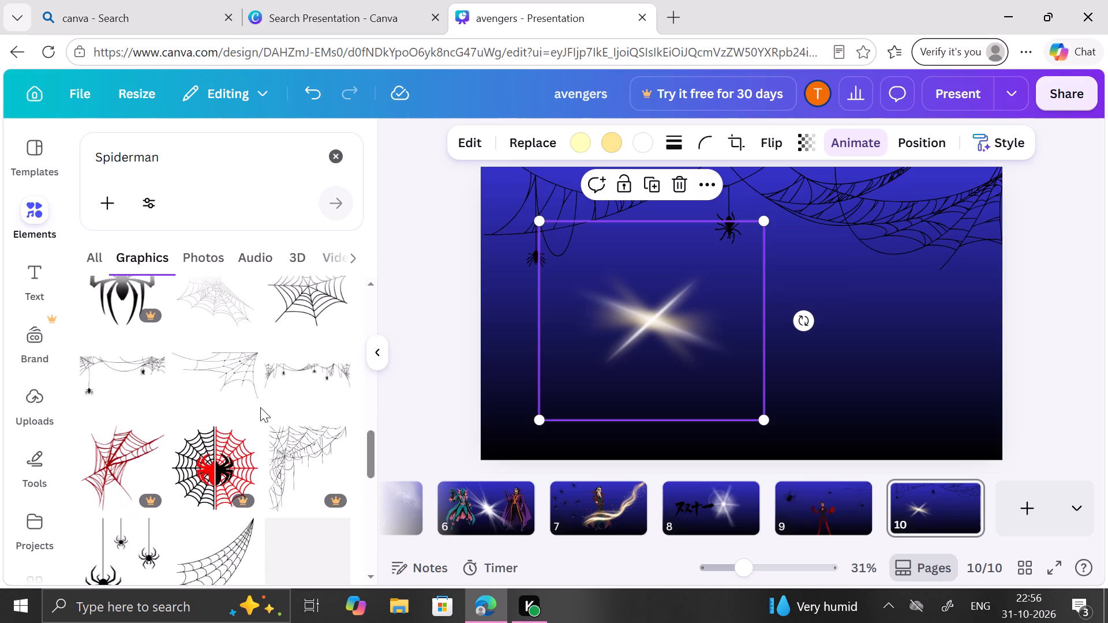
scroll(260, 407, "down", 3)
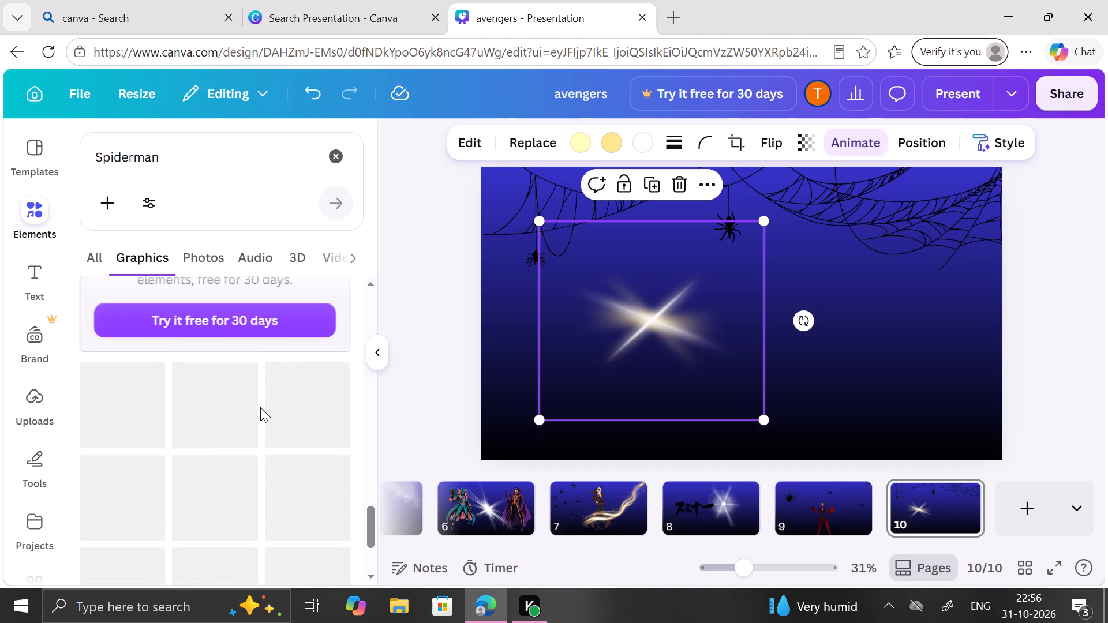
scroll(260, 407, "down", 4)
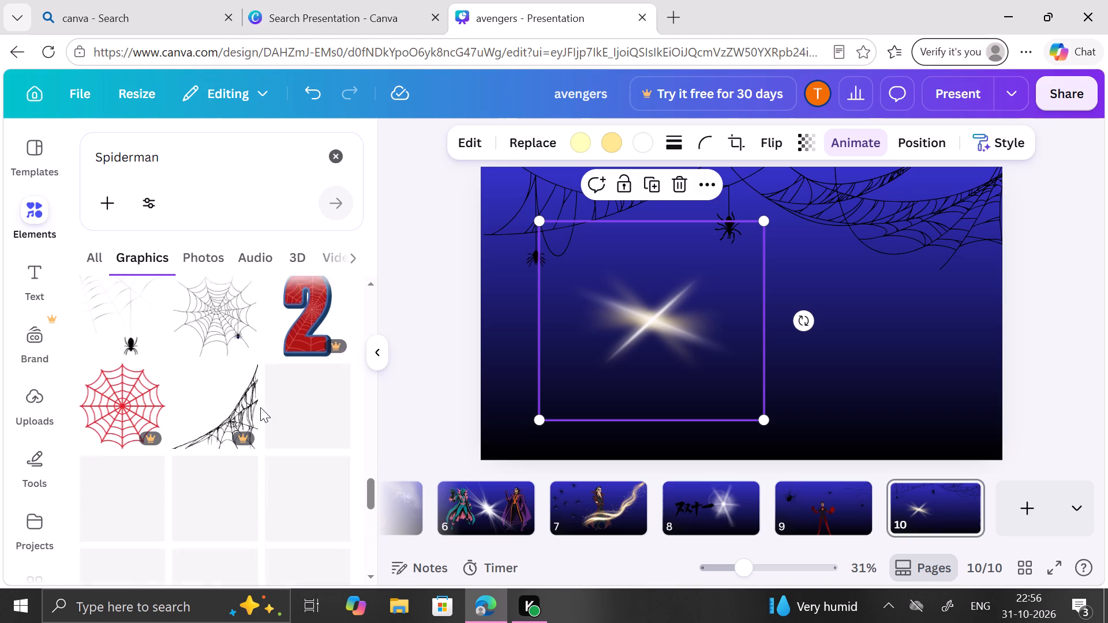
scroll(260, 407, "down", 3)
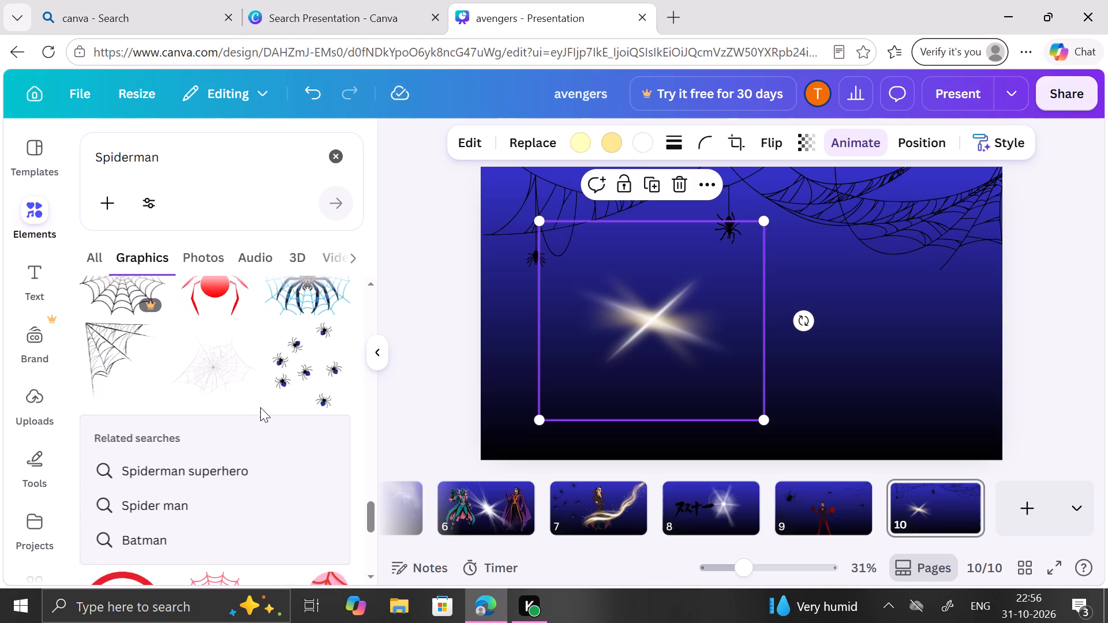
scroll(260, 407, "down", 5)
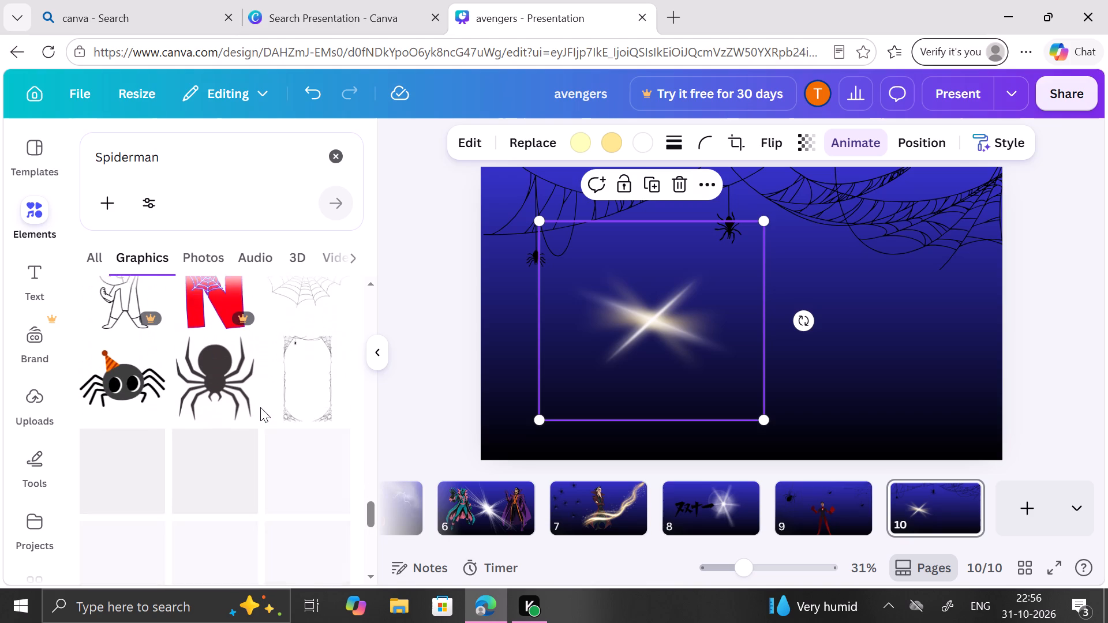
scroll(260, 407, "down", 3)
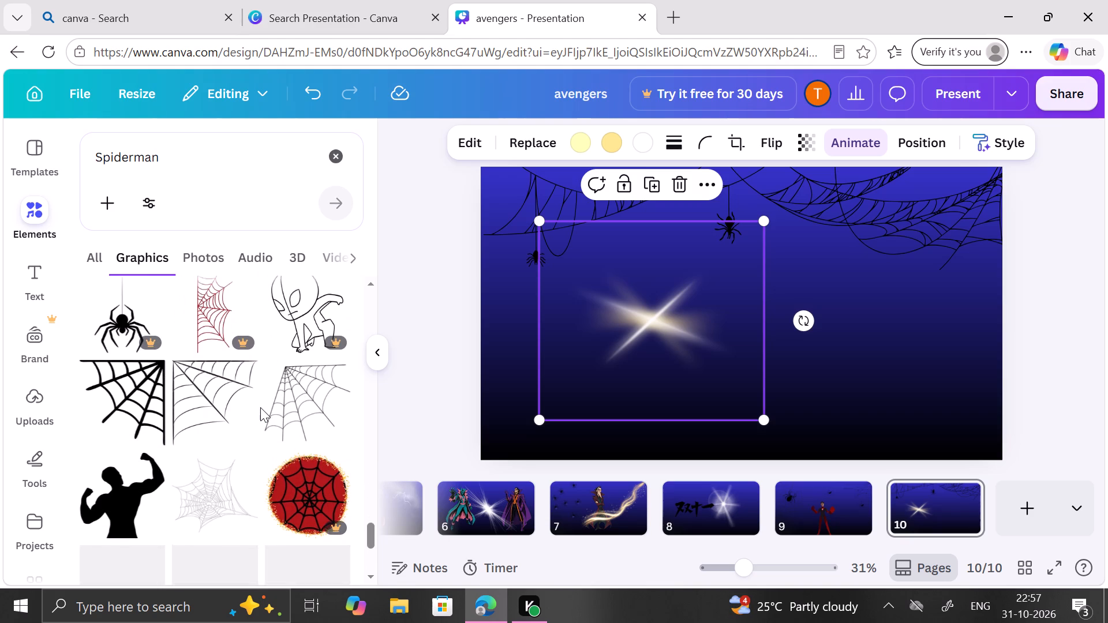
scroll(260, 407, "down", 3)
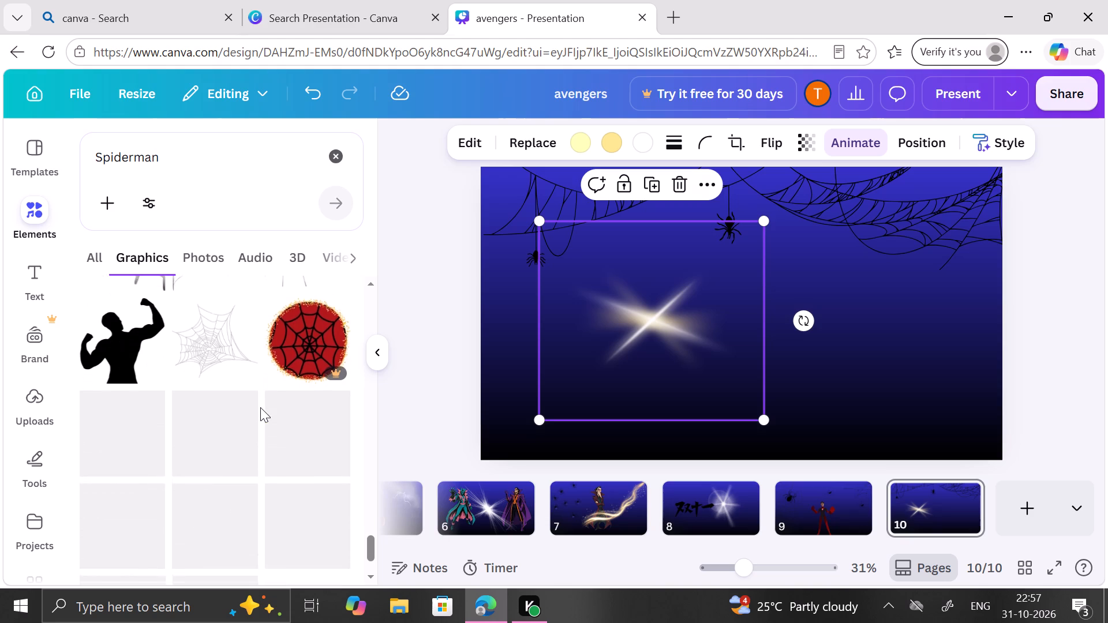
scroll(260, 407, "up", 1)
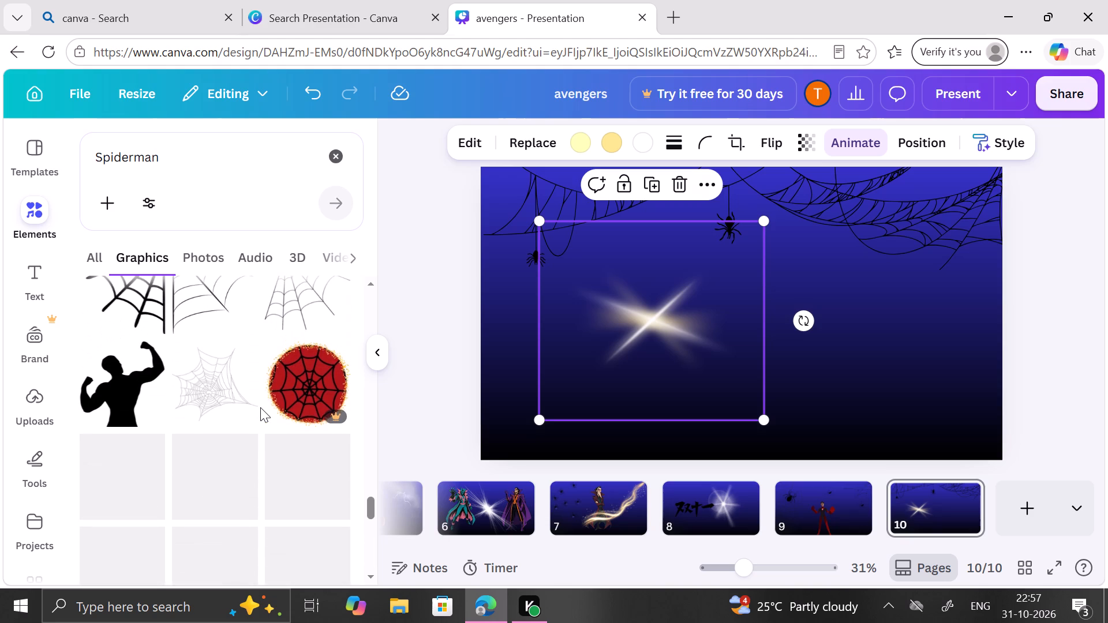
scroll(260, 407, "up", 1)
scroll(260, 407, "down", 1)
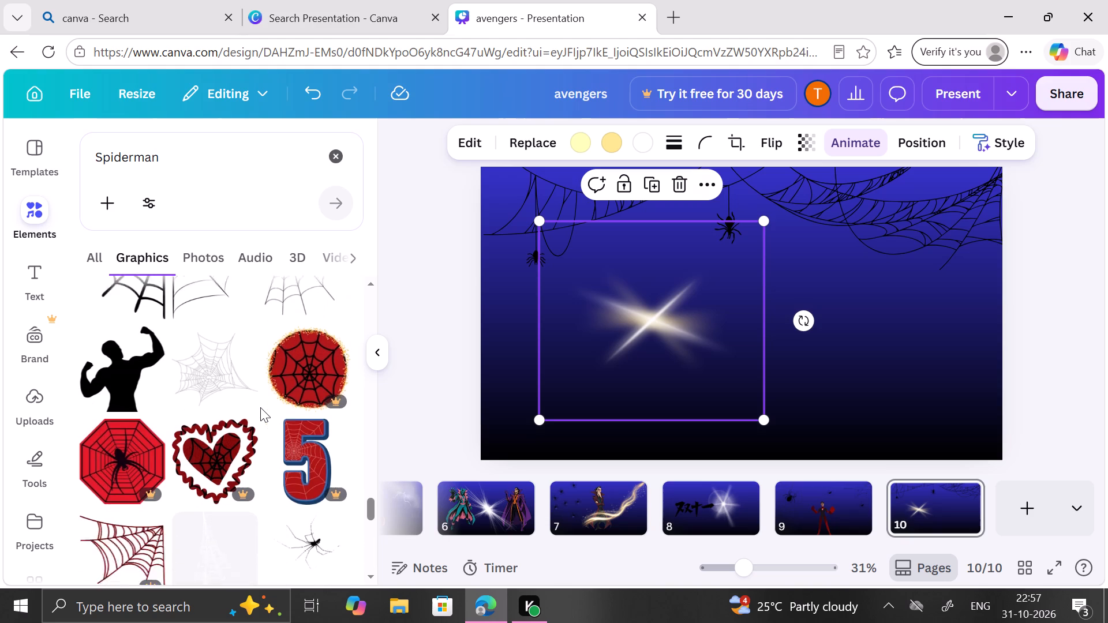
scroll(260, 407, "down", 4)
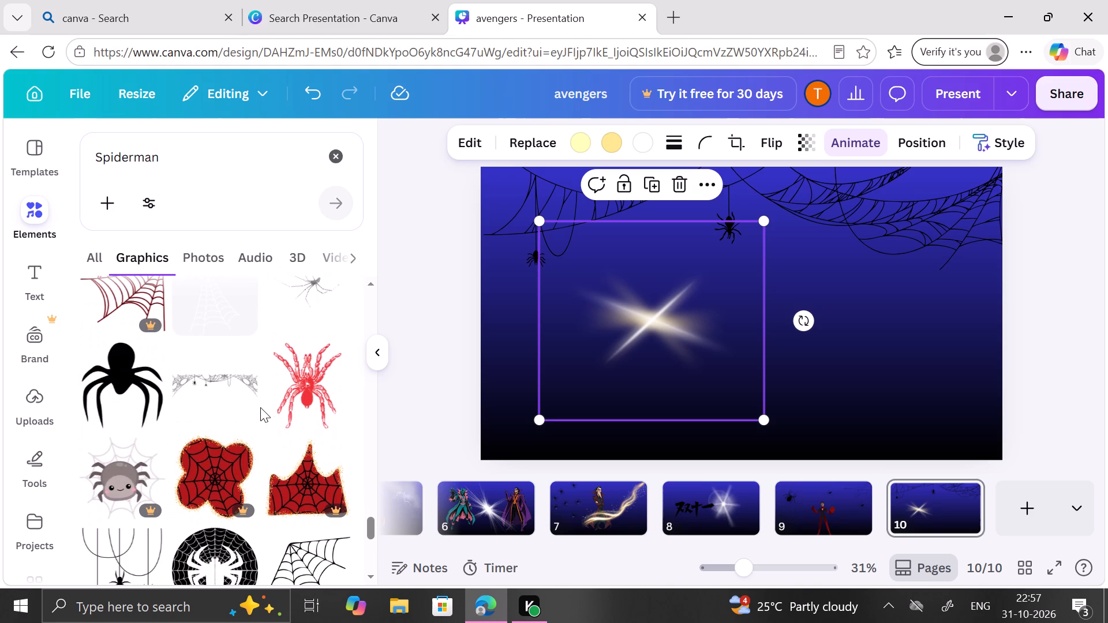
Add the red tarantula graphic to slide 10, shrink it and centre it over the gold-white glint.
left_click(291, 396)
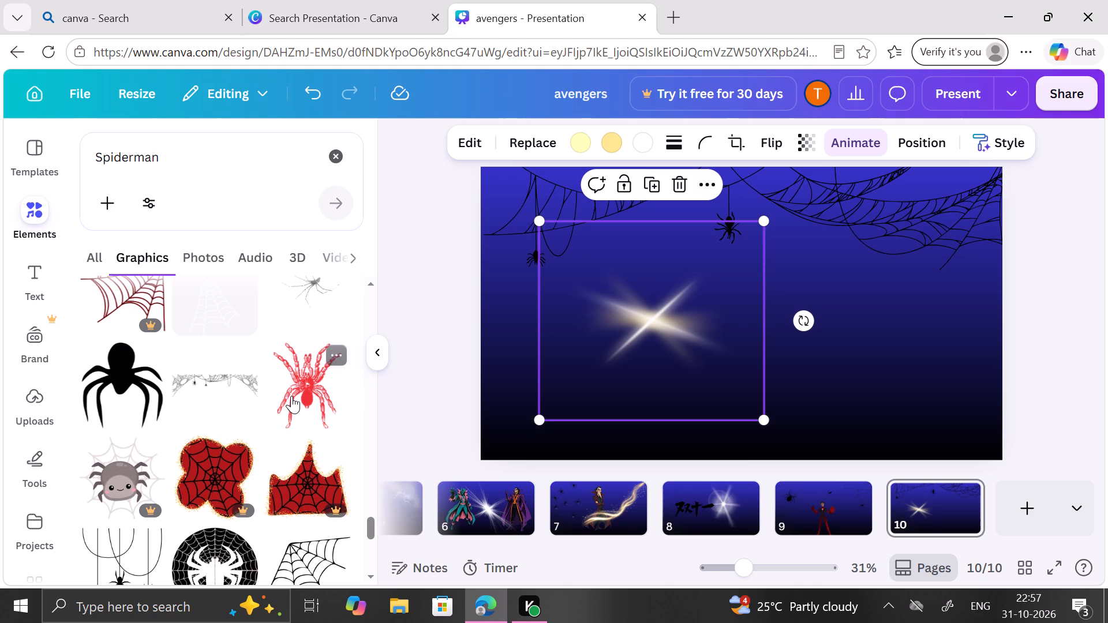
left_click_drag(772, 332, 714, 363)
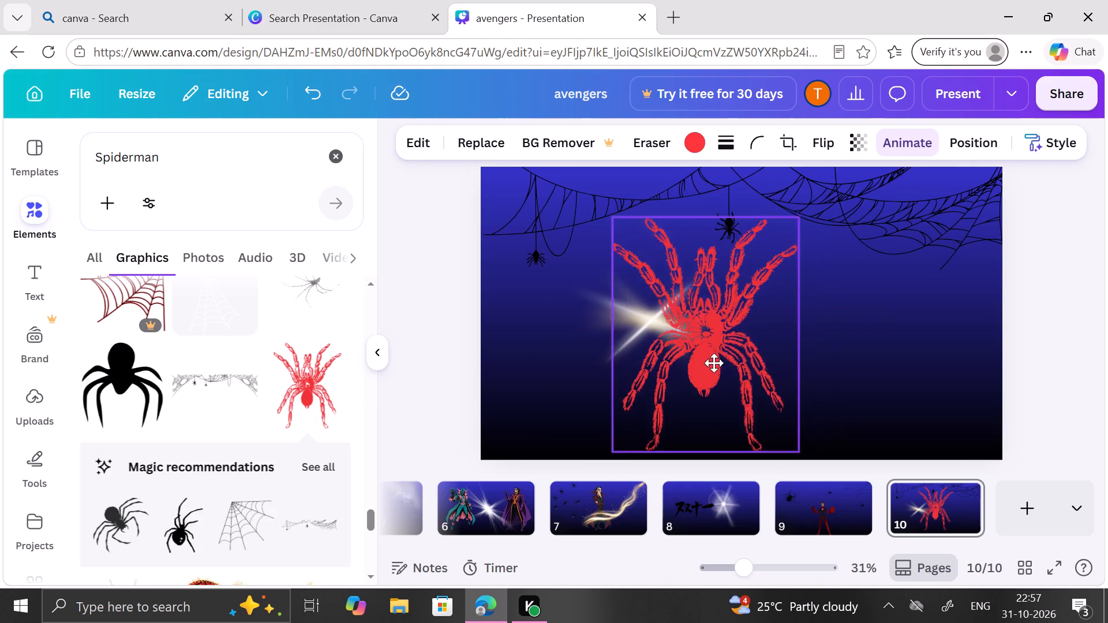
left_click_drag(714, 363, 847, 349)
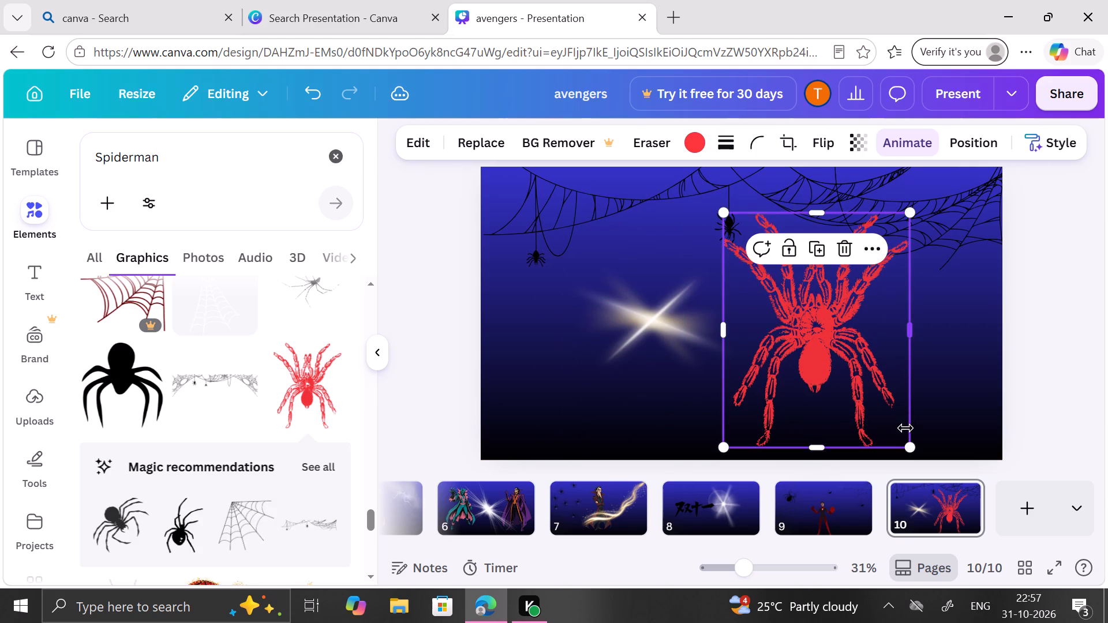
left_click_drag(905, 440, 863, 405)
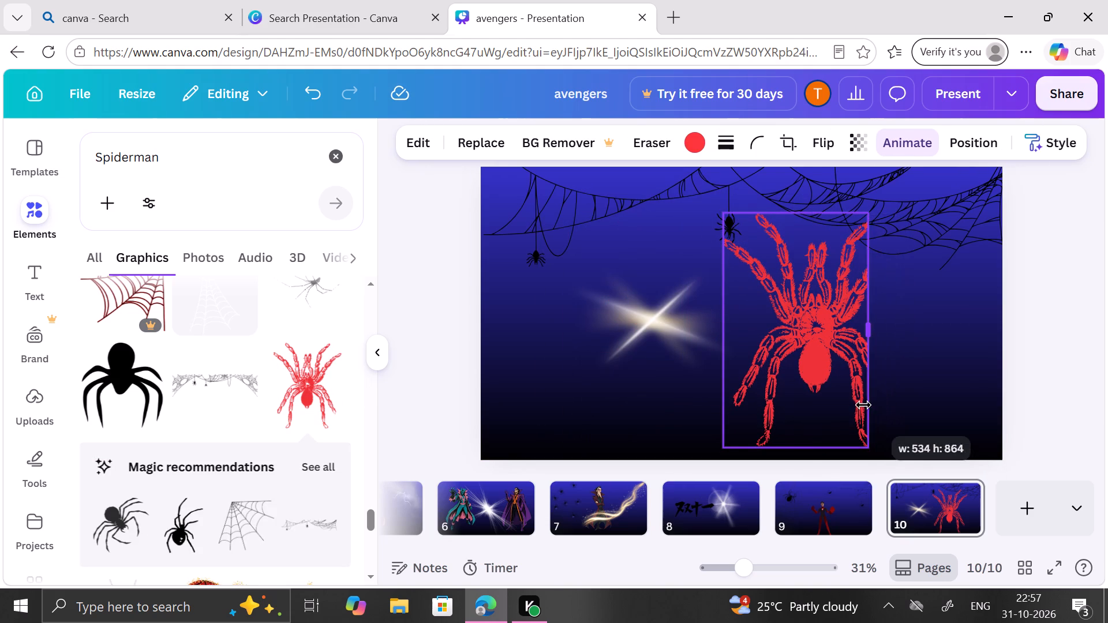
left_click_drag(863, 405, 888, 357)
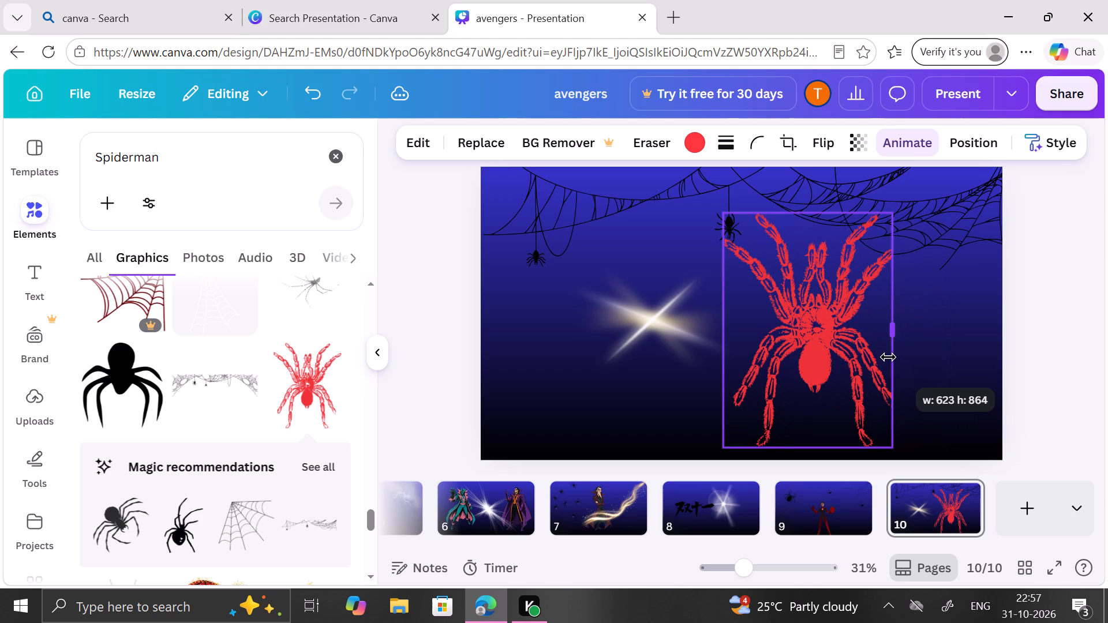
left_click_drag(888, 357, 904, 354)
left_click_drag(905, 210, 815, 354)
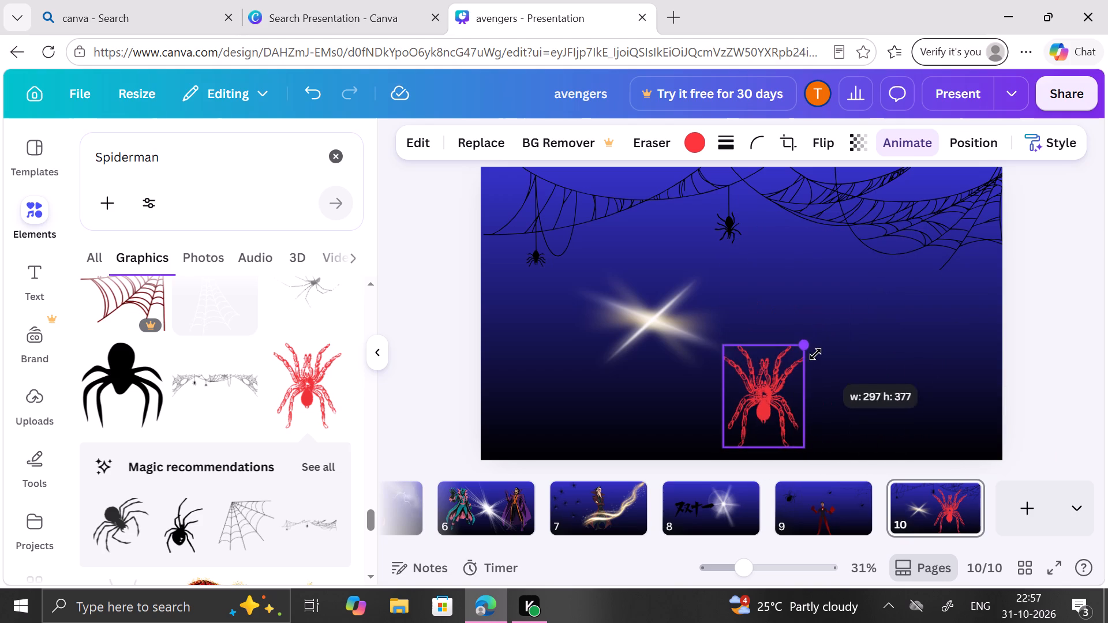
left_click_drag(815, 354, 813, 361)
left_click_drag(771, 374, 667, 356)
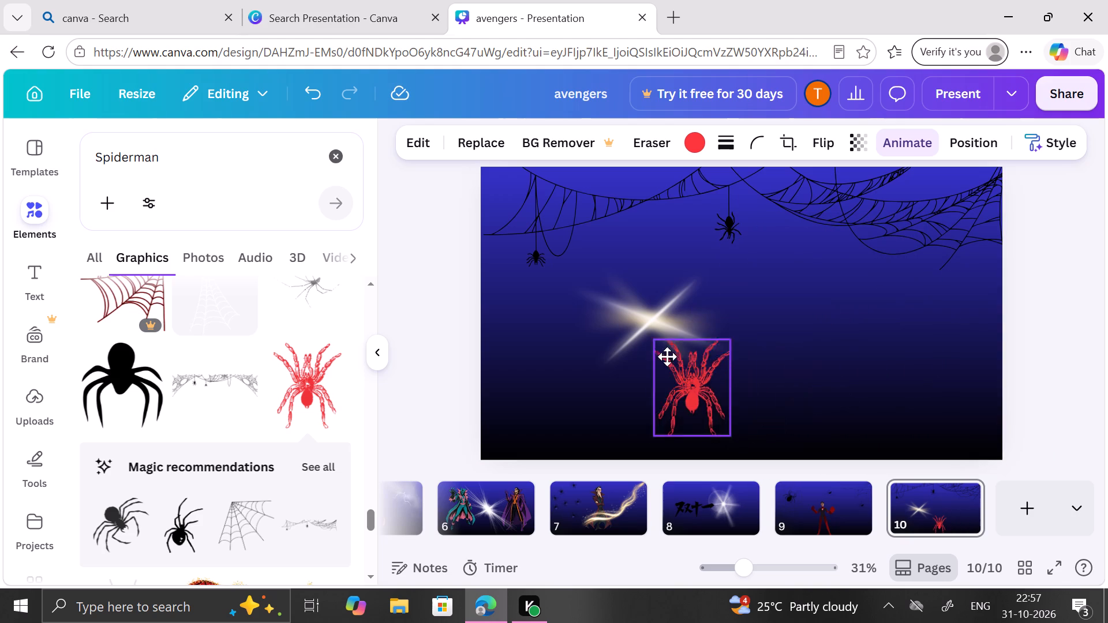
left_click_drag(667, 356, 659, 304)
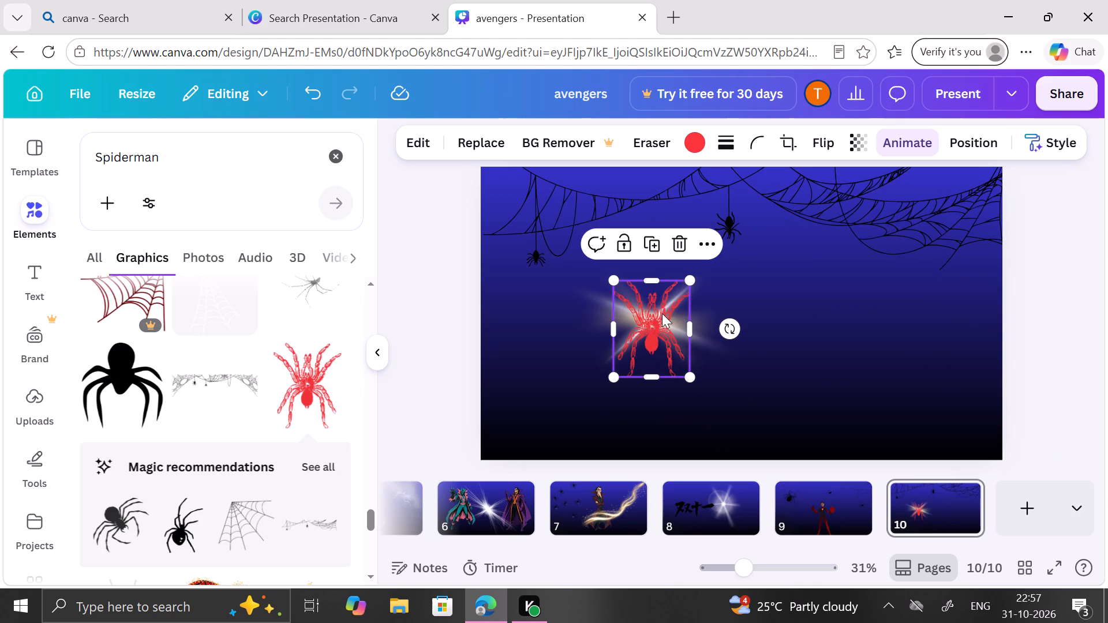
Enlarge the glint graphic on slide 10 and reposition it so its centre sits behind the red spider.
left_click(718, 353)
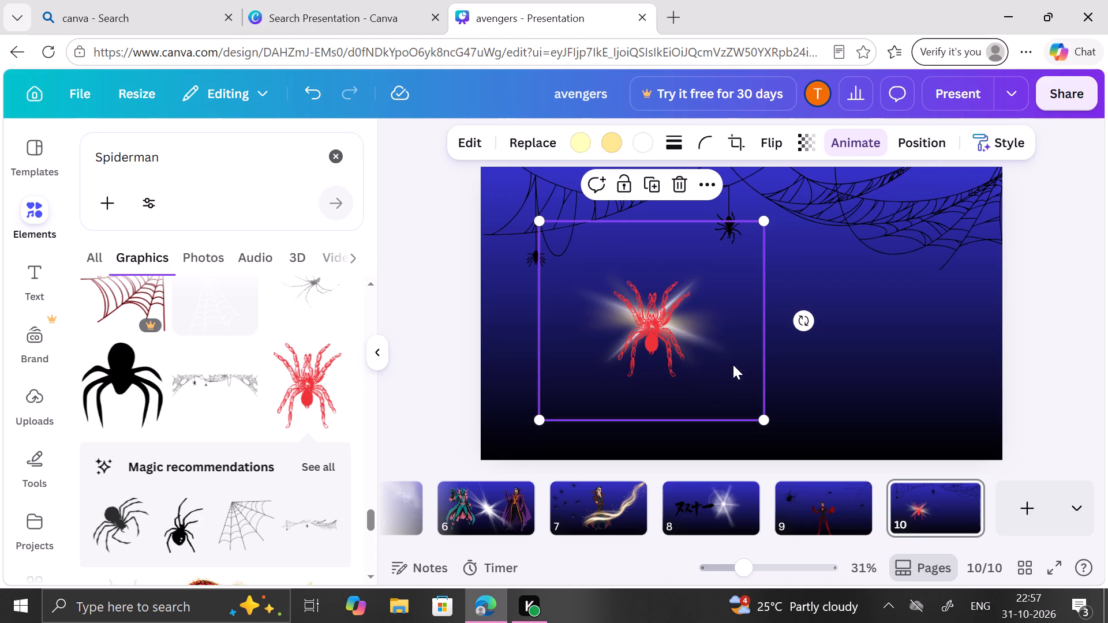
left_click_drag(759, 422, 767, 426)
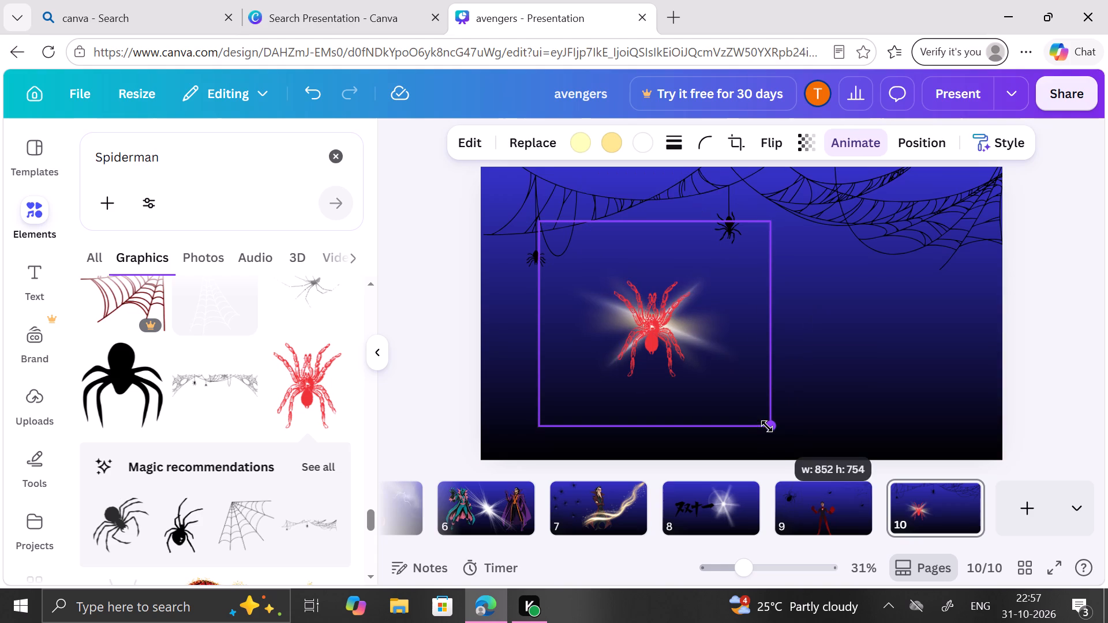
left_click_drag(767, 426, 814, 512)
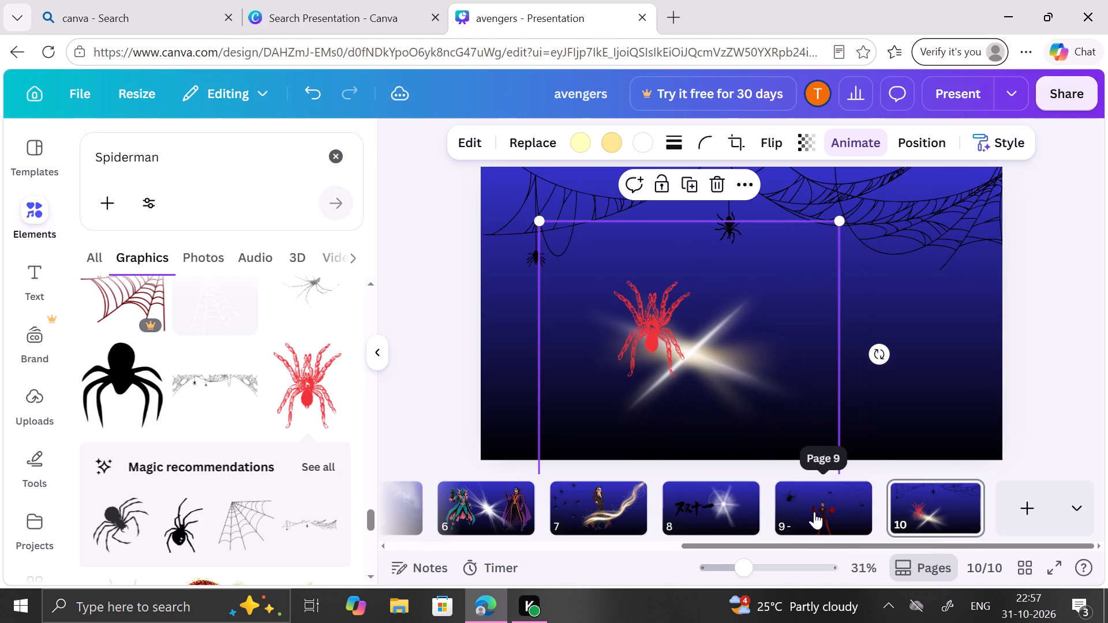
left_click_drag(711, 400, 680, 367)
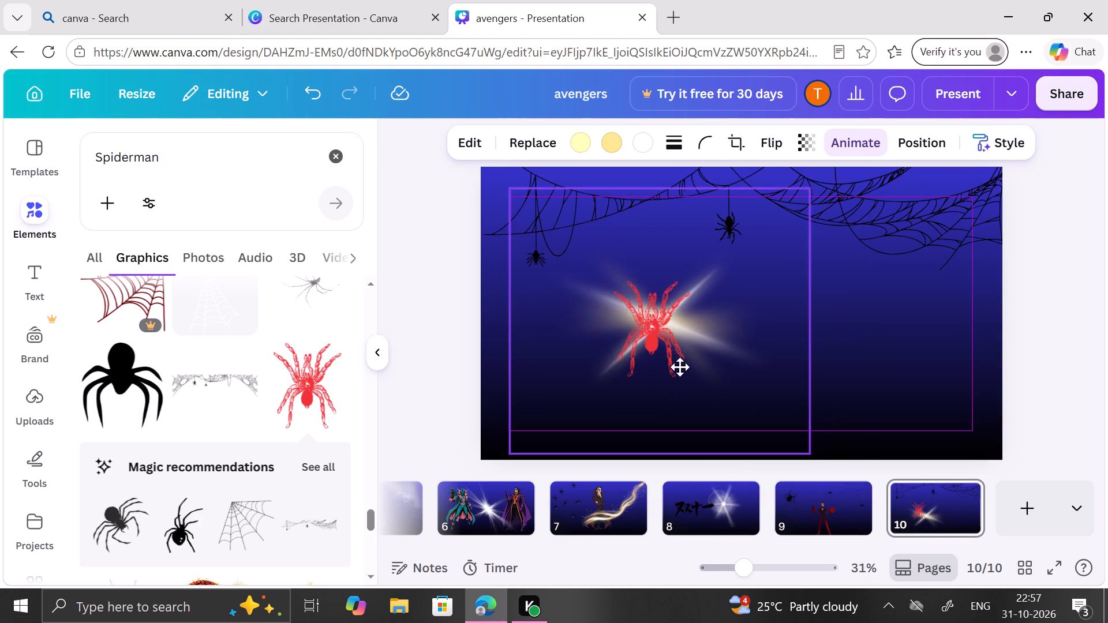
left_click_drag(680, 367, 672, 370)
left_click(672, 370)
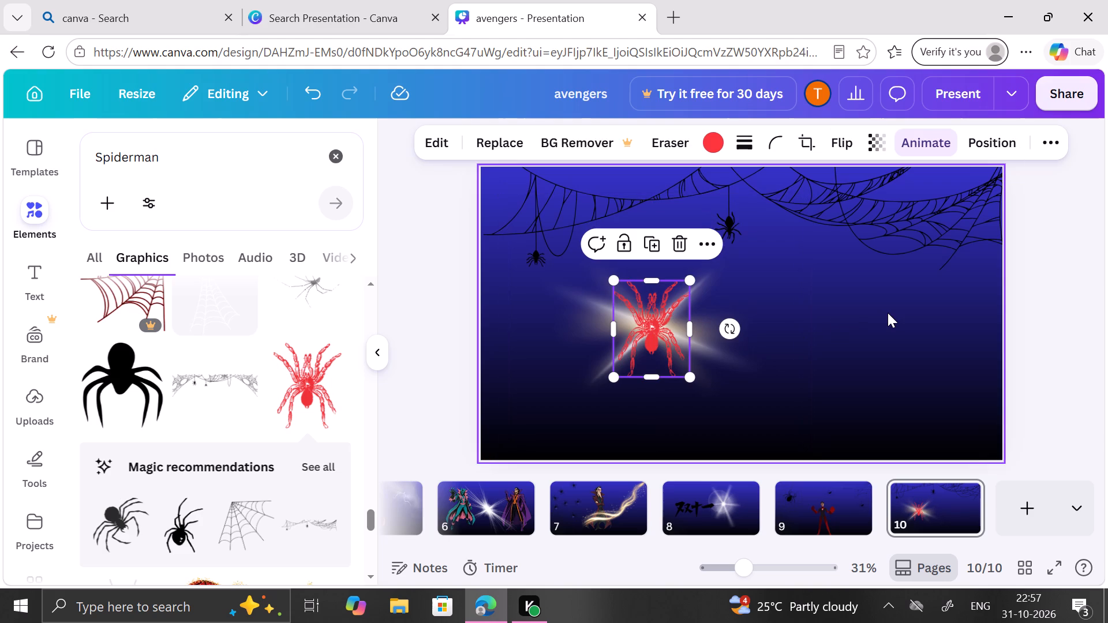
left_click(888, 313)
Open the presentation in full screen and go back from slide 10 to slide 1.
scroll(527, 487, "right", 2)
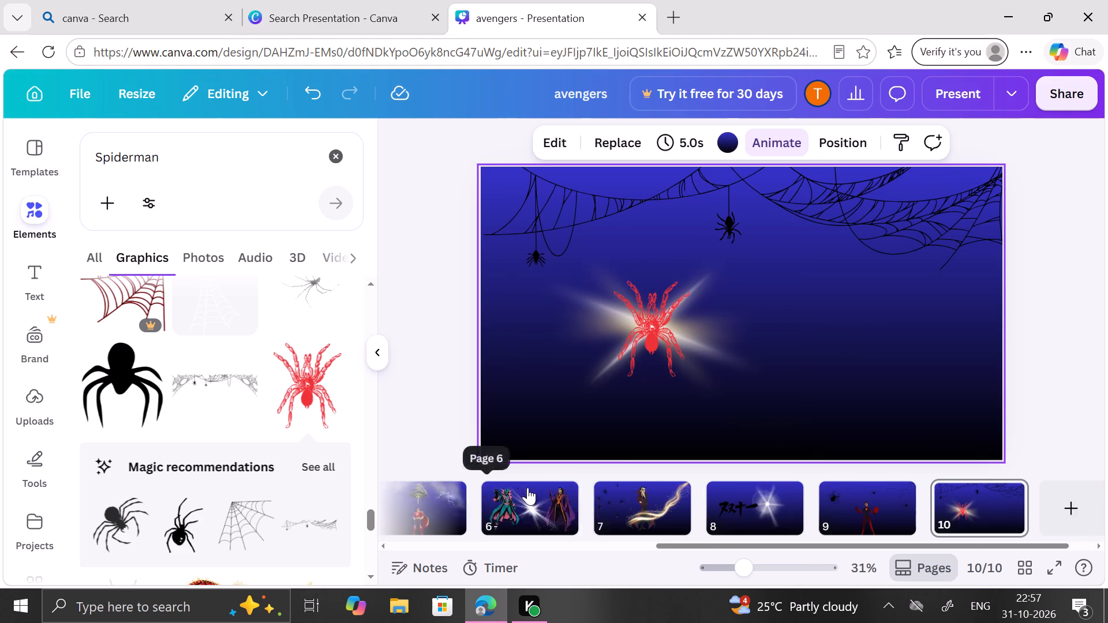
scroll(527, 487, "right", 3)
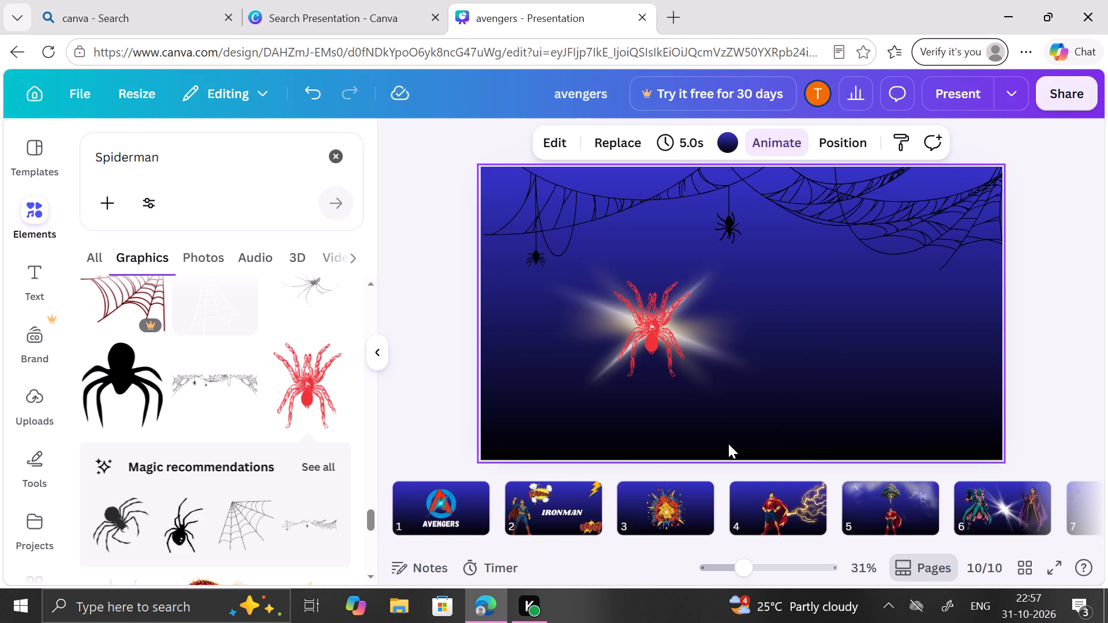
left_click(1093, 346)
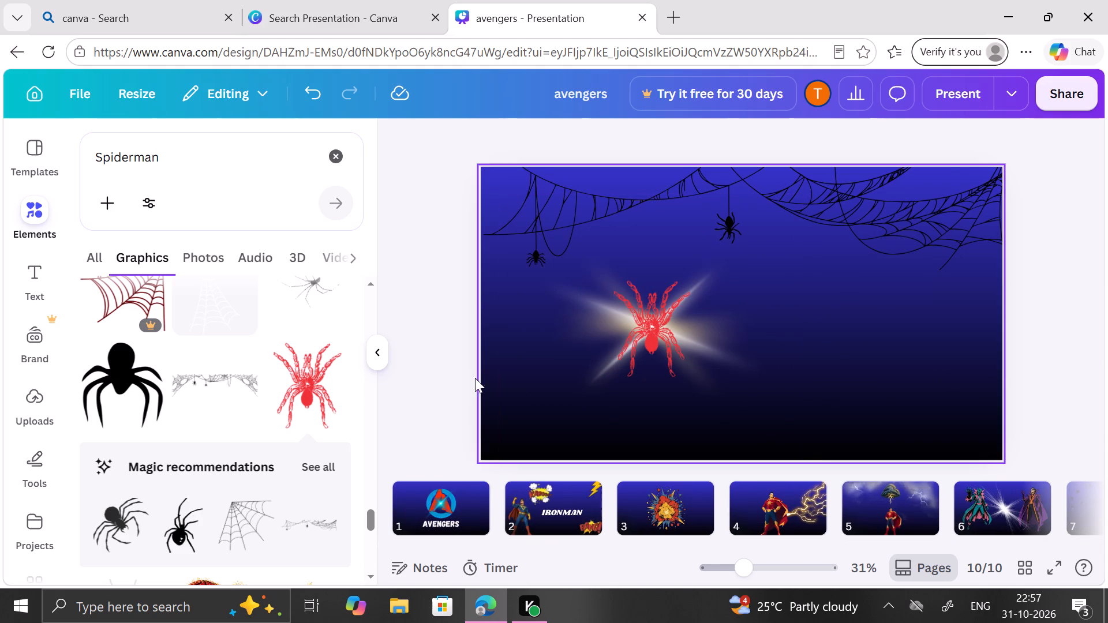
left_click(383, 344)
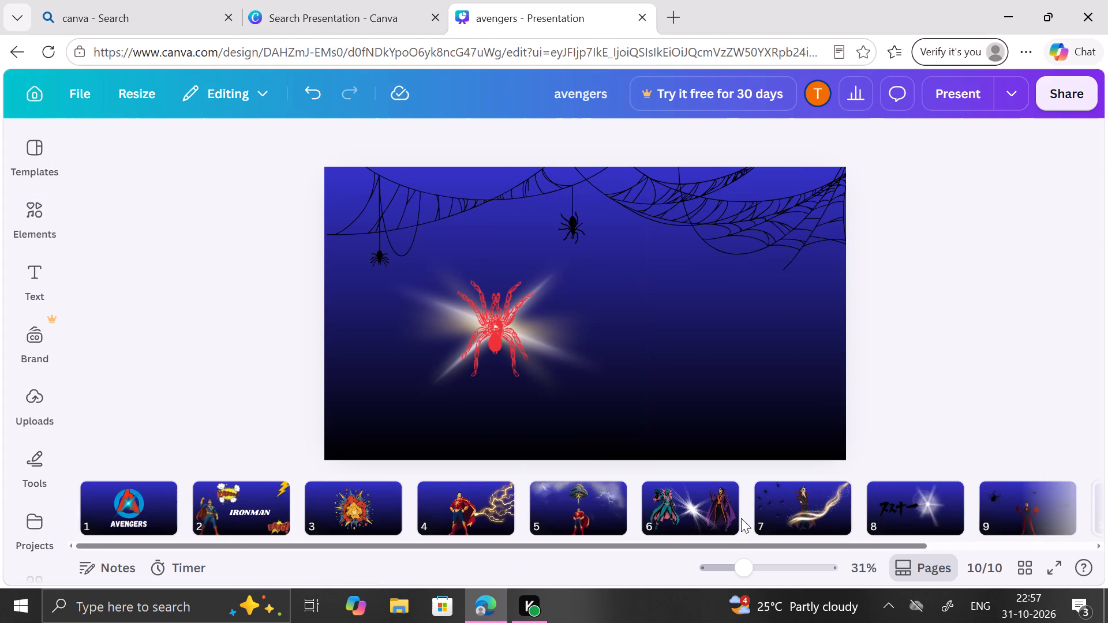
scroll(741, 518, "left", 10)
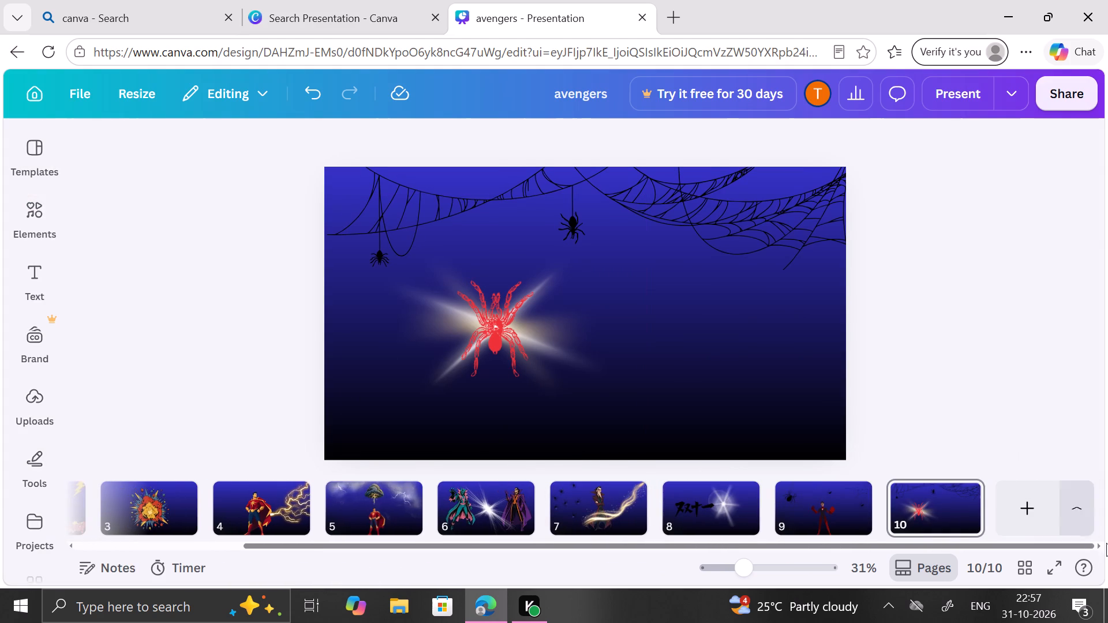
left_click(1045, 572)
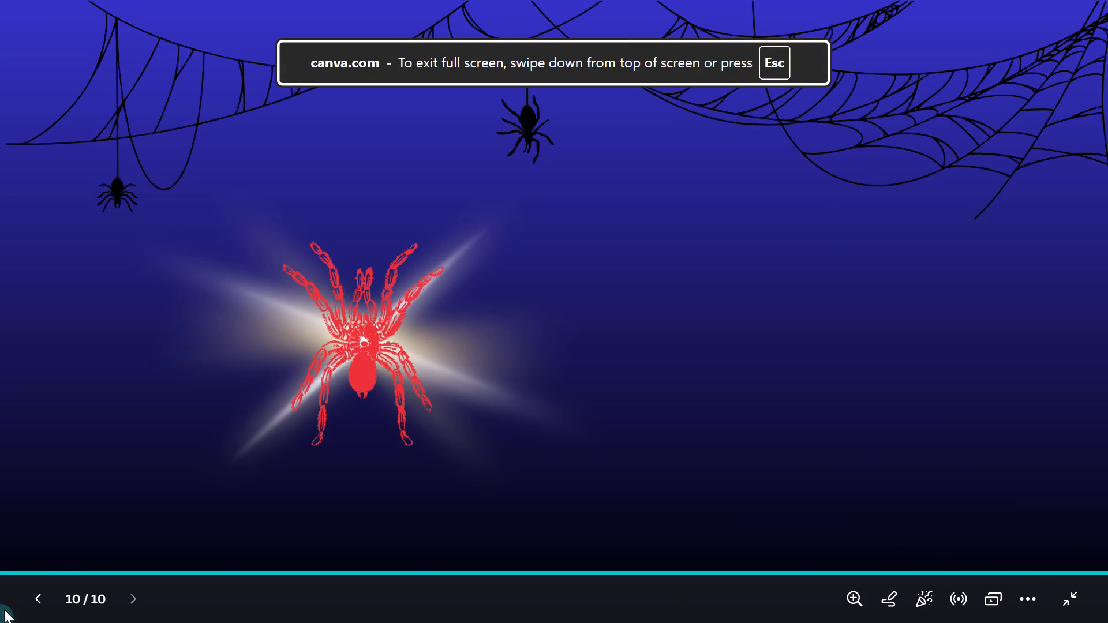
left_click(32, 603)
triple_click(32, 603)
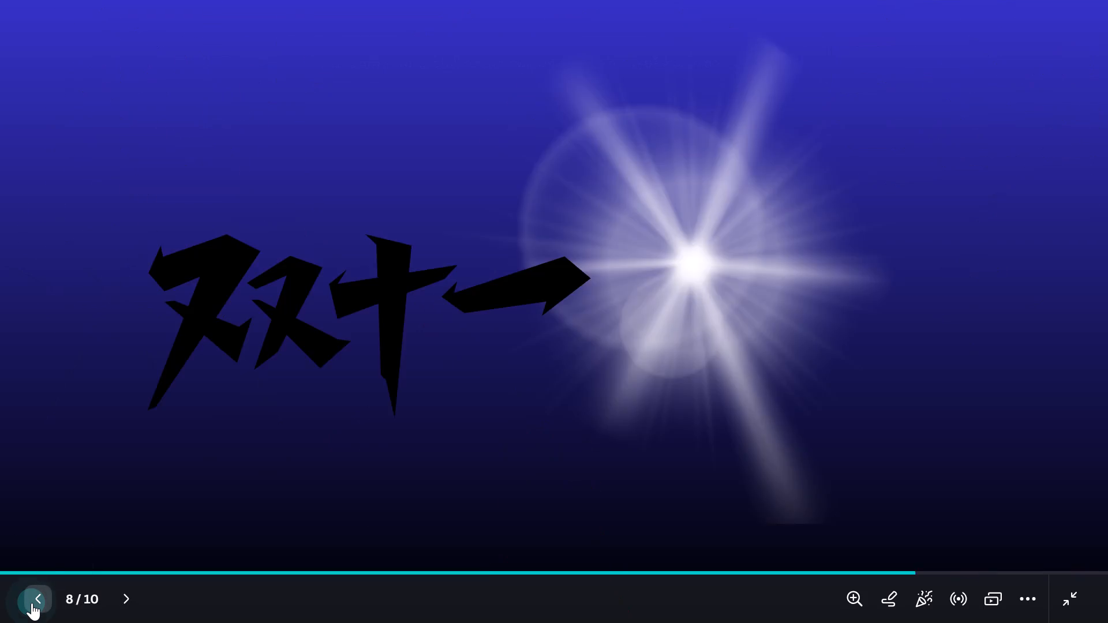
triple_click(32, 603)
triple_click(32, 603)
triple_click(32, 603)
double_click(32, 603)
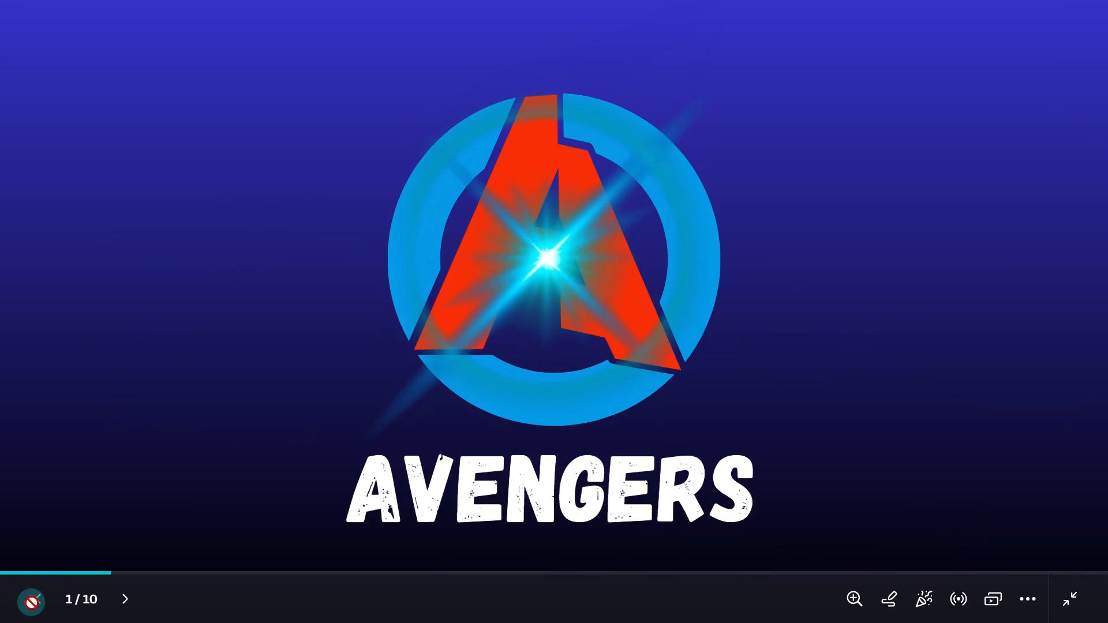
Play through slides 1 to 10 in full screen to check their layout and animations, and return to the editor.
left_click(126, 605)
left_click(126, 605)
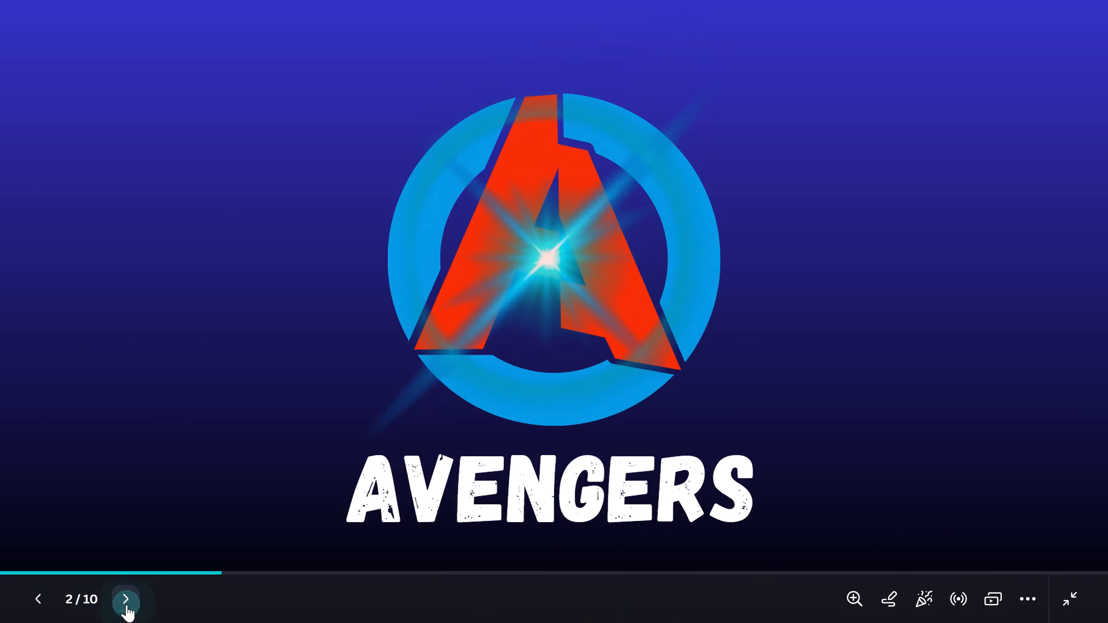
left_click(126, 605)
left_click(126, 605)
left_click(126, 605)
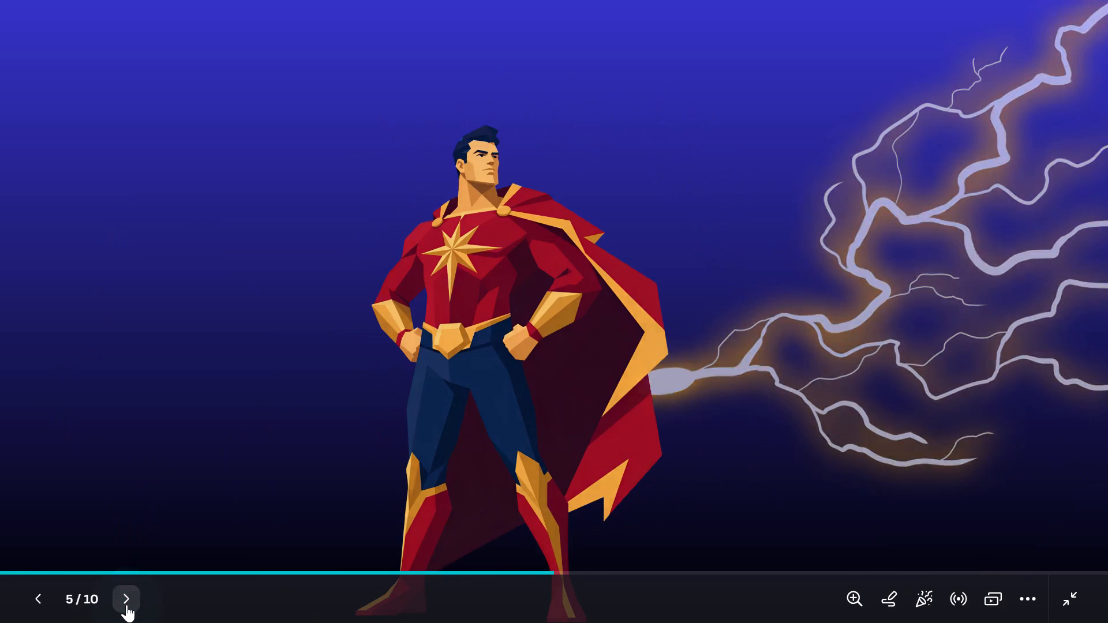
left_click(126, 605)
left_click(126, 605)
left_click(126, 605)
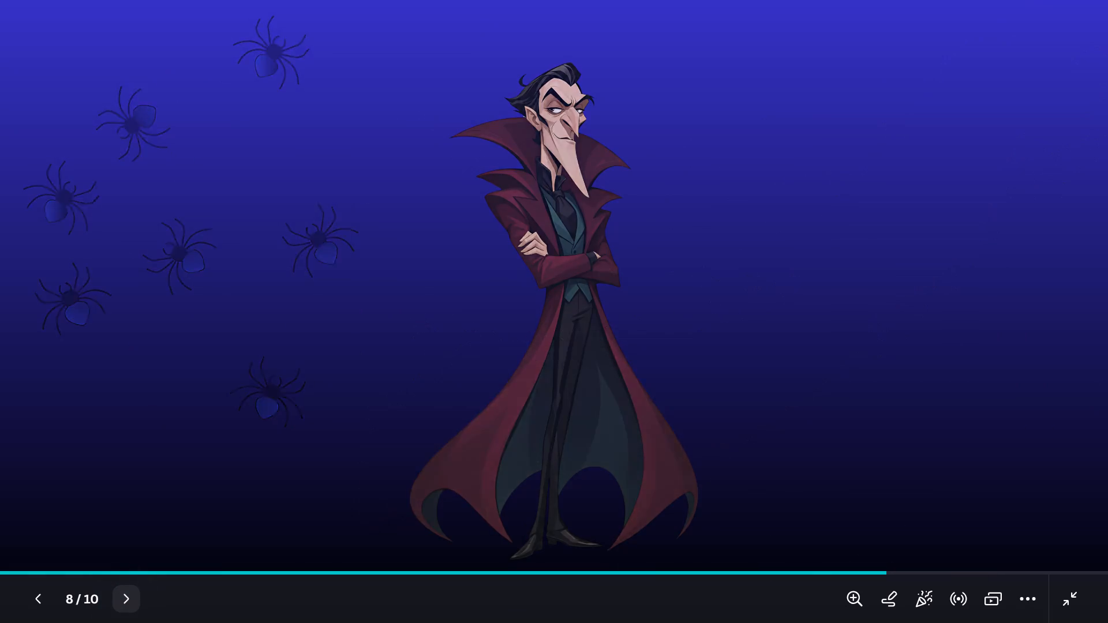
left_click(126, 605)
left_click(126, 605)
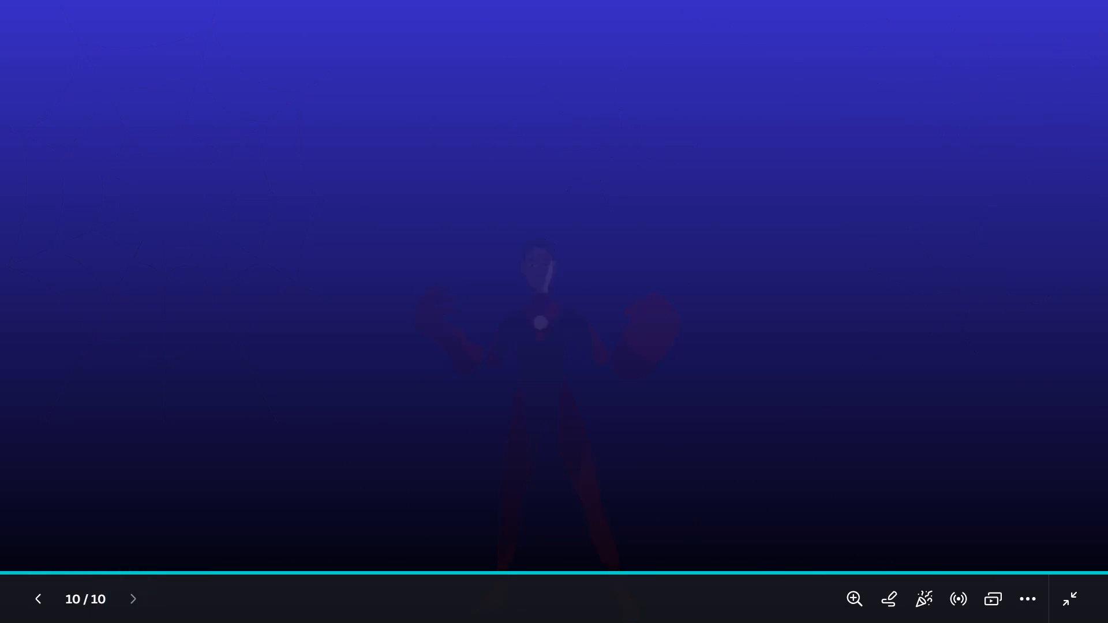
left_click(126, 605)
left_click(126, 605)
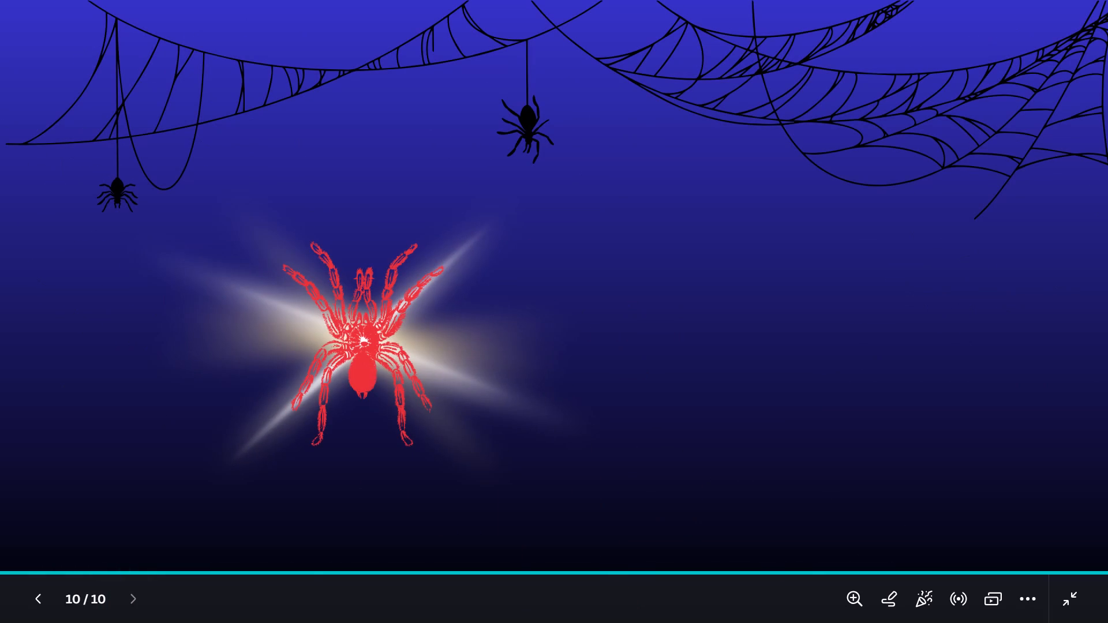
left_click(1074, 591)
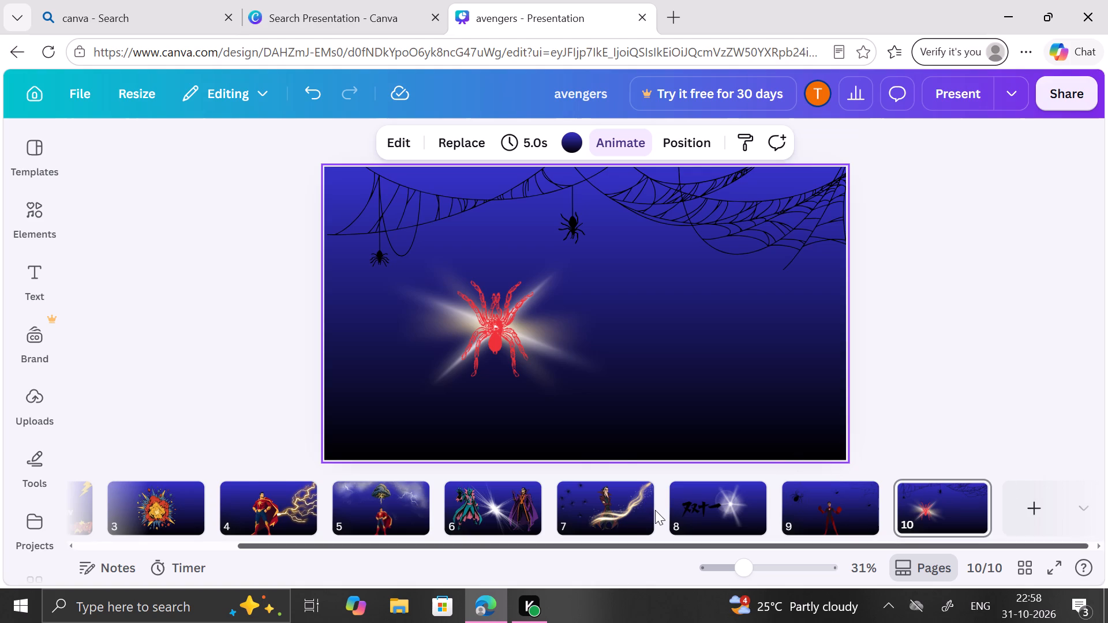
Try the Pan and Fade page animations on slide 10 and apply Breathe to the page.
scroll(655, 510, "right", 3)
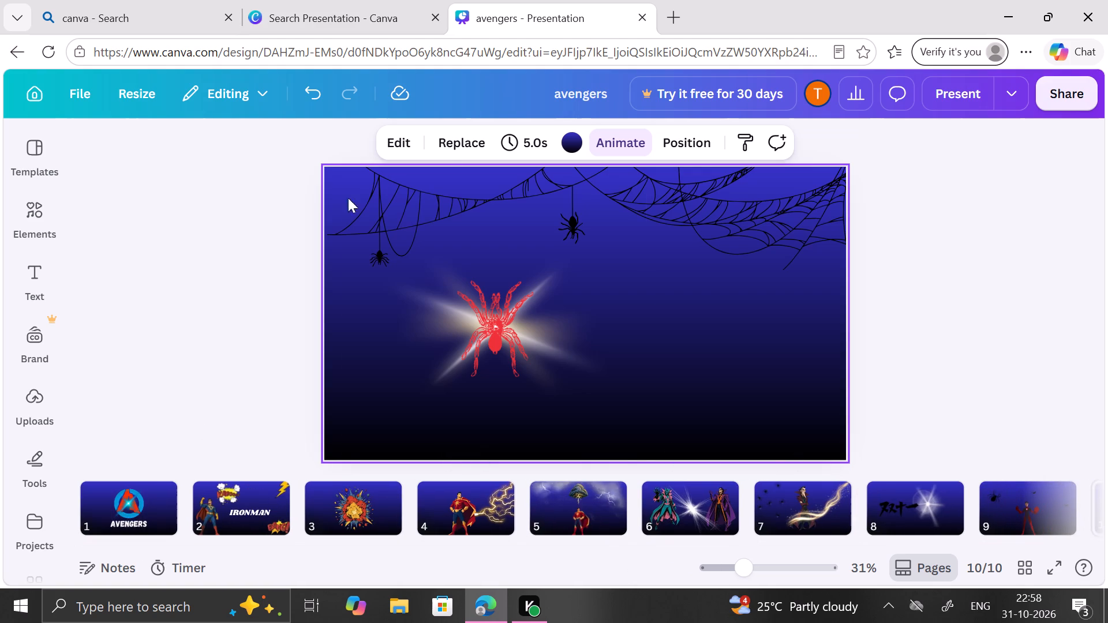
left_click(642, 129)
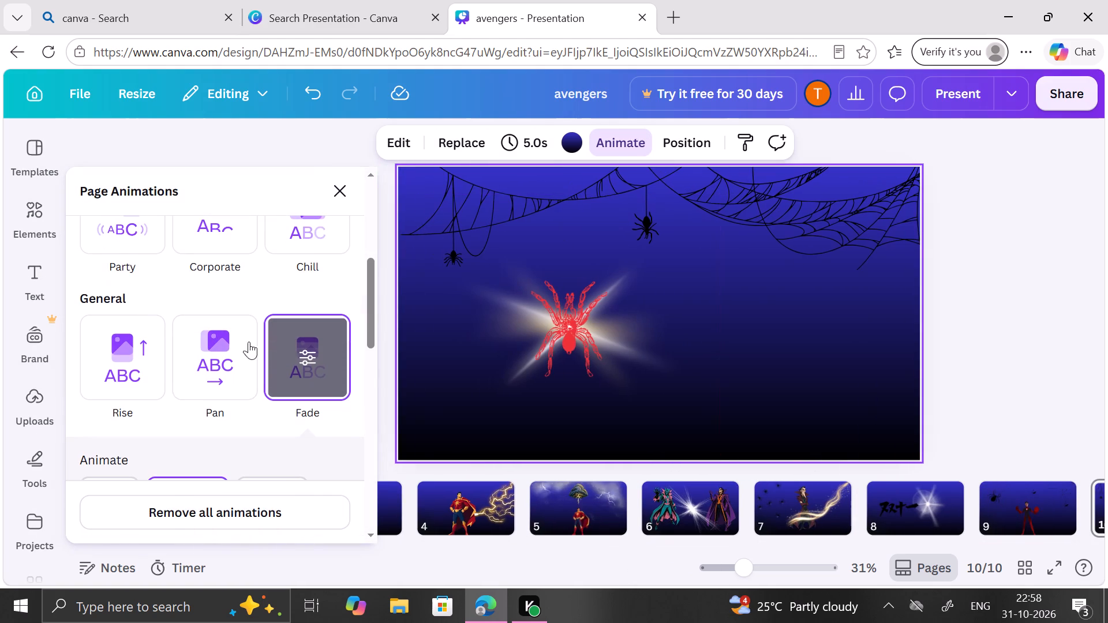
left_click(237, 363)
scroll(340, 302, "up", 1)
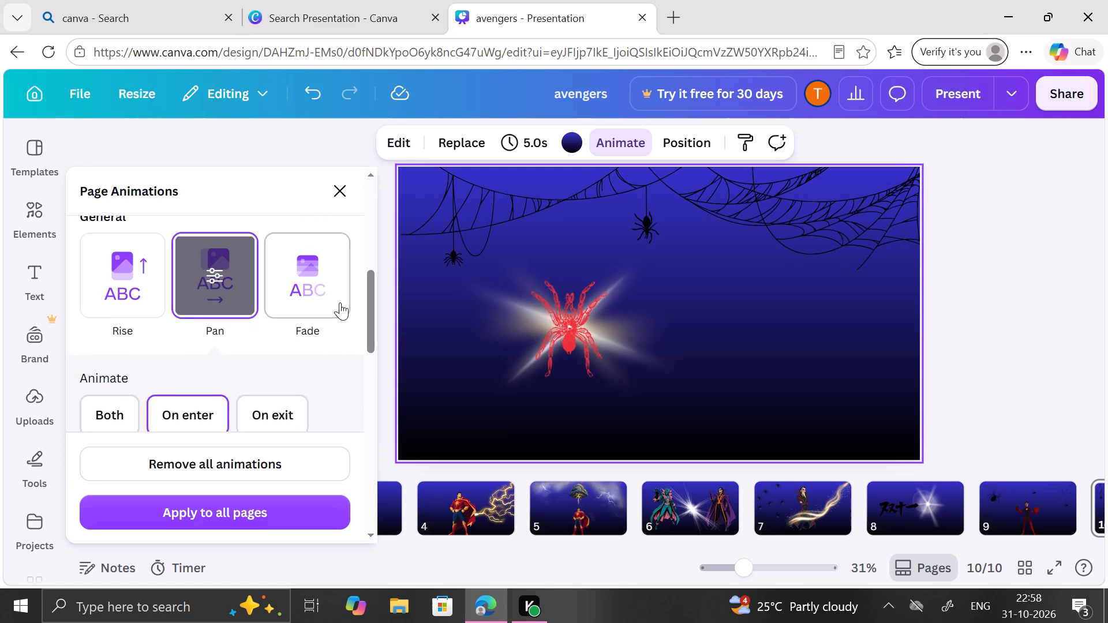
left_click(340, 302)
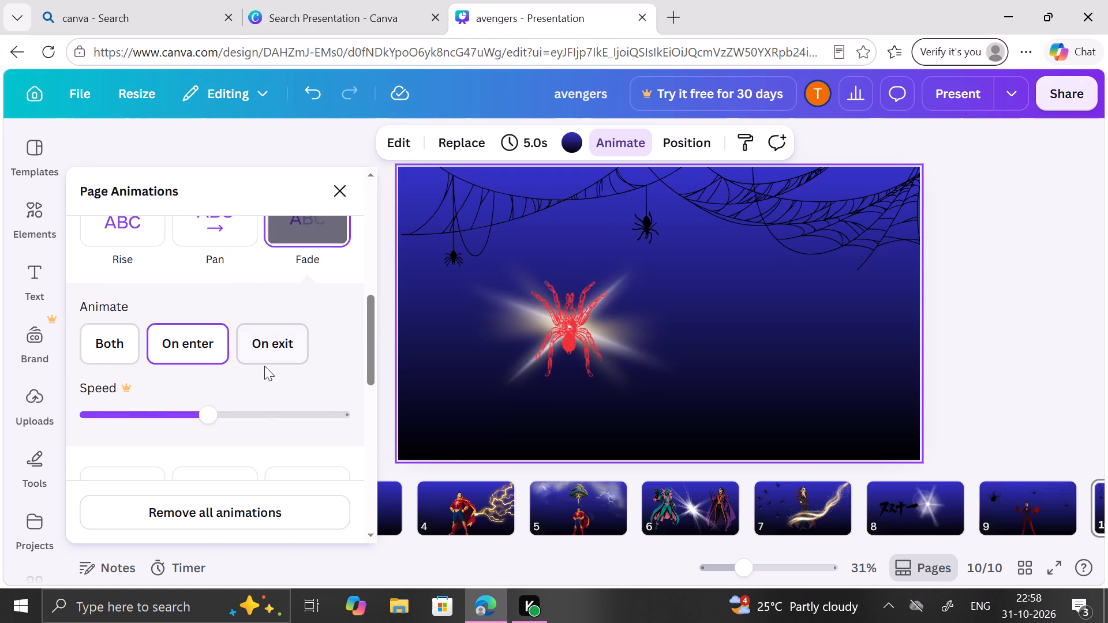
scroll(264, 366, "down", 1)
scroll(264, 366, "up", 1)
left_click(290, 359)
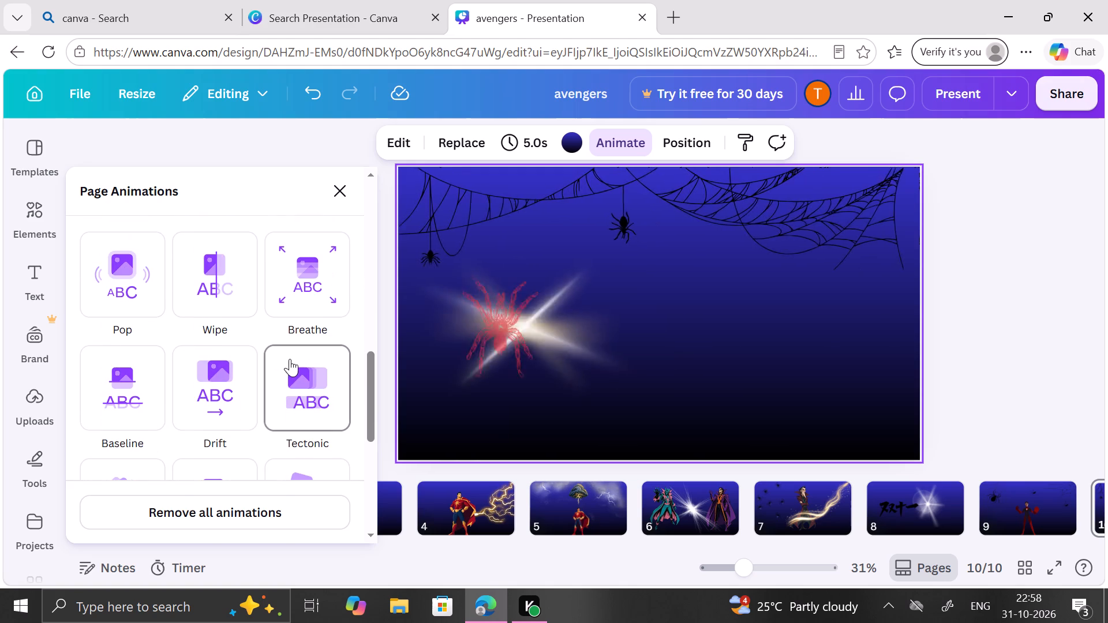
left_click(301, 253)
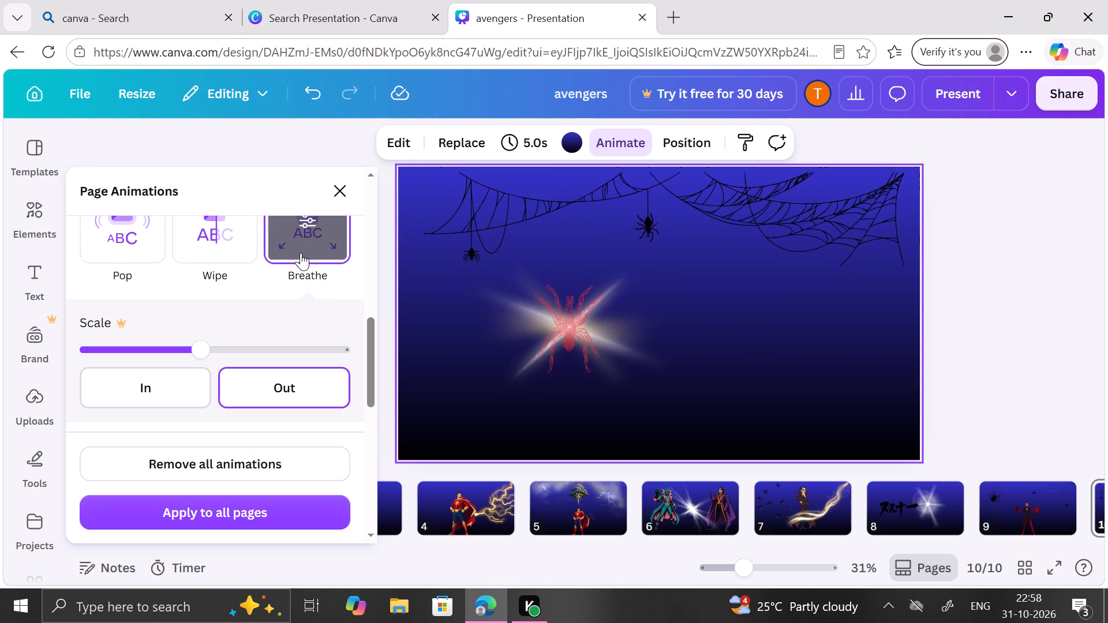
Enlarge the glint graphic on slide 10 slightly and move it back to the centre of the red spider.
left_click(623, 344)
left_click_drag(713, 189, 729, 172)
left_click_drag(666, 280, 630, 315)
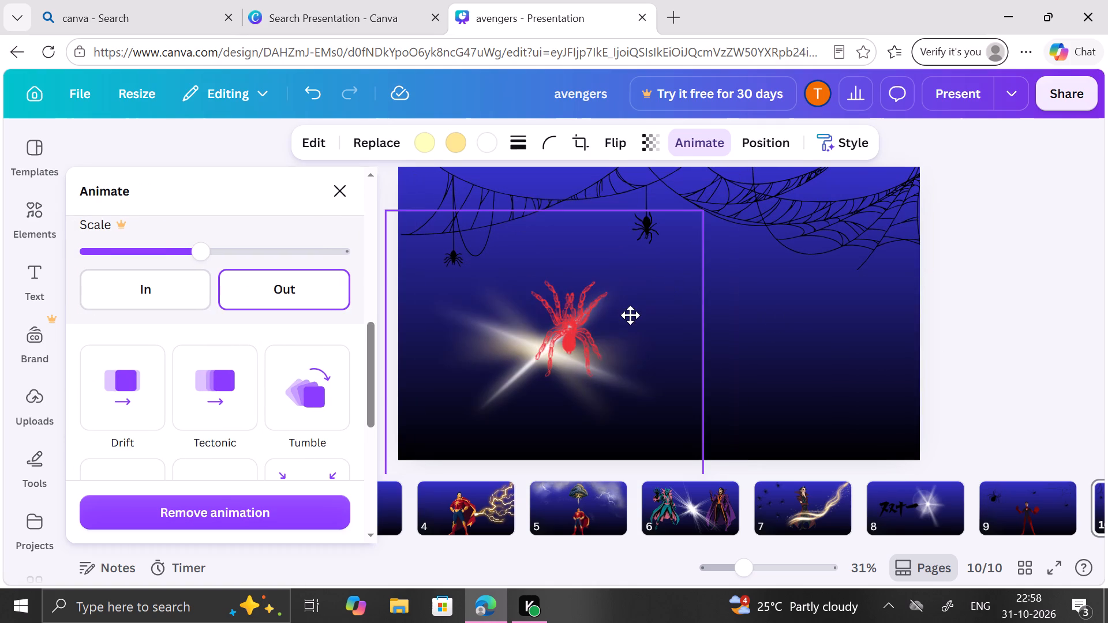
left_click_drag(630, 315, 657, 283)
left_click_drag(657, 283, 657, 287)
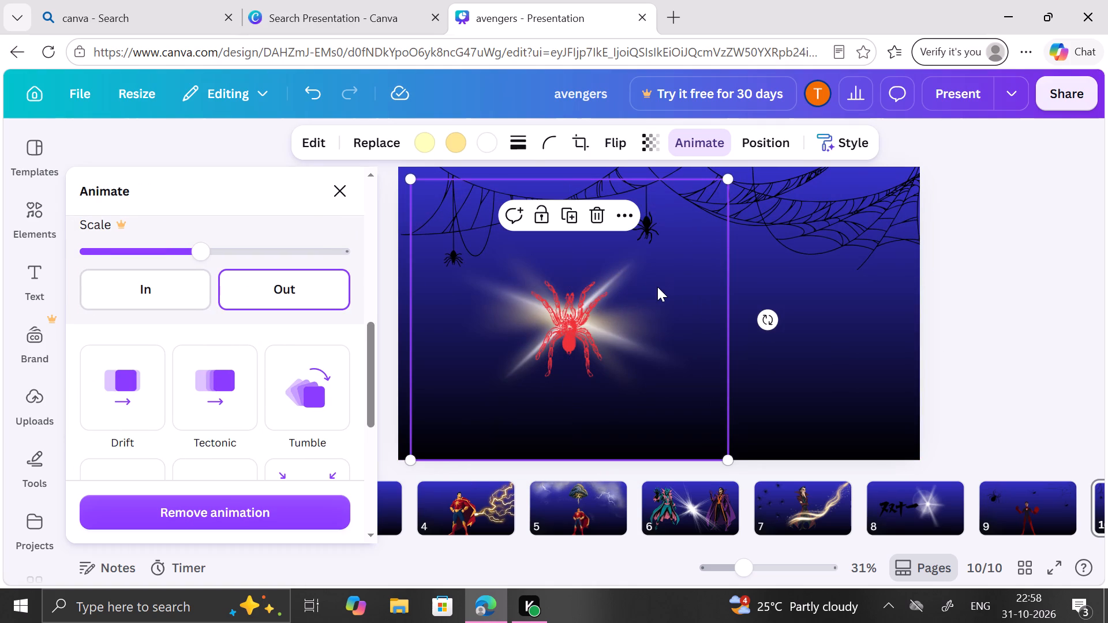
Add a new slide 11 with the same blue-to-black gradient background after the red spider slide.
left_click_drag(657, 287, 657, 290)
left_click(792, 283)
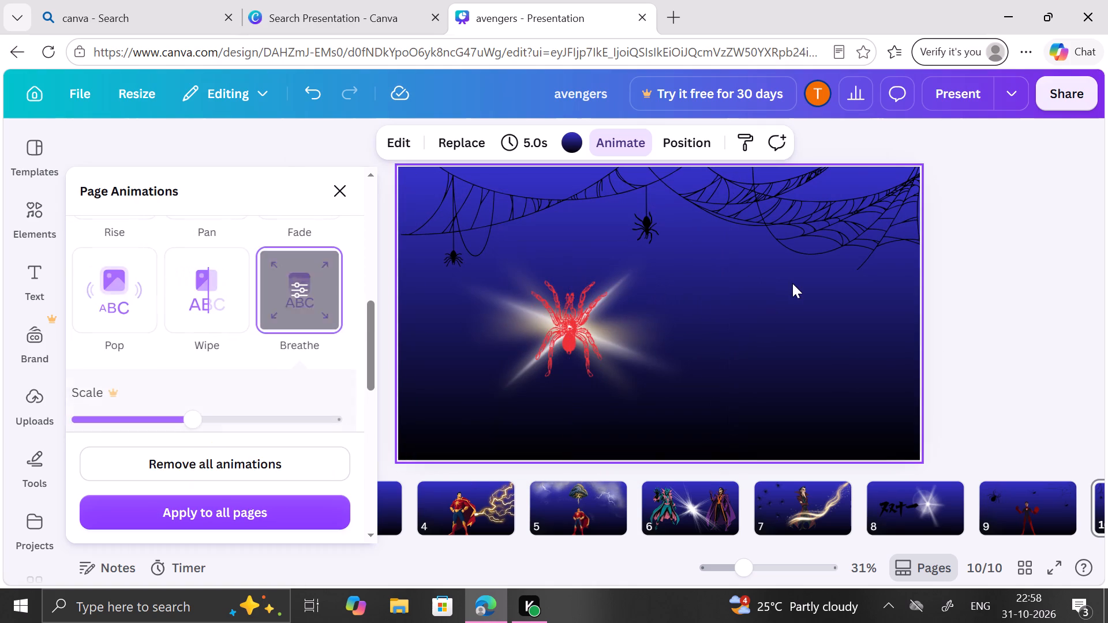
scroll(560, 507, "right", 3)
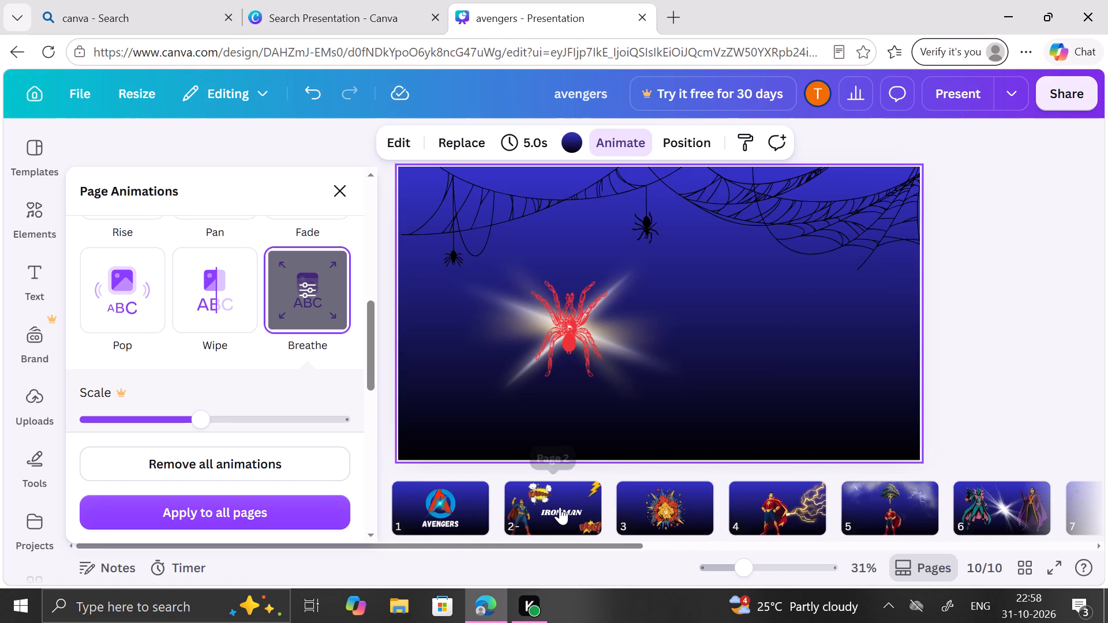
scroll(778, 524, "left", 2)
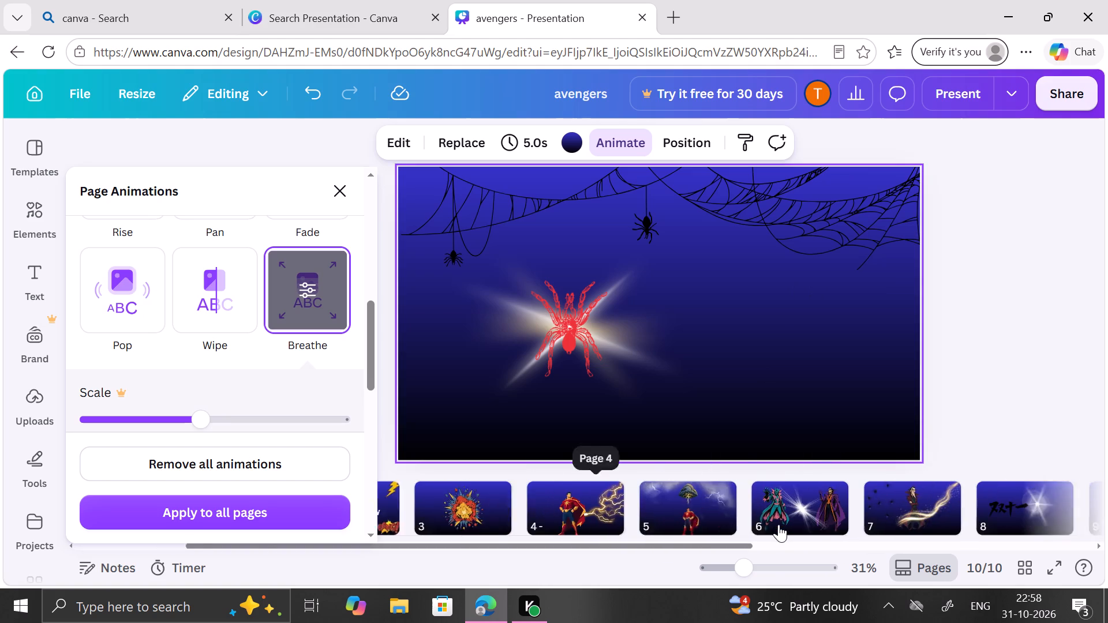
scroll(778, 524, "left", 3)
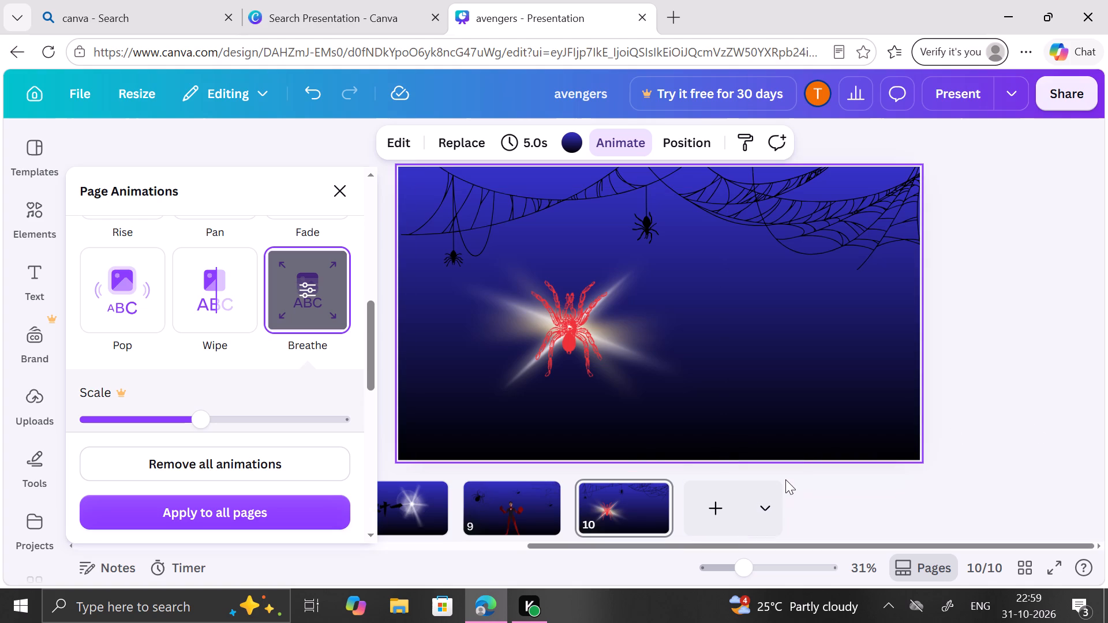
left_click(720, 492)
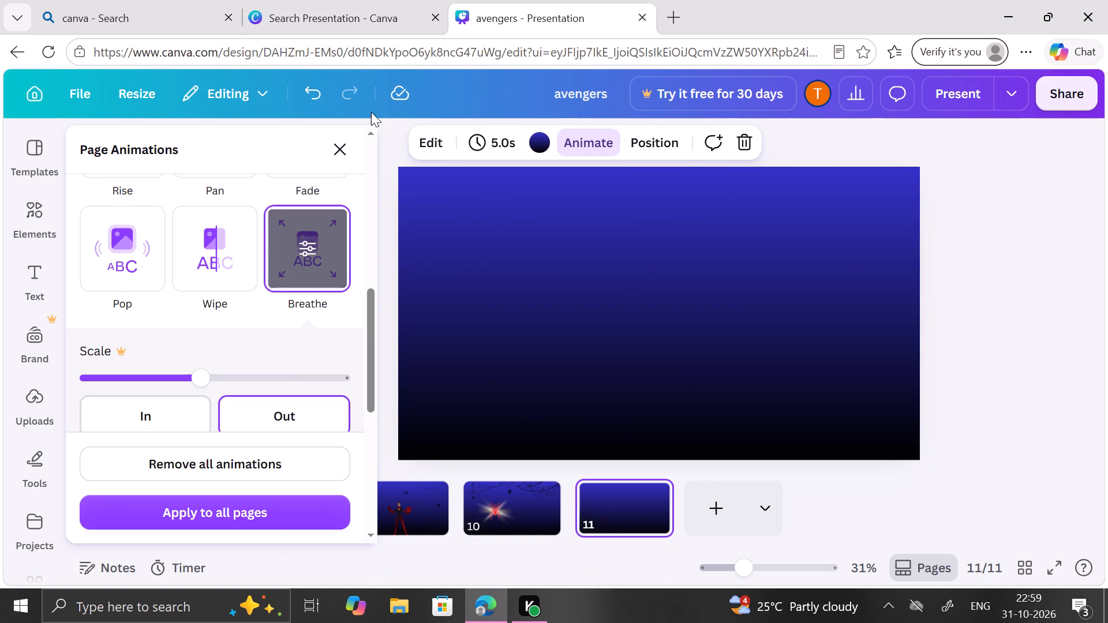
left_click(339, 157)
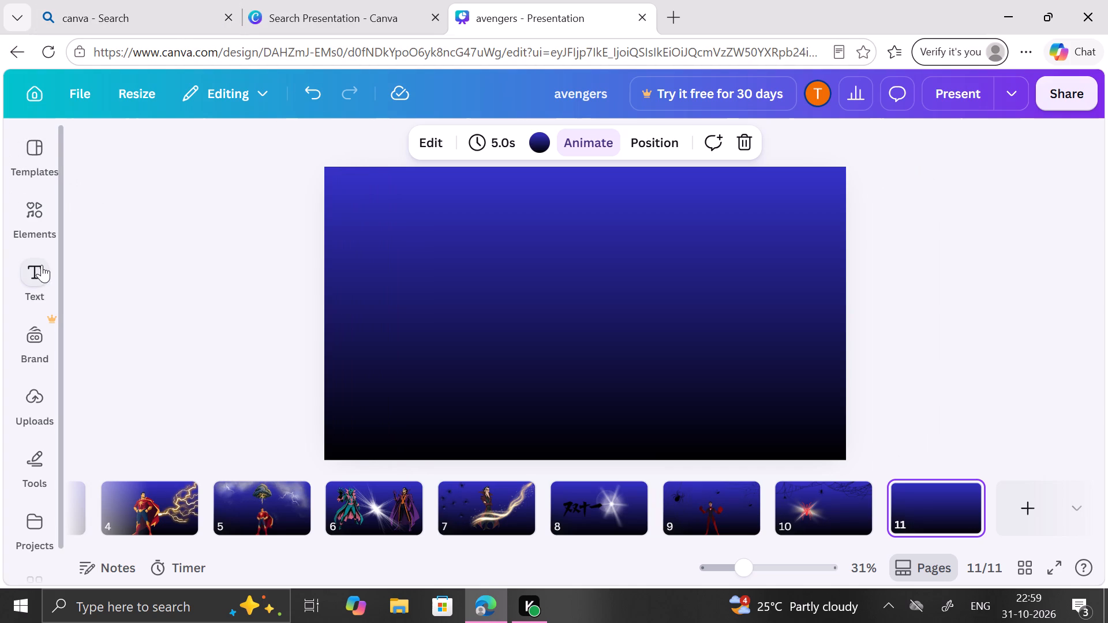
Browse the Spiderman graphics results for an element suited to slide 11, and look back over the earlier slides.
left_click(35, 219)
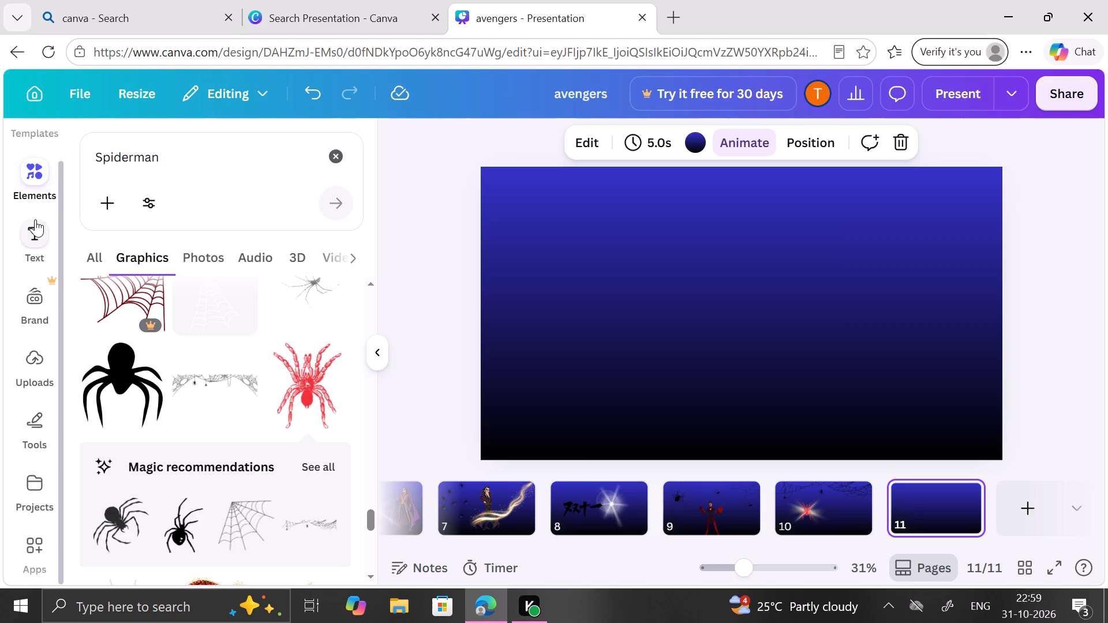
scroll(35, 219, "down", 1)
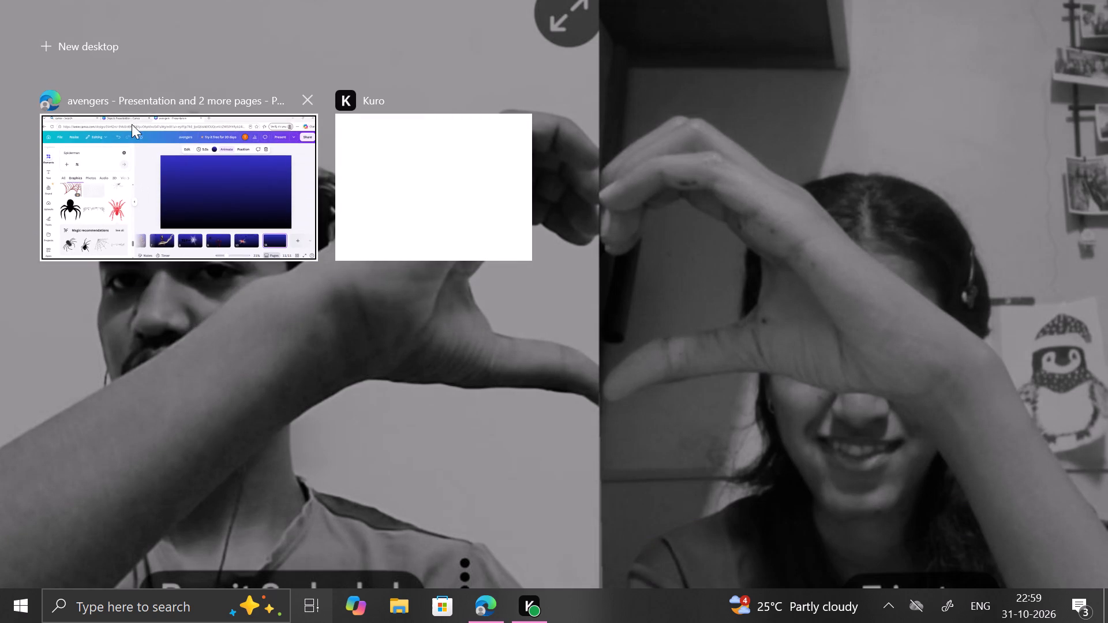
left_click(155, 153)
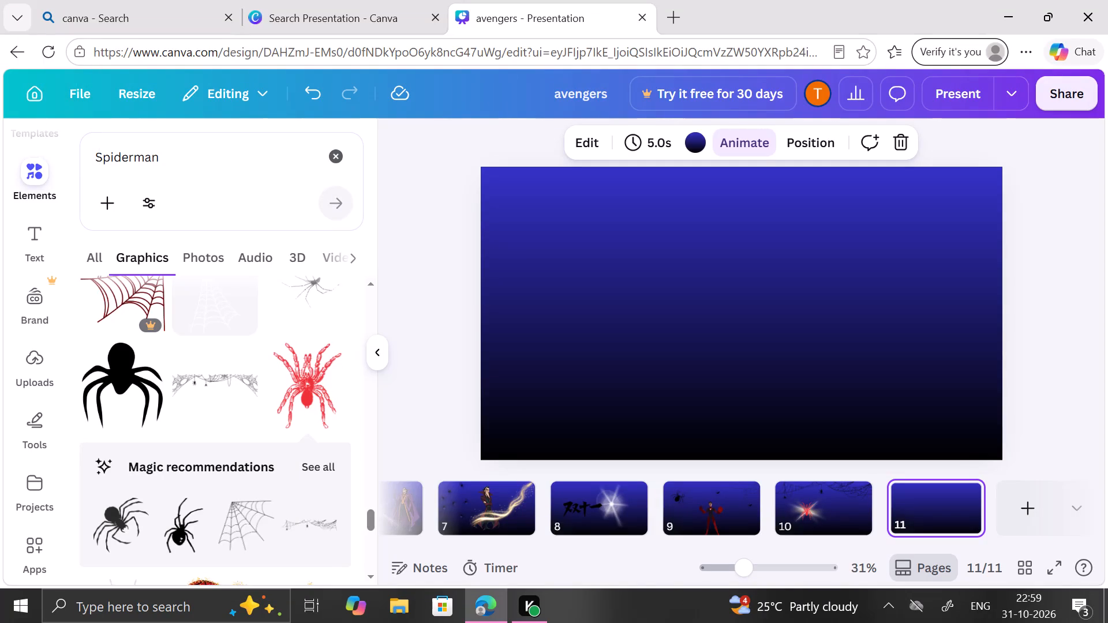
scroll(209, 334, "down", 3)
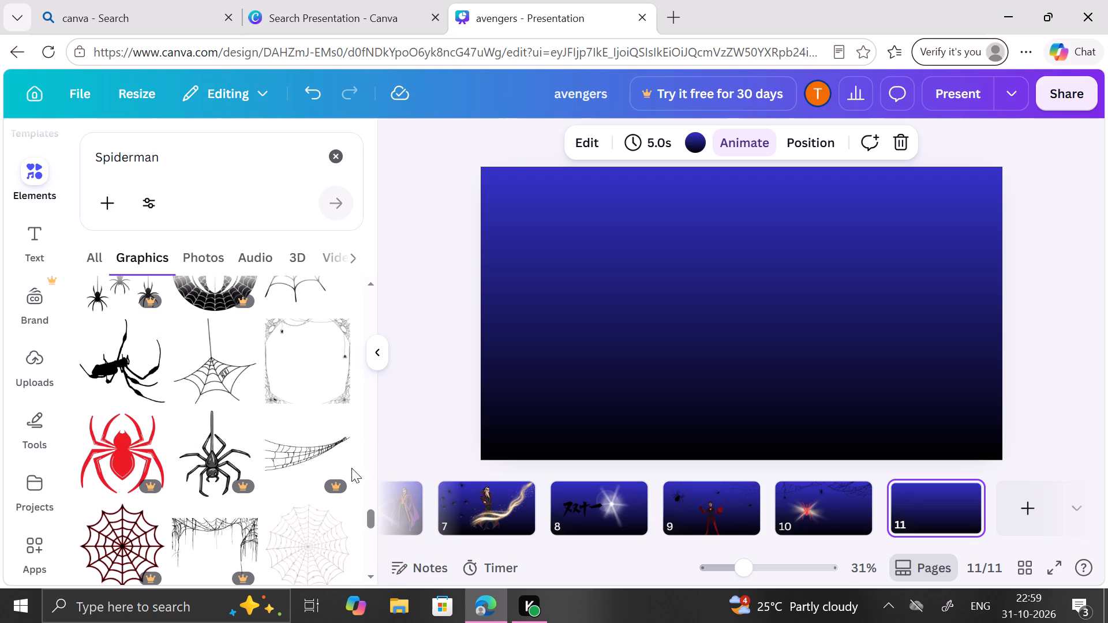
scroll(355, 493, "down", 2)
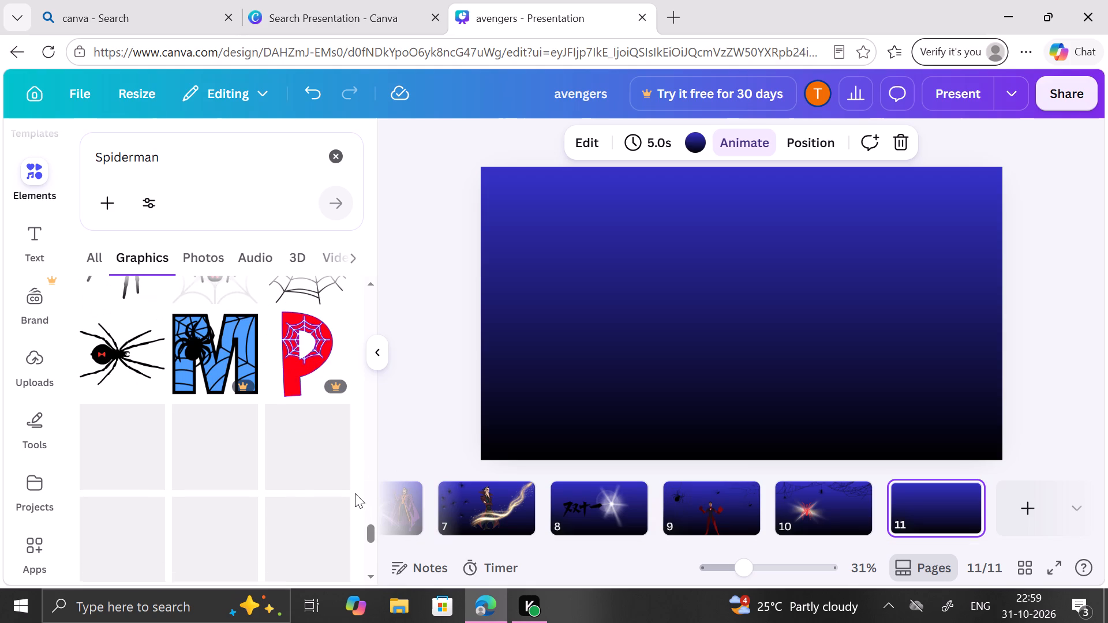
scroll(355, 493, "down", 2)
scroll(355, 493, "right", 1)
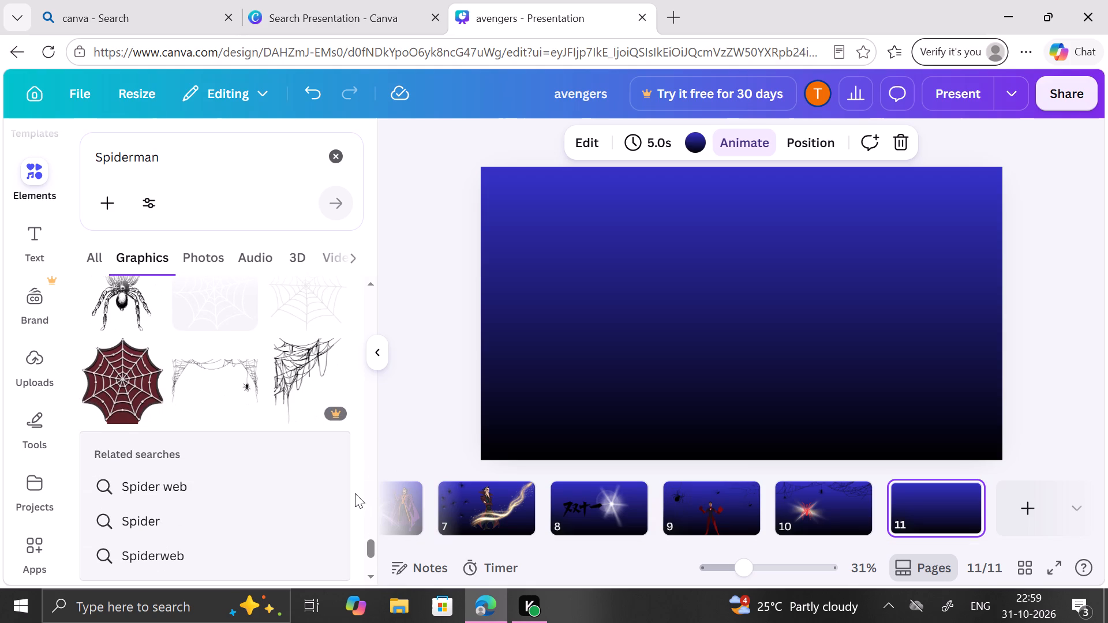
scroll(355, 493, "right", 2)
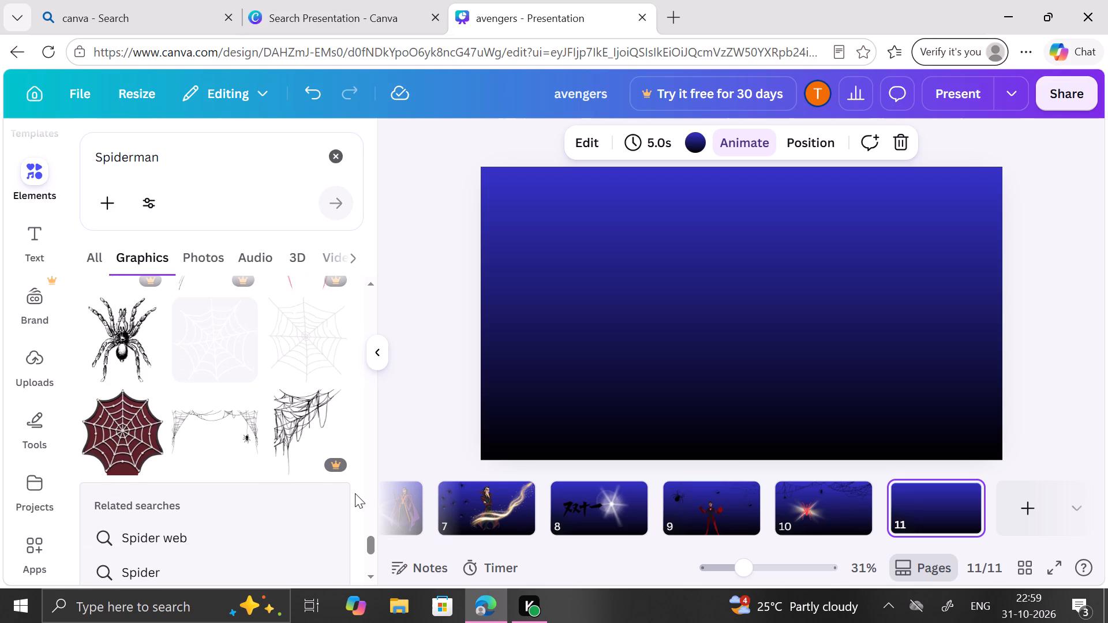
scroll(355, 493, "right", 1)
scroll(355, 493, "down", 1)
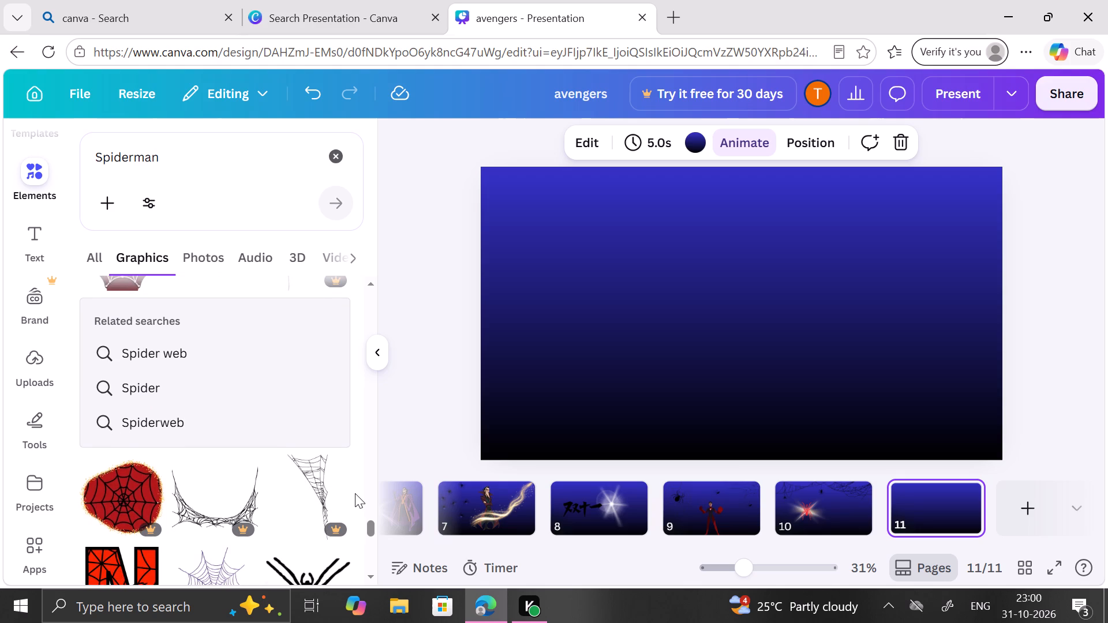
scroll(173, 431, "up", 12)
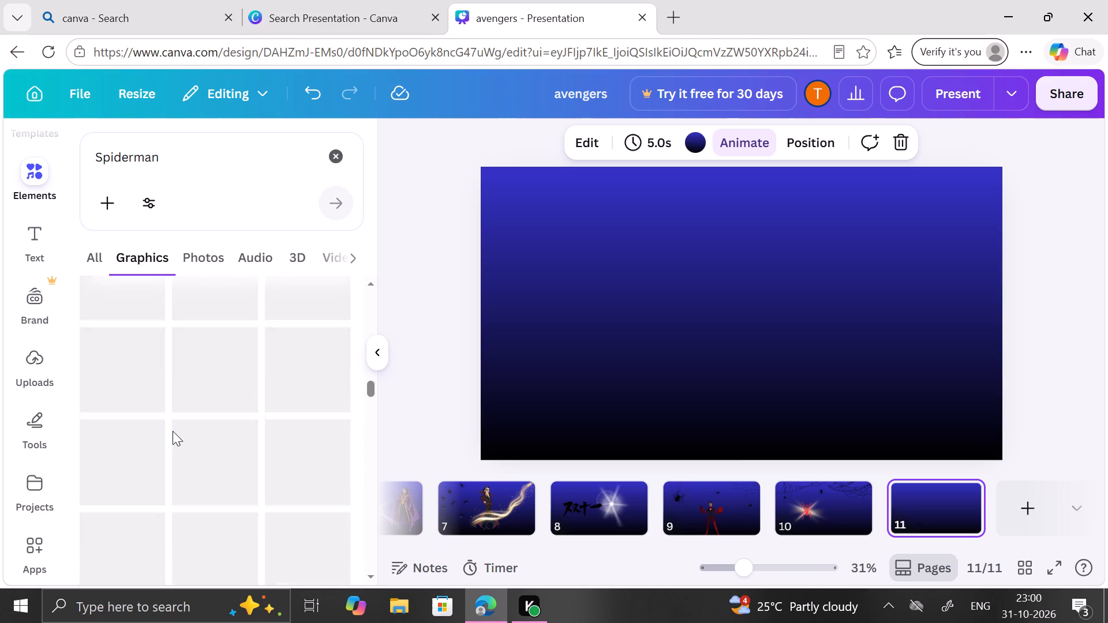
scroll(173, 431, "up", 4)
scroll(173, 431, "down", 2)
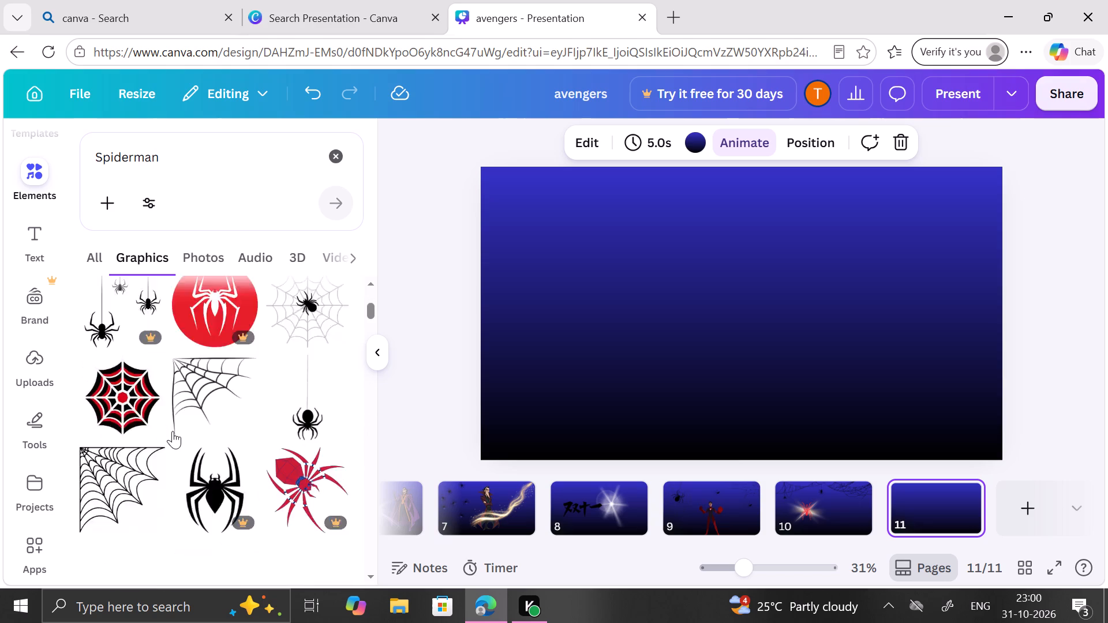
scroll(173, 431, "down", 4)
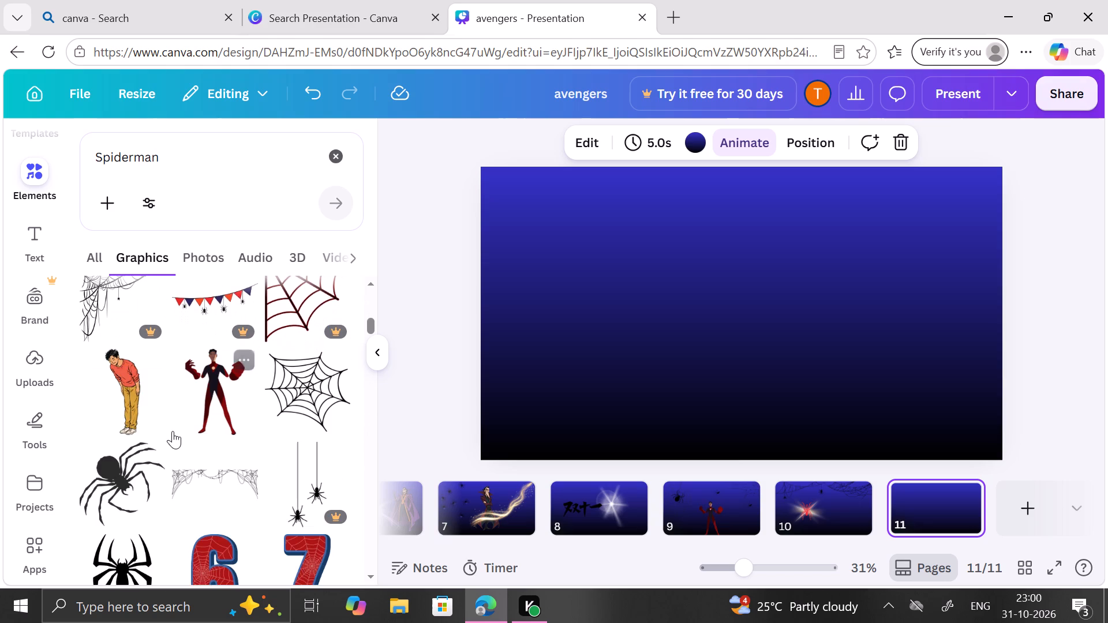
scroll(173, 431, "down", 2)
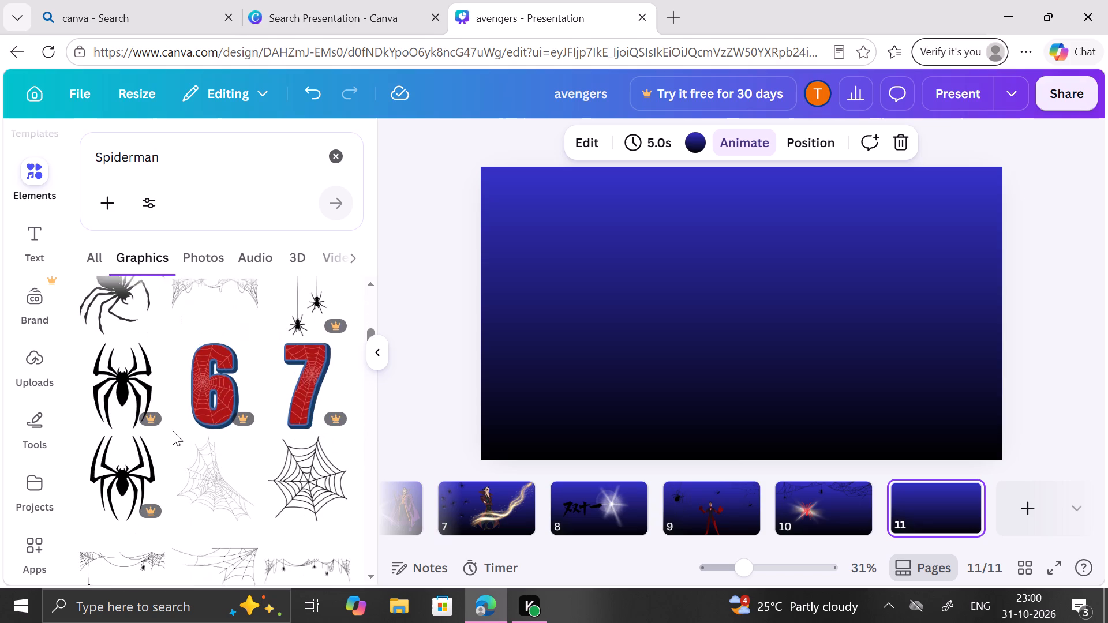
scroll(173, 431, "down", 3)
scroll(173, 431, "up", 1)
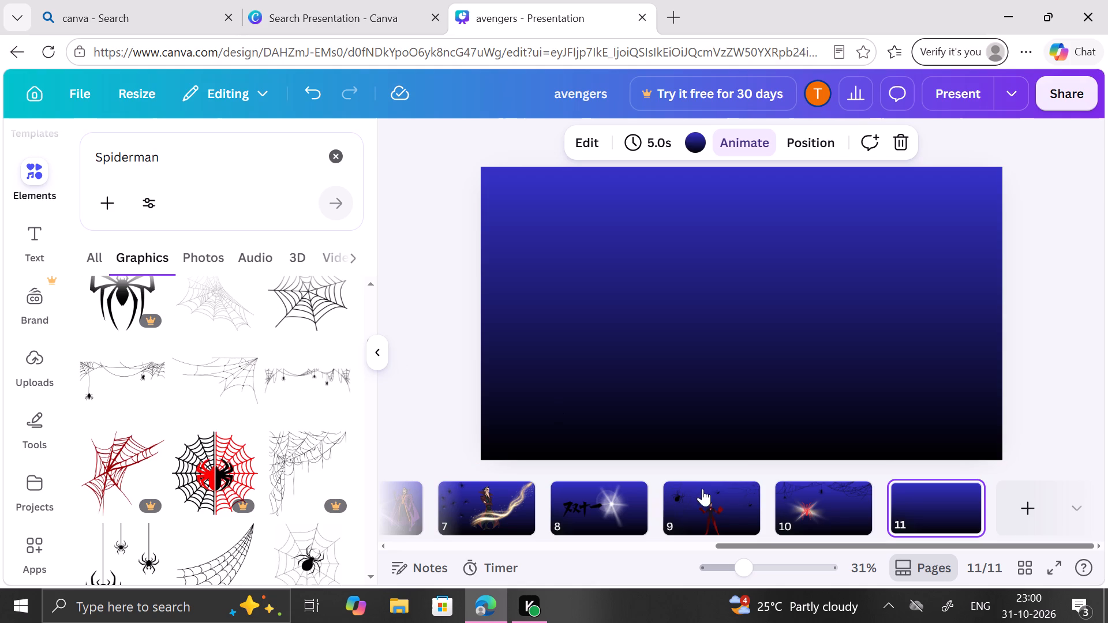
scroll(702, 498, "right", 5)
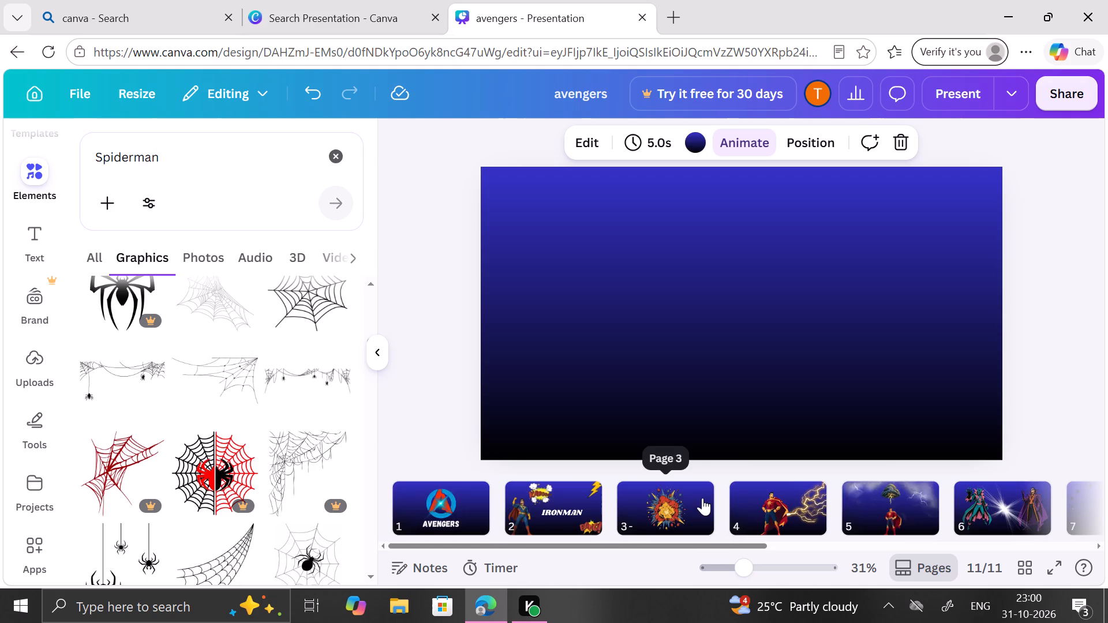